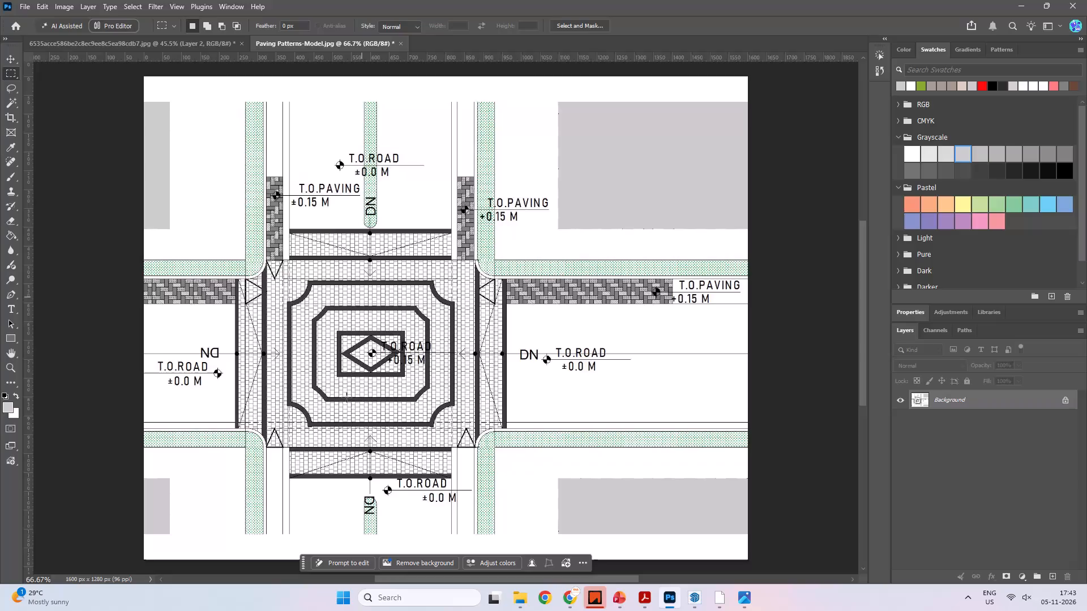
Close the Paving Patterns-Model.jpg image without saving its changes.
key(Escape)
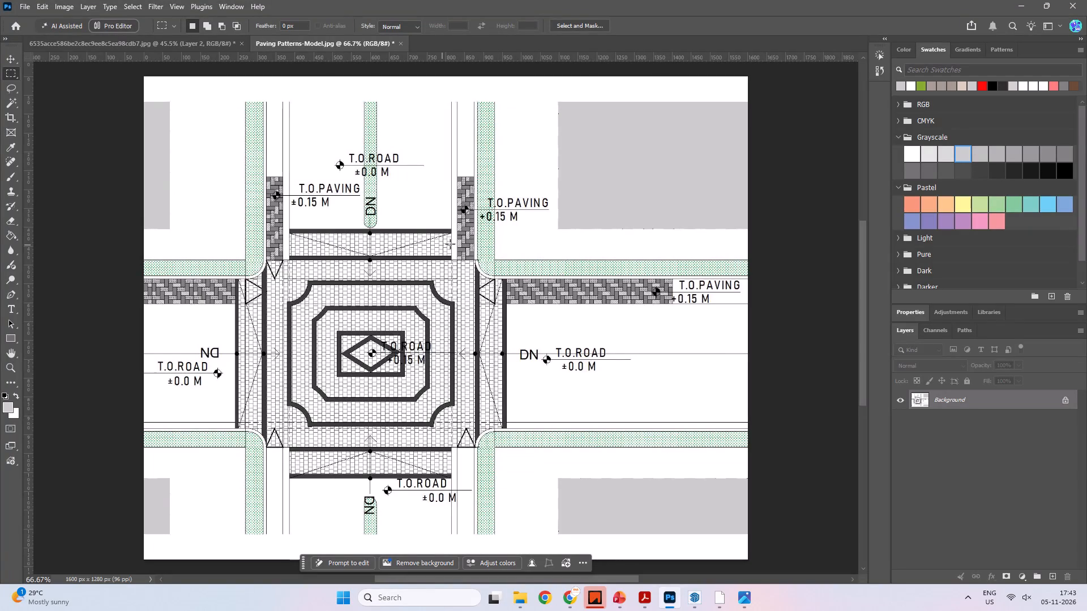
click(401, 44)
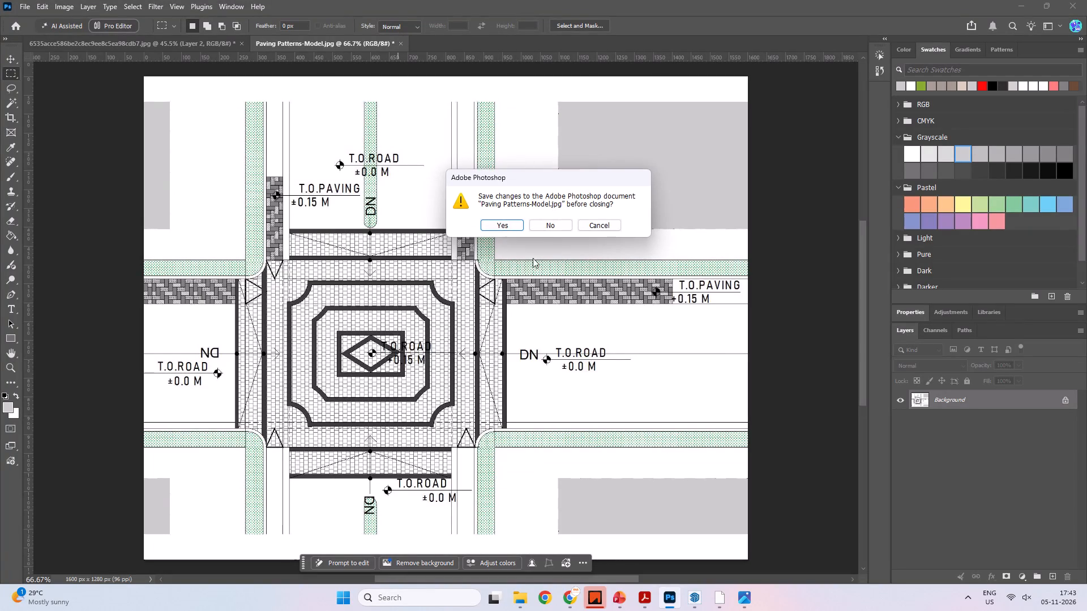
click(551, 226)
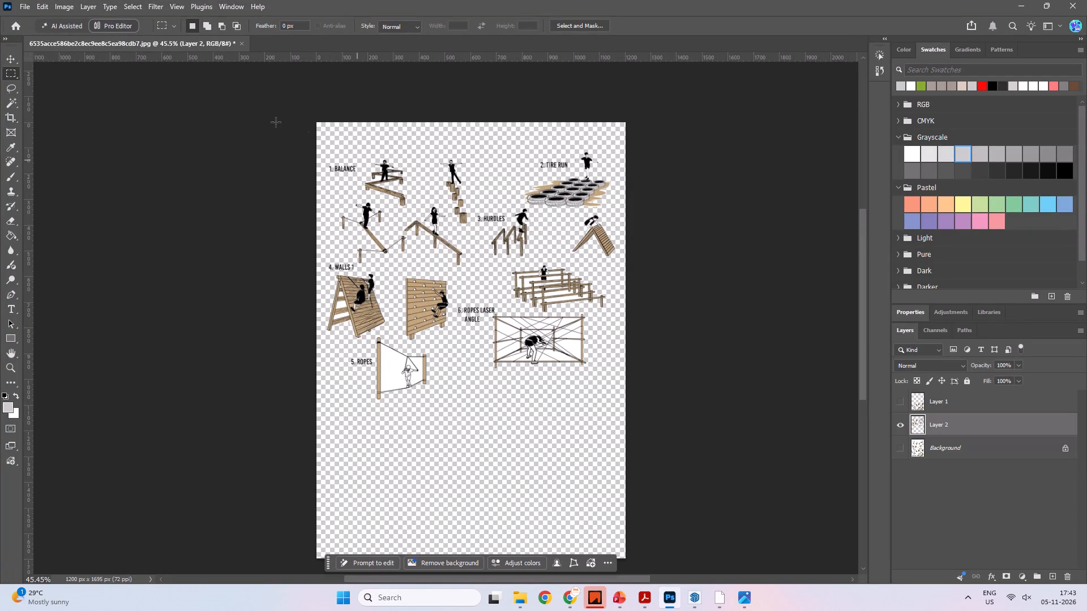
click(658, 201)
Switch to the Casa_Grand_Bhogaram20261013 presentation in PowerPoint and delete the paving plan picture from the Street Paving Patterns slide.
click(1017, 5)
click(755, 115)
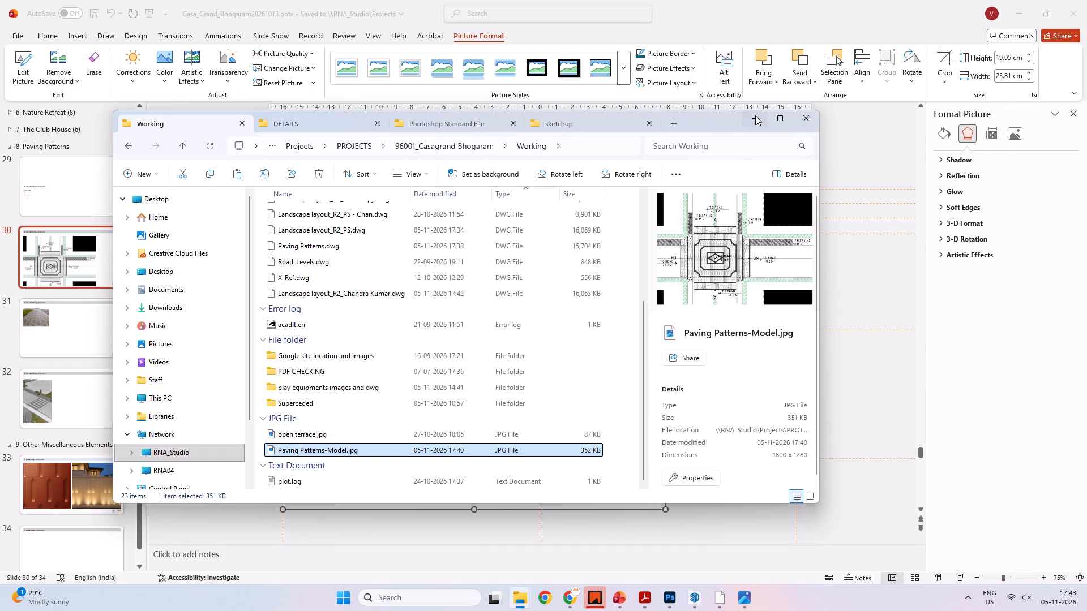
click(644, 315)
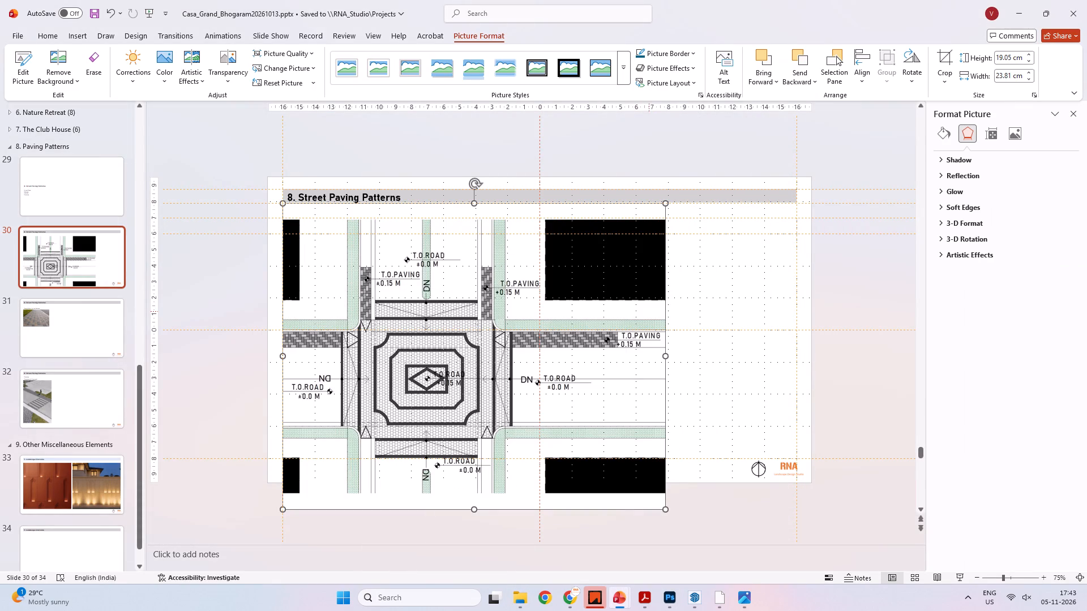
key(Delete)
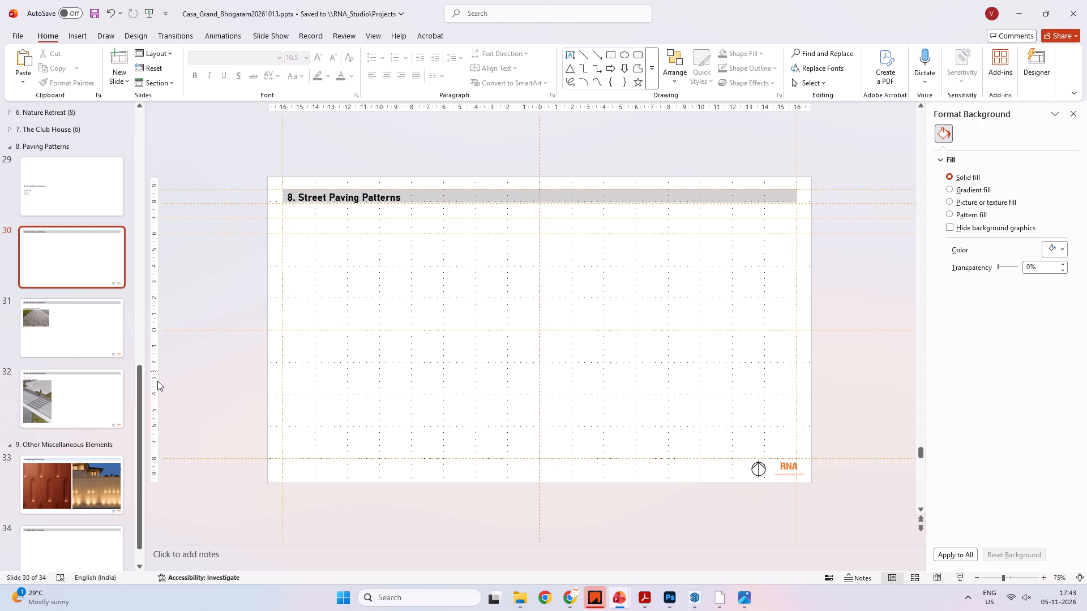
Look through the Landscape Elements, Street Paving Patterns and Playfield slides, and check the amenity list on the Serenity Oasis slide.
scroll(138, 391, down, 3)
scroll(93, 402, down, 3)
click(78, 510)
click(78, 450)
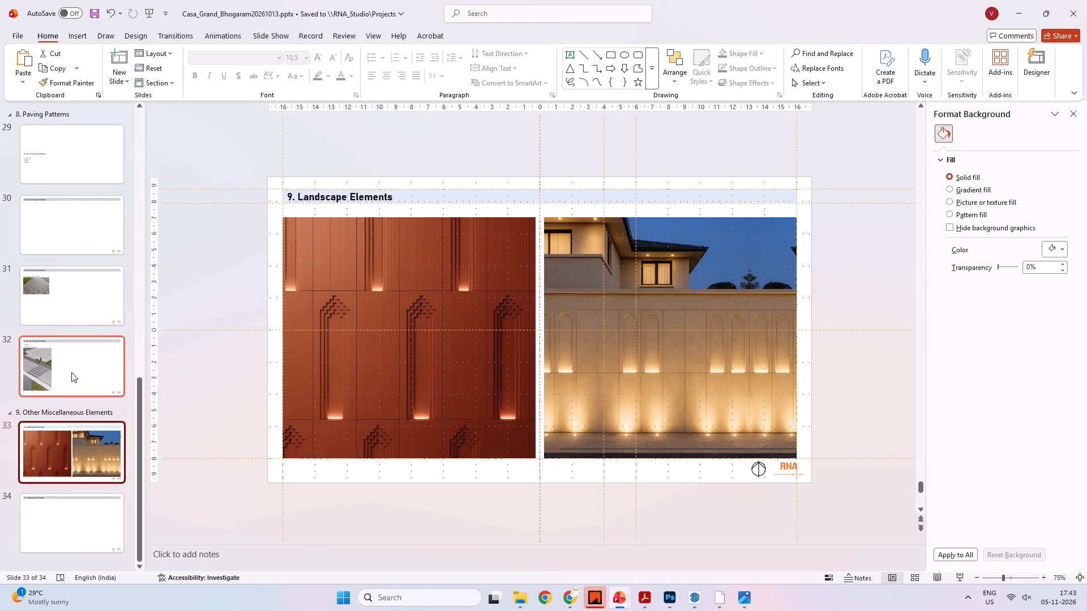
click(71, 372)
click(67, 303)
click(70, 243)
scroll(135, 355, up, 3)
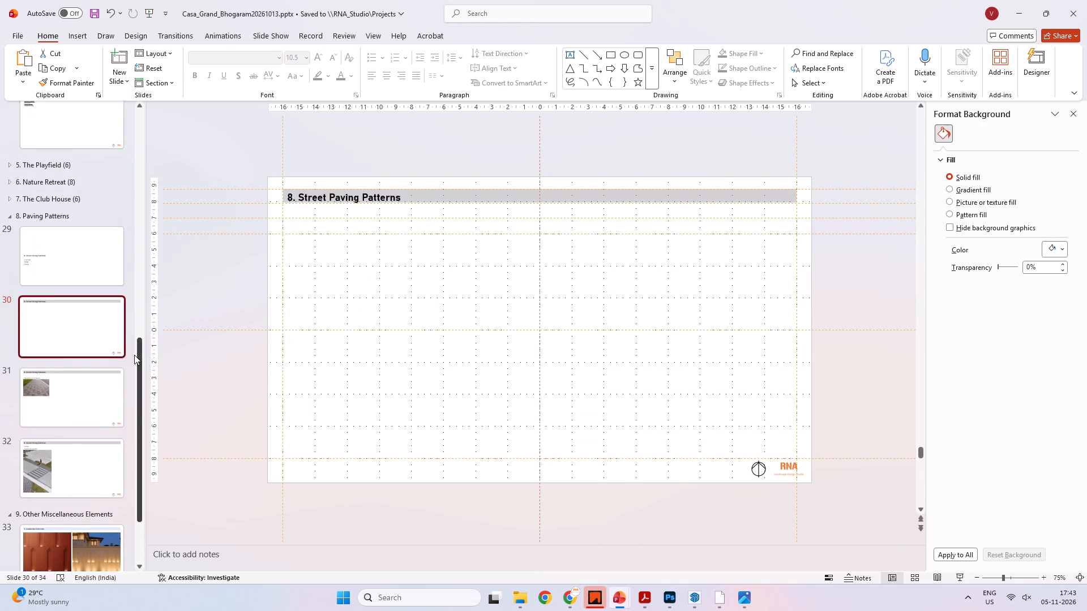
scroll(134, 355, up, 7)
click(122, 410)
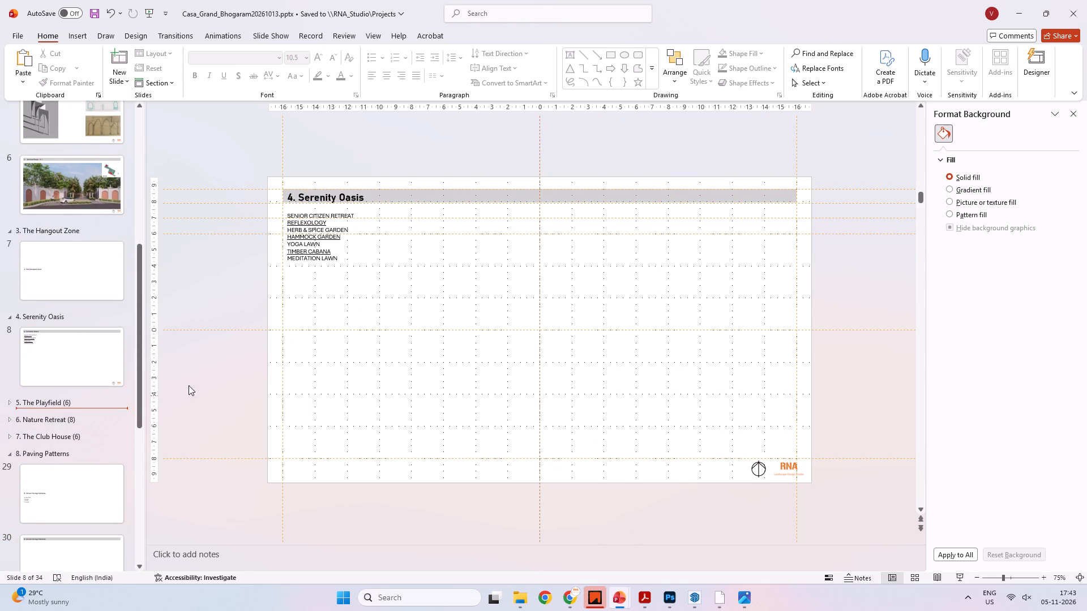
scroll(192, 381, down, 2)
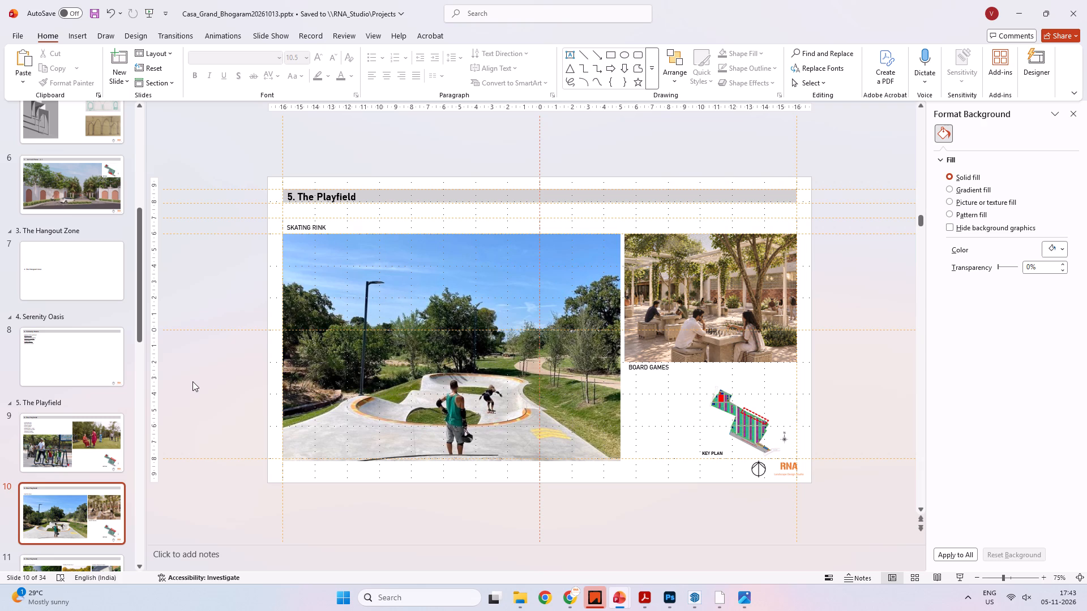
click(185, 340)
click(61, 345)
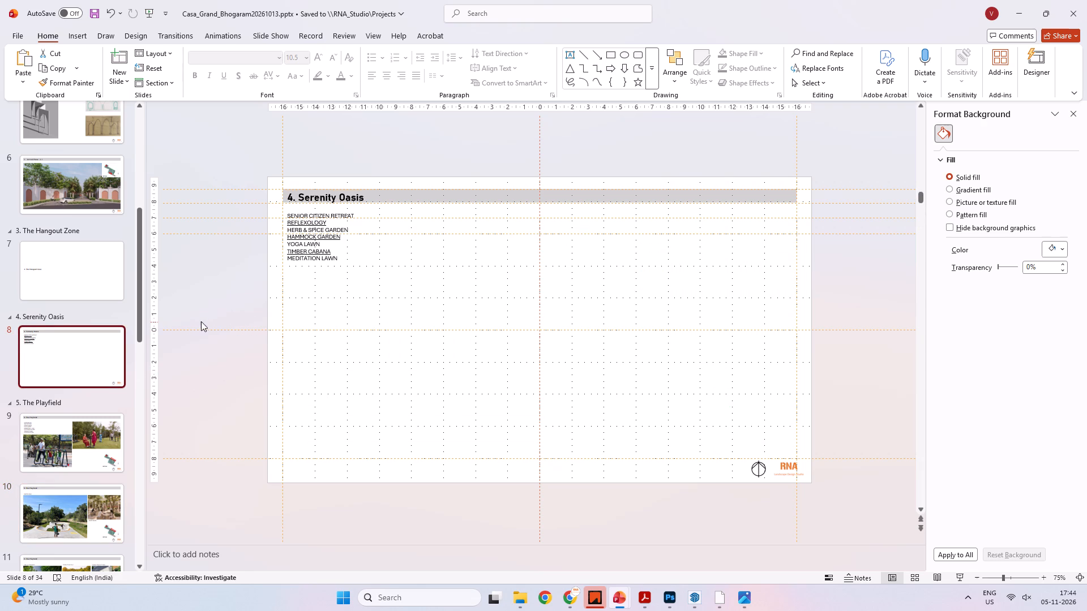
Switch to the Landscape layout_R2_PS drawing in IIACAD and examine the Serenity Oasis labels beside the site plan.
key(alt+Tab)
key(alt+Tab)
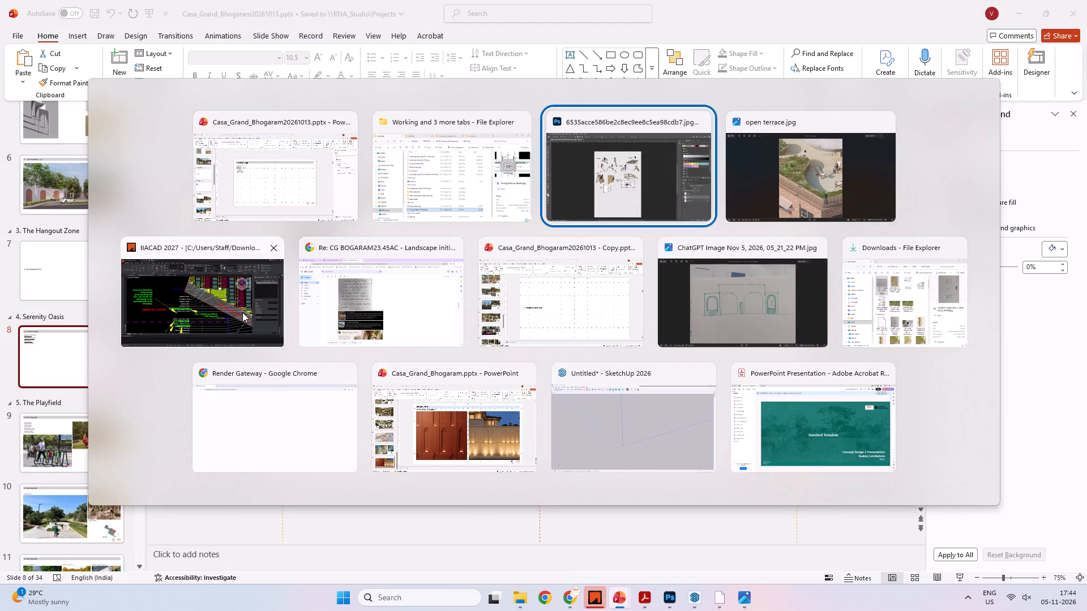
alt+click(189, 308)
scroll(453, 339, down, 3)
middle_drag(463, 337, 542, 295)
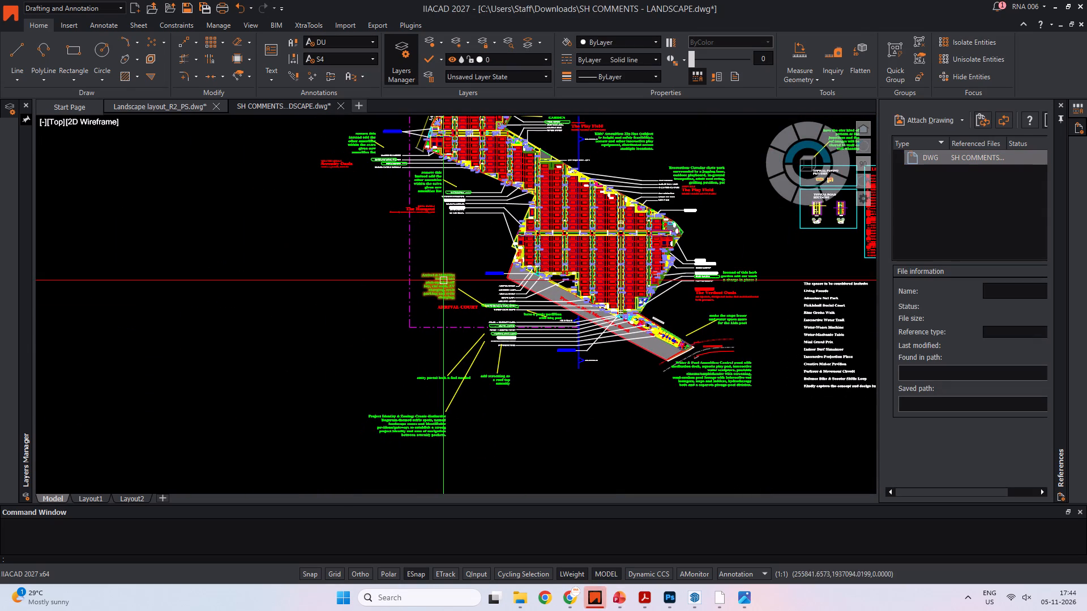
click(167, 105)
middle_drag(373, 281, 618, 311)
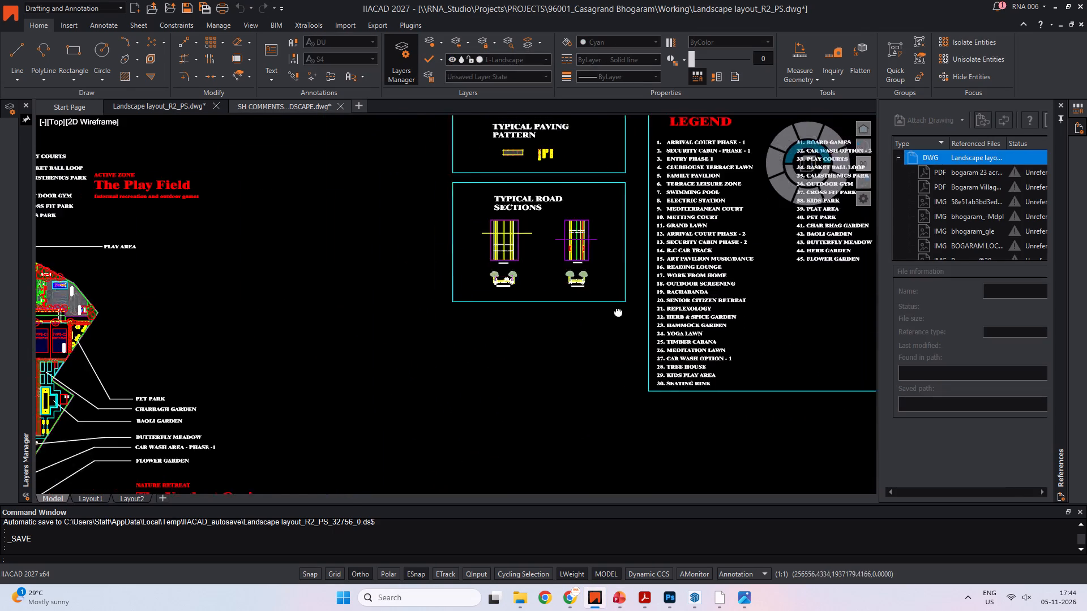
middle_drag(618, 311, 626, 308)
scroll(267, 278, down, 3)
middle_drag(262, 280, 502, 200)
scroll(191, 281, up, 3)
middle_drag(196, 260, 438, 258)
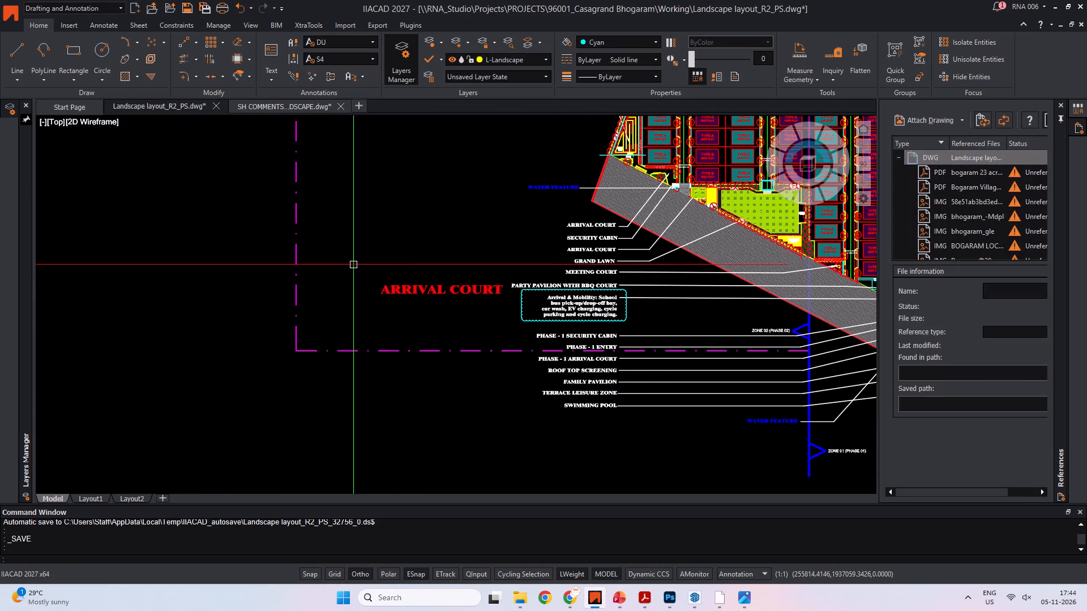
middle_drag(333, 235, 396, 397)
middle_drag(321, 225, 414, 400)
scroll(587, 174, up, 3)
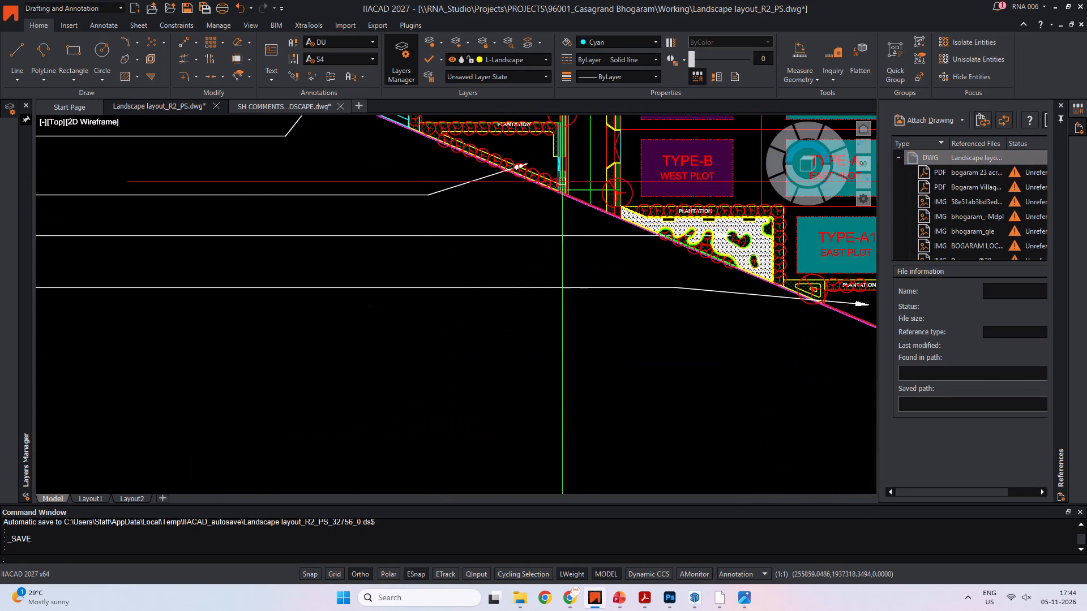
middle_drag(440, 269, 820, 299)
middle_drag(310, 289, 511, 295)
scroll(453, 289, down, 2)
middle_drag(446, 288, 361, 290)
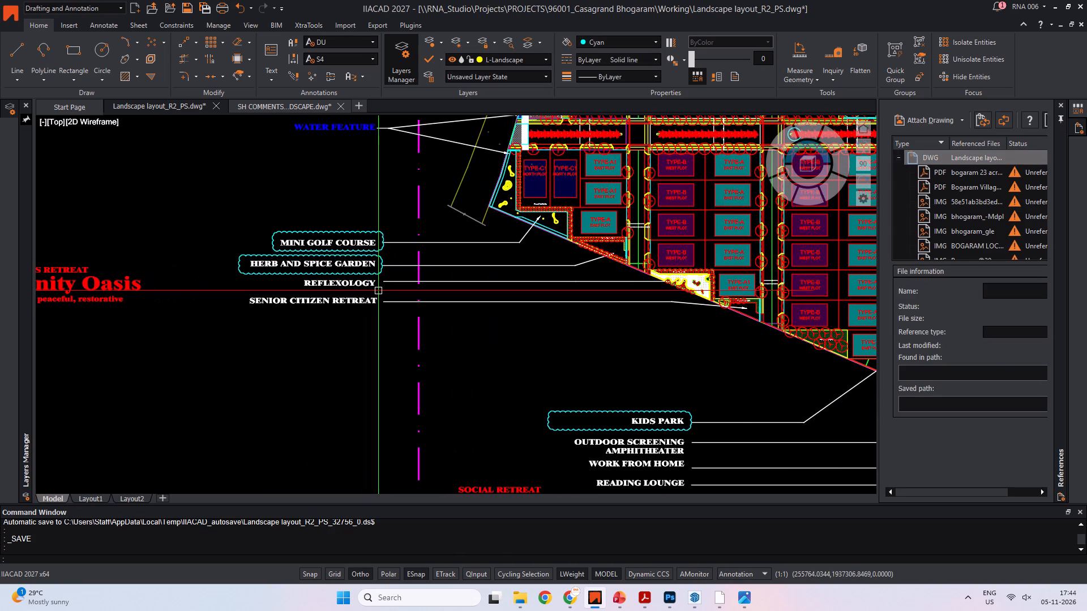
scroll(355, 291, up, 2)
middle_drag(247, 275, 387, 283)
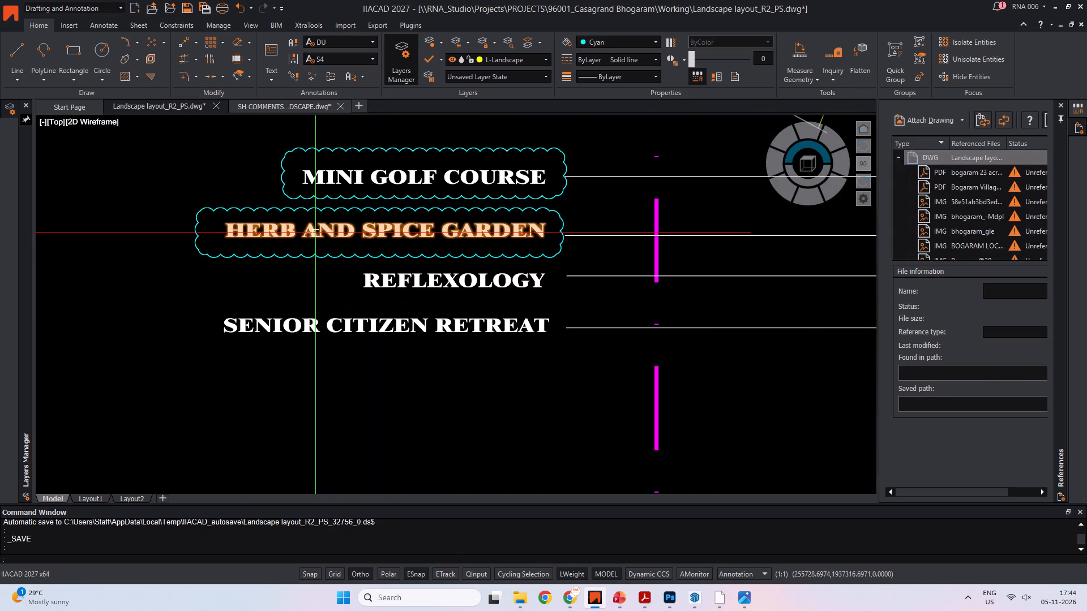
scroll(408, 284, down, 2)
middle_drag(406, 283, 258, 271)
scroll(286, 283, up, 1)
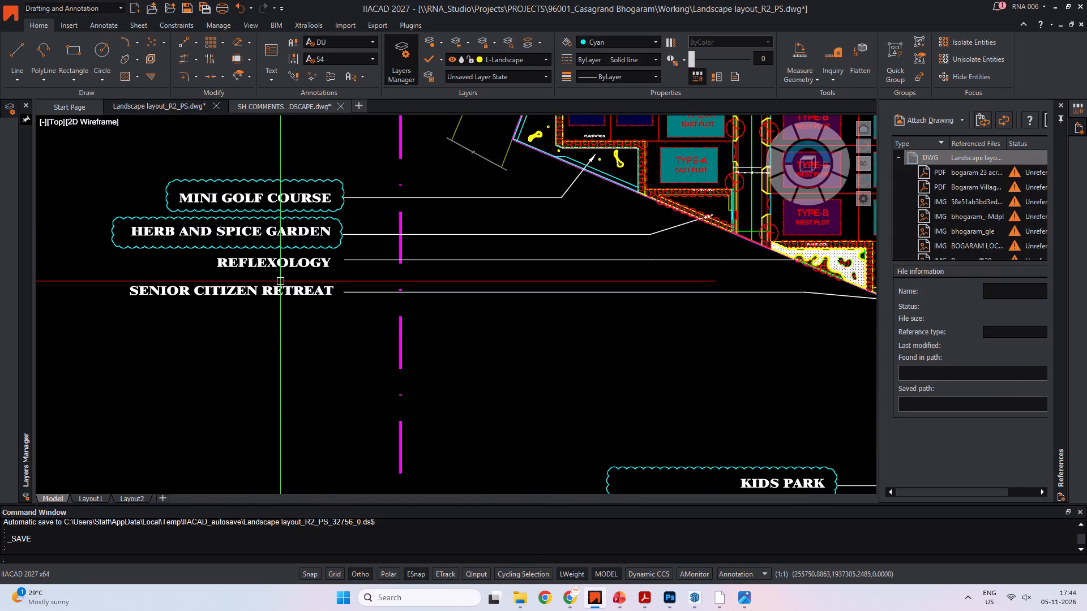
middle_drag(276, 286, 340, 338)
Delete the HERB AND SPICE GARDEN label text from the Serenity Oasis labels.
click(247, 274)
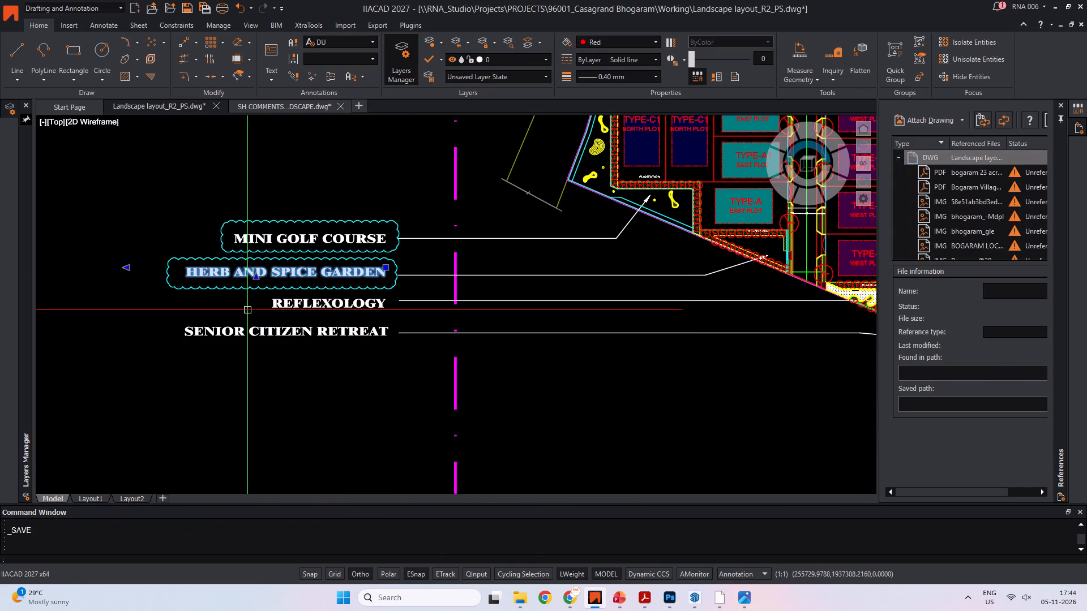
key(Delete)
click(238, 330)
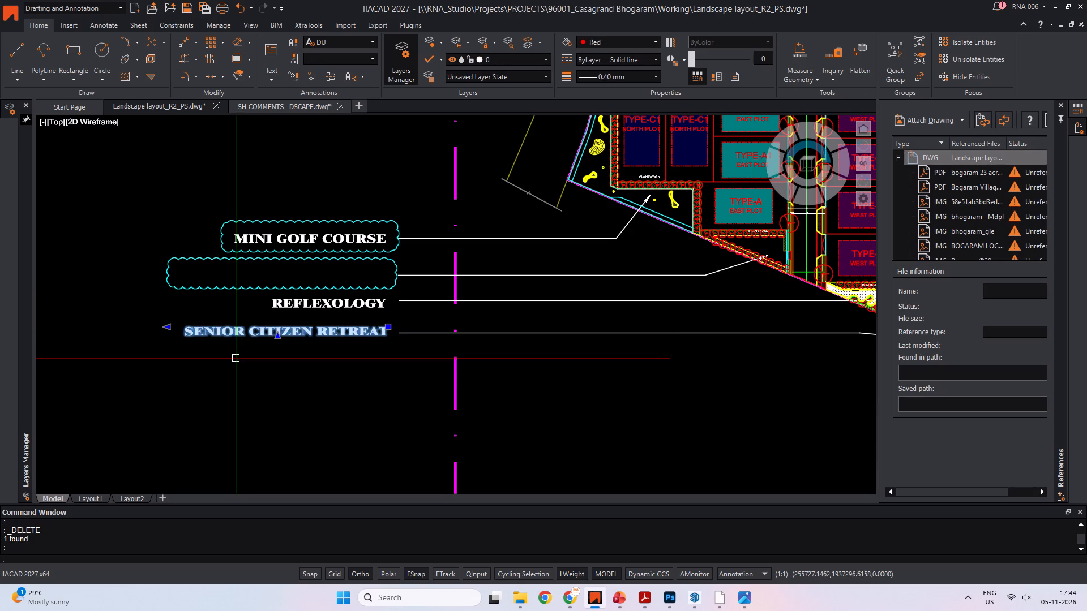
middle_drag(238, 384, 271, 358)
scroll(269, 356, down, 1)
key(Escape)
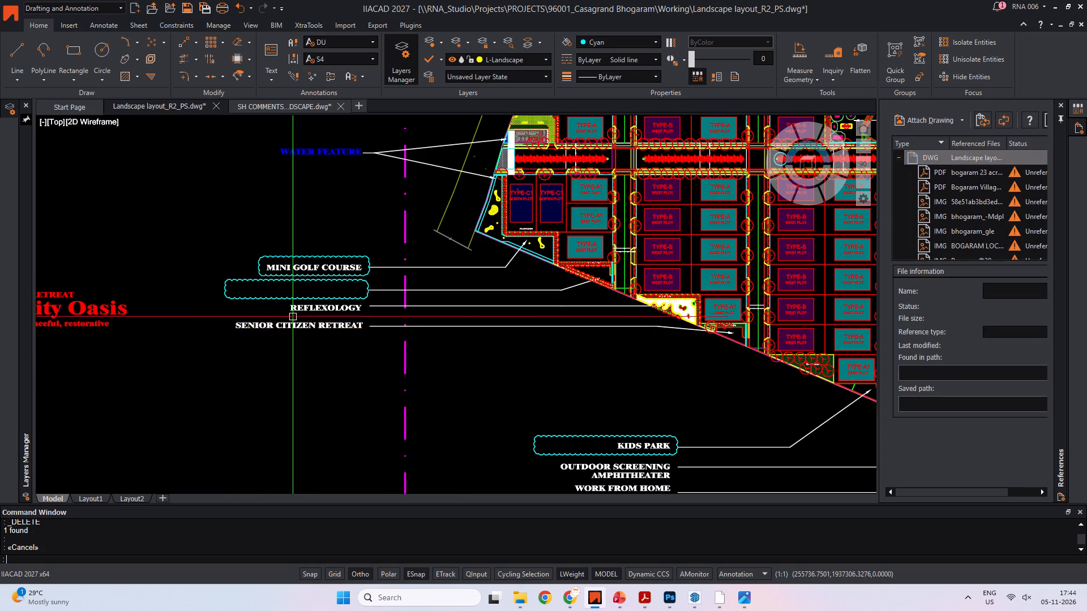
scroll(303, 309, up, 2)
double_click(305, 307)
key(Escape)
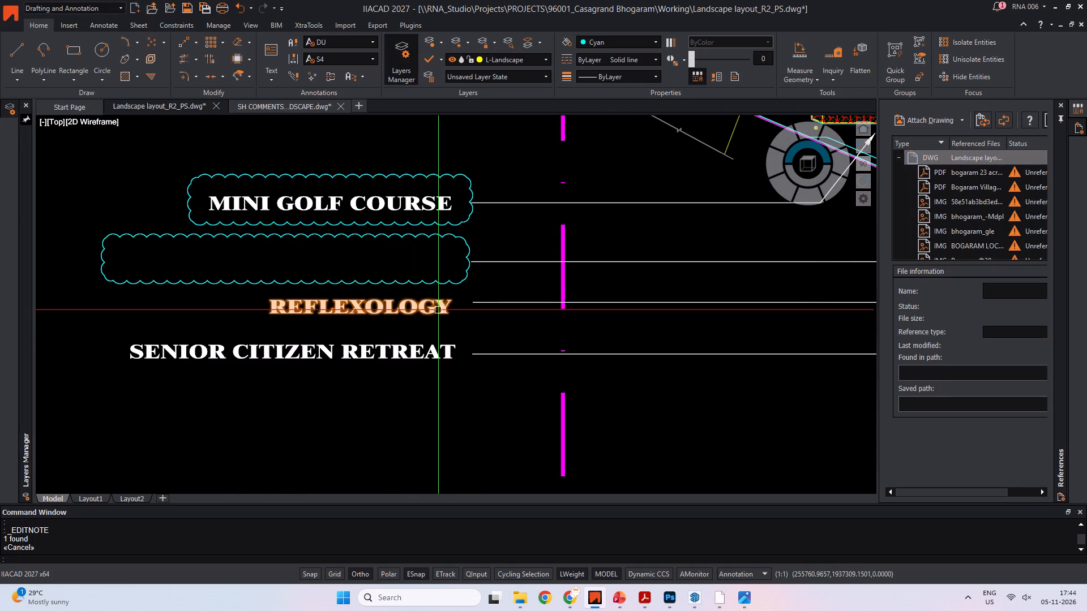
Delete the REFLEXOLOGY label above SENIOR CITIZEN RETREAT.
click(438, 309)
scroll(391, 341, down, 2)
middle_drag(383, 339, 203, 307)
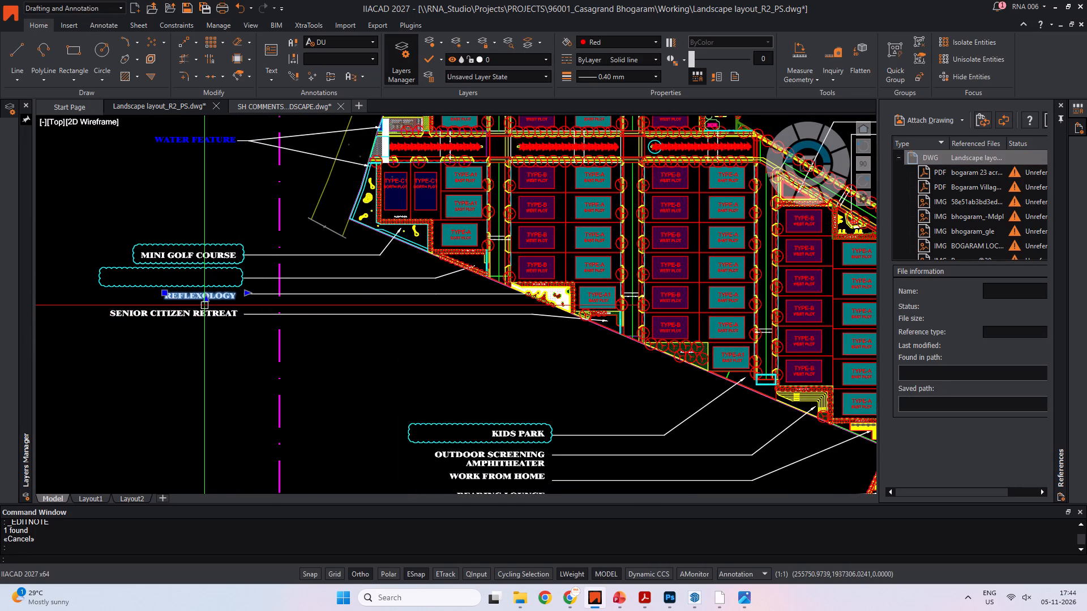
scroll(203, 301, up, 2)
middle_drag(178, 310, 374, 308)
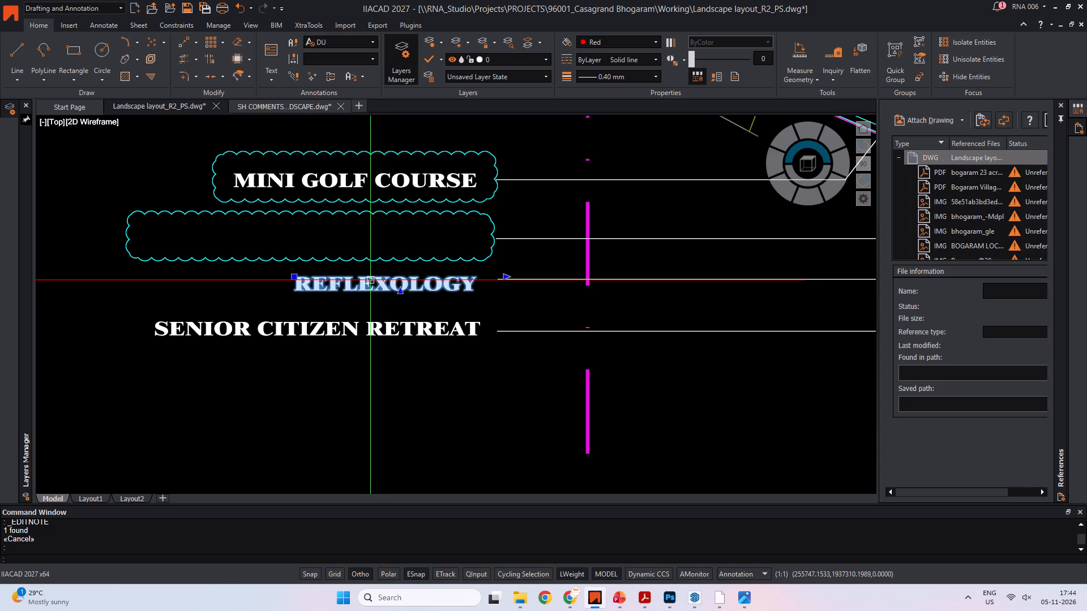
key(Escape)
click(370, 282)
key(Delete)
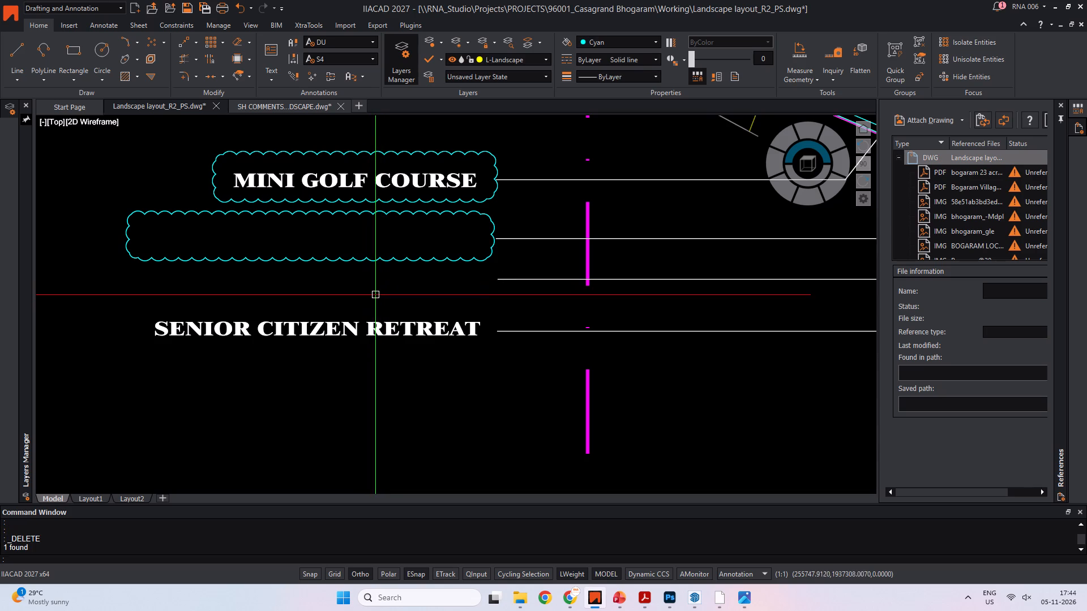
Add a second line reading WITH REFLEXOLOGY to the SENIOR CITIZEN RETREAT label, with all its text in uppercase.
double_click(391, 321)
click(476, 324)
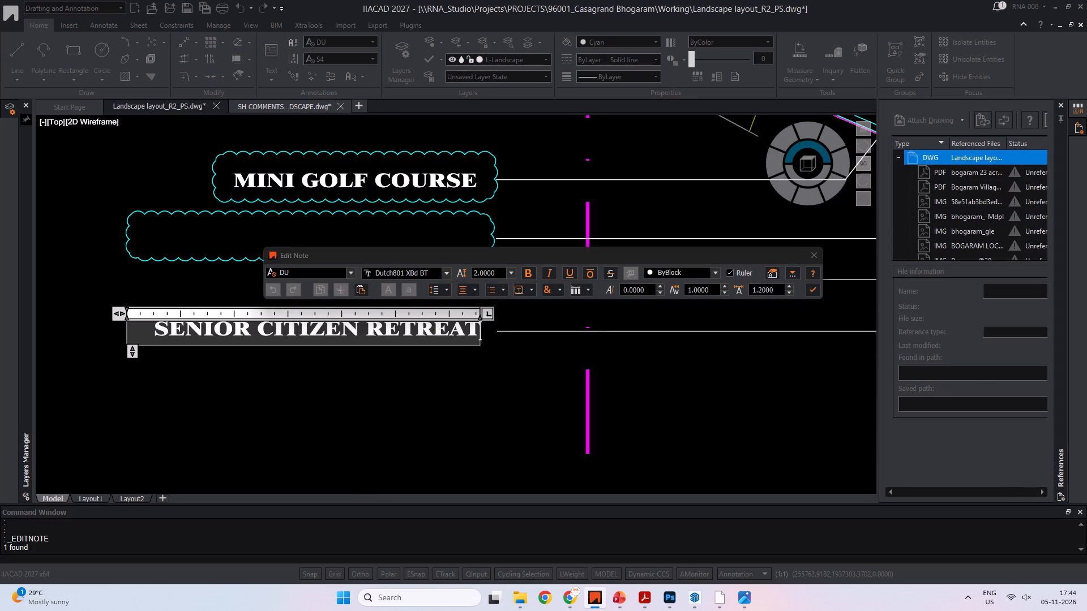
key(shift+Return)
text(with refloe)
key(BackSpace)
key(BackSpace)
text(exology)
key(space)
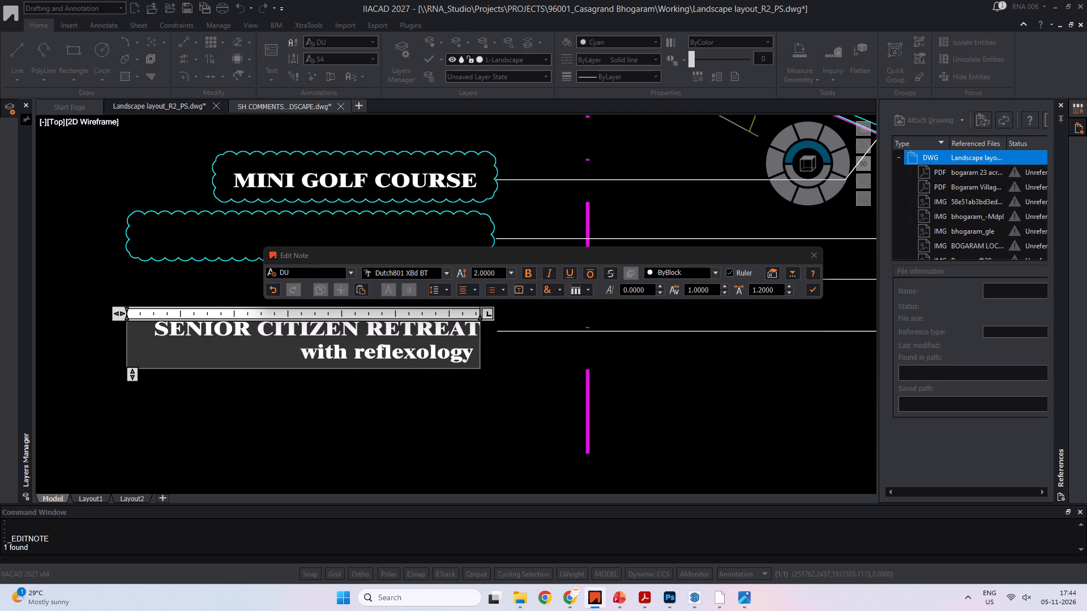
key(ctrl+a)
key(ctrl+shift+u)
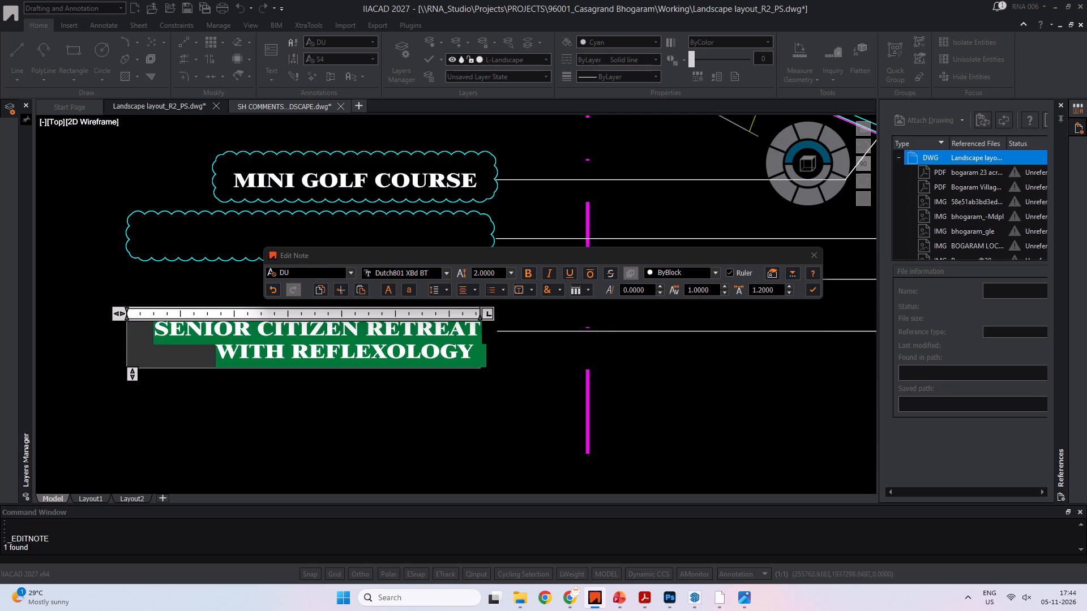
click(478, 359)
key(BackSpace)
click(486, 394)
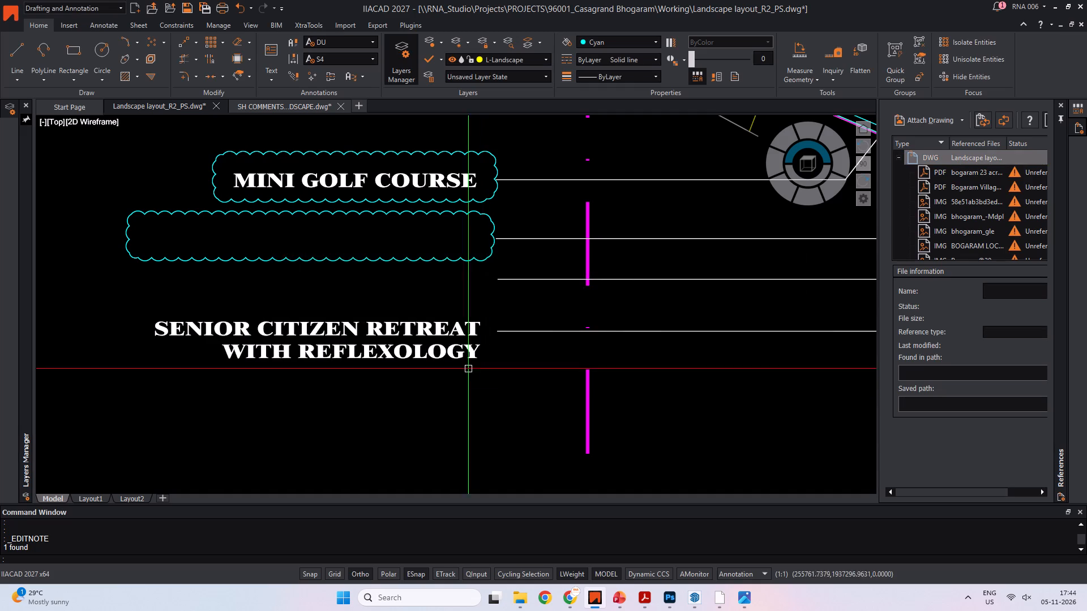
click(437, 358)
scroll(416, 339, down, 2)
middle_drag(460, 350, 445, 361)
key(Escape)
Delete the empty revision cloud below the MINI GOLF COURSE label.
scroll(391, 352, up, 2)
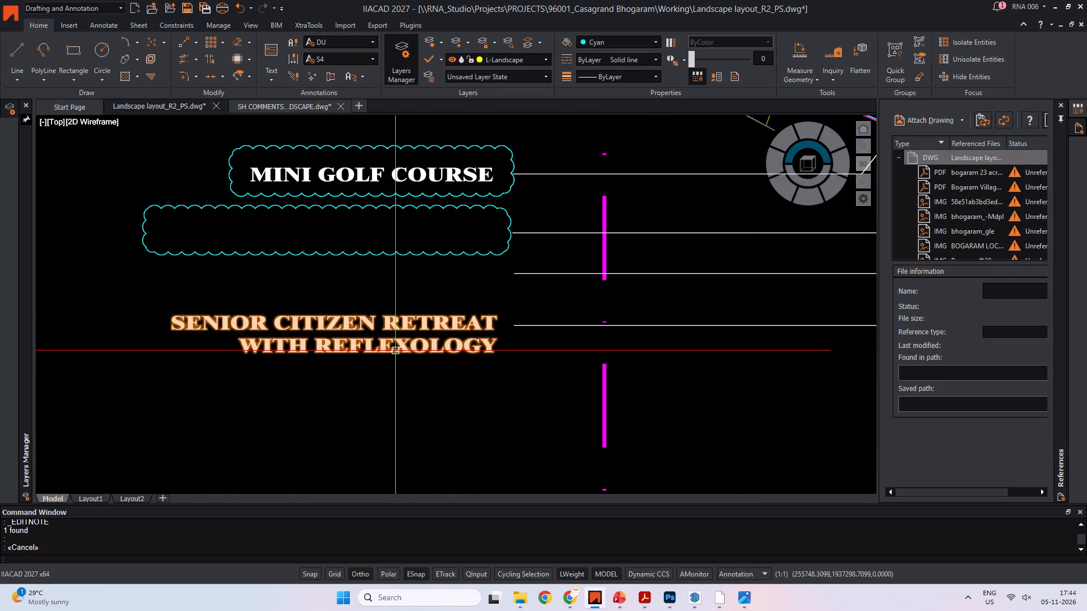
click(390, 253)
key(Delete)
Move the SENIOR CITIZEN RETREAT WITH REFLEXOLOGY label straight up into the gap below MINI GOLF COURSE.
click(382, 330)
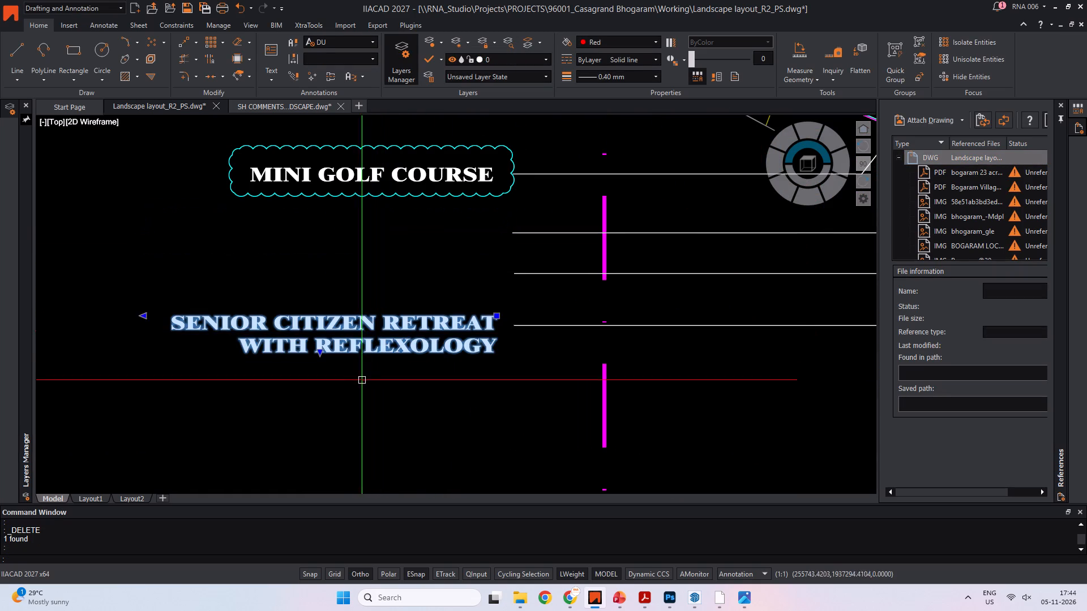
middle_drag(366, 375, 371, 344)
key(m)
key(space)
drag(361, 396, 361, 391)
click(368, 350)
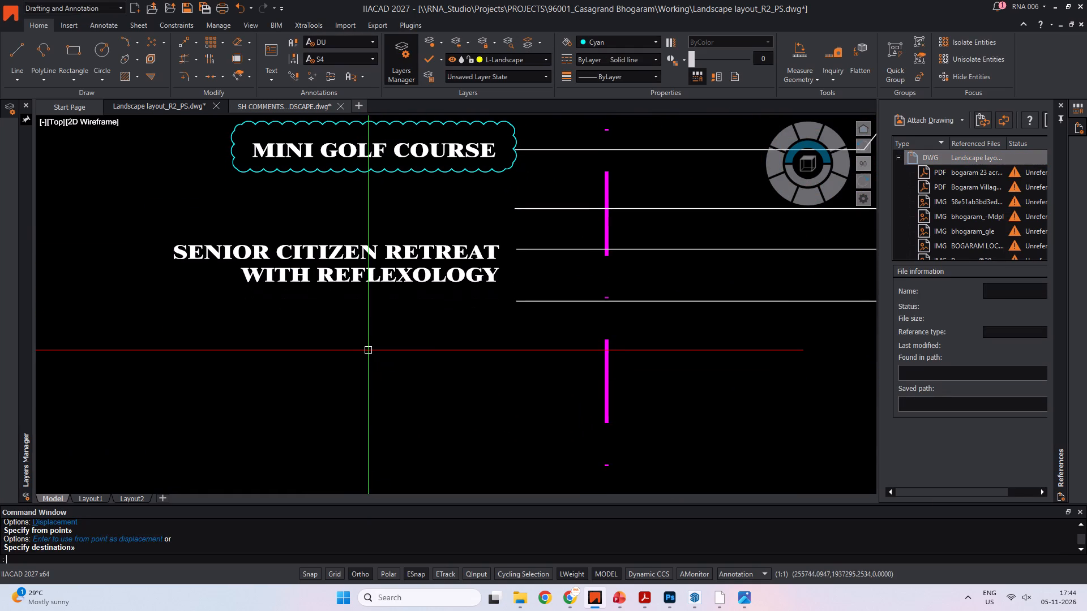
Examine which plan areas the leaders around the SENIOR CITIZEN RETREAT WITH REFLEXOLOGY label point to.
key(Escape)
scroll(416, 336, down, 1)
middle_drag(419, 335, 382, 339)
middle_drag(434, 321, 271, 311)
scroll(527, 328, down, 1)
middle_drag(517, 328, 447, 317)
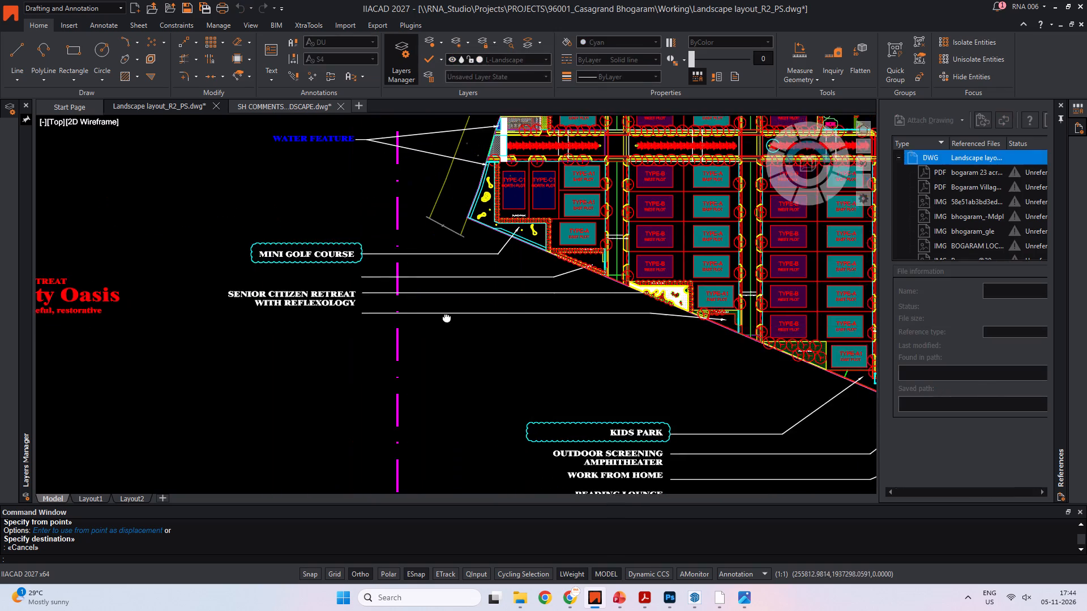
middle_drag(447, 317, 438, 315)
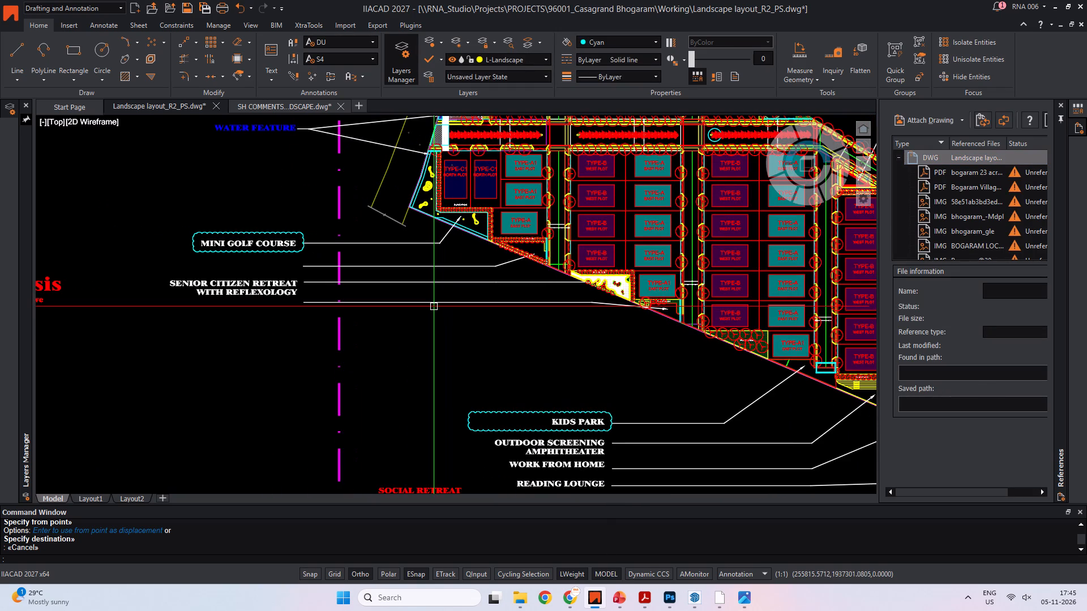
scroll(656, 286, up, 3)
scroll(444, 281, up, 3)
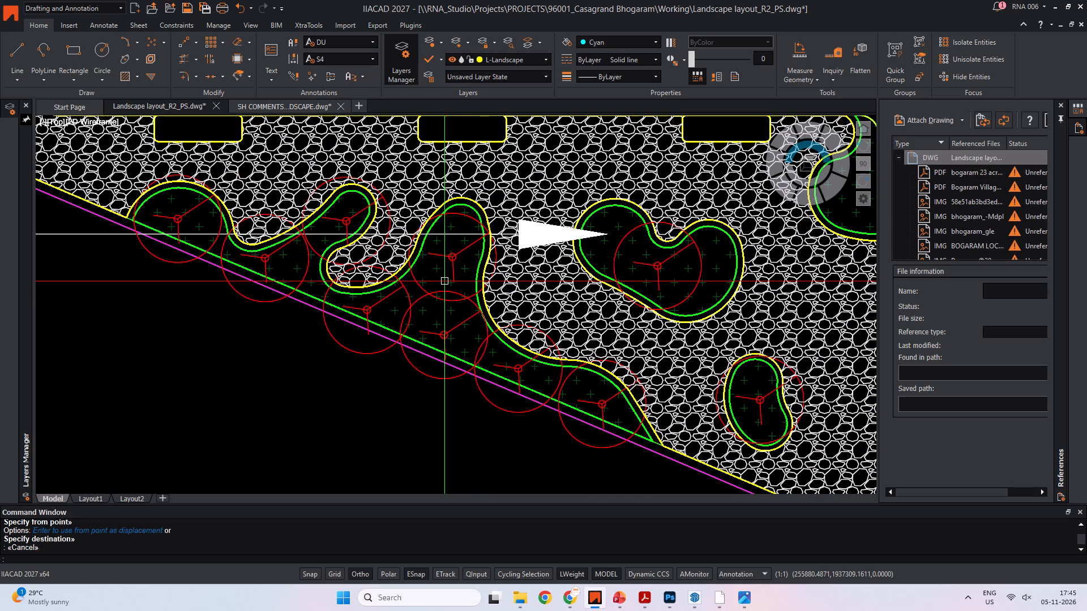
scroll(447, 288, down, 1)
middle_drag(447, 288, 577, 295)
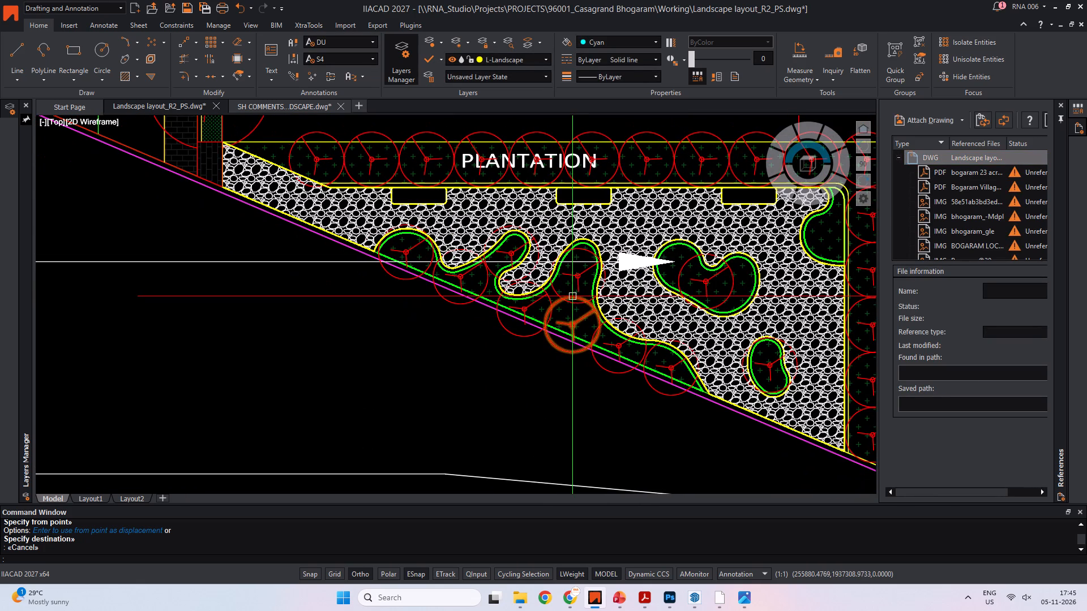
scroll(444, 249, down, 2)
middle_drag(444, 249, 694, 236)
middle_drag(245, 270, 722, 289)
scroll(278, 299, down, 2)
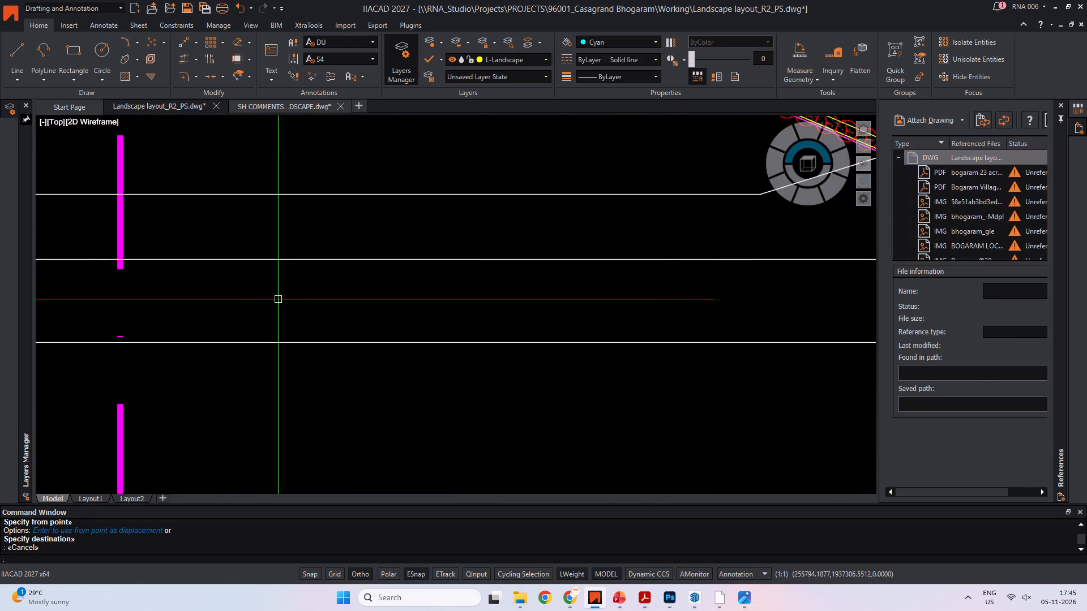
middle_drag(278, 299, 457, 308)
middle_drag(222, 316, 245, 325)
middle_drag(400, 285, 402, 319)
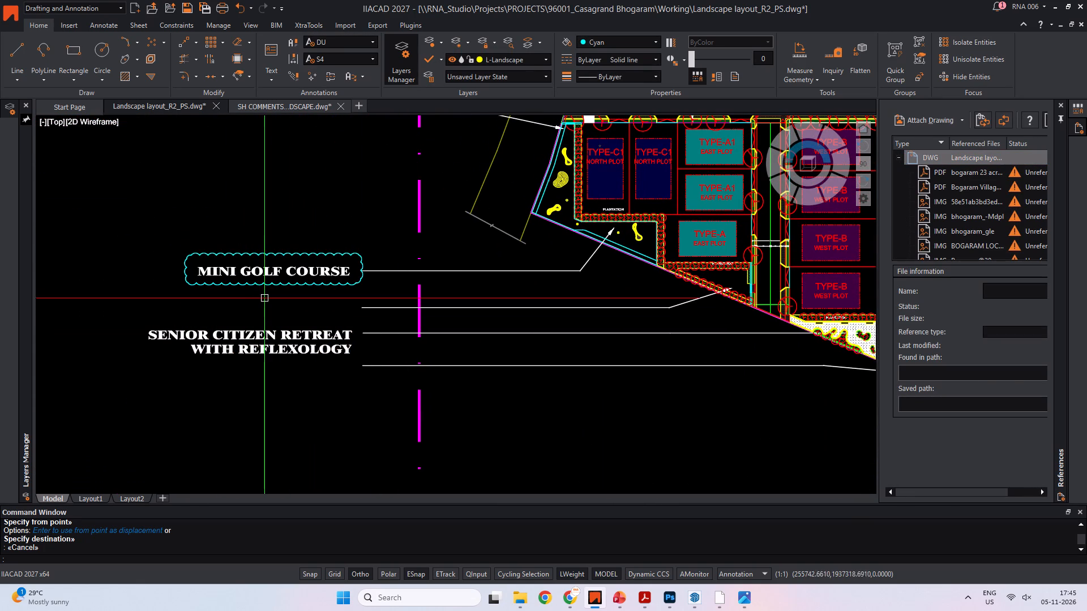
Delete the revision cloud around the MINI GOLF COURSE label.
click(269, 286)
key(Delete)
Copy the MINI GOLF COURSE label straight down to the unlabelled leader above SENIOR CITIZEN RETREAT WITH REFLEXOLOGY.
click(262, 277)
middle_drag(265, 299, 328, 299)
key(c)
key(o)
key(space)
click(131, 249)
click(132, 286)
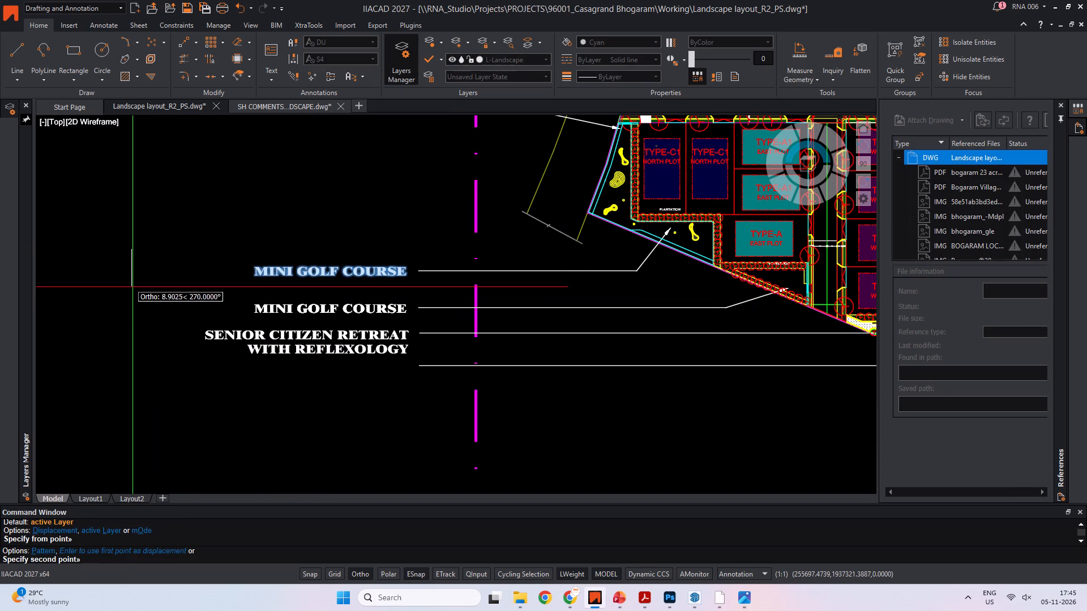
key(Escape)
Change the copied MINI GOLF COURSE label to read TO BE DECIDED in uppercase and colour it red.
double_click(263, 301)
key(ctrl+a)
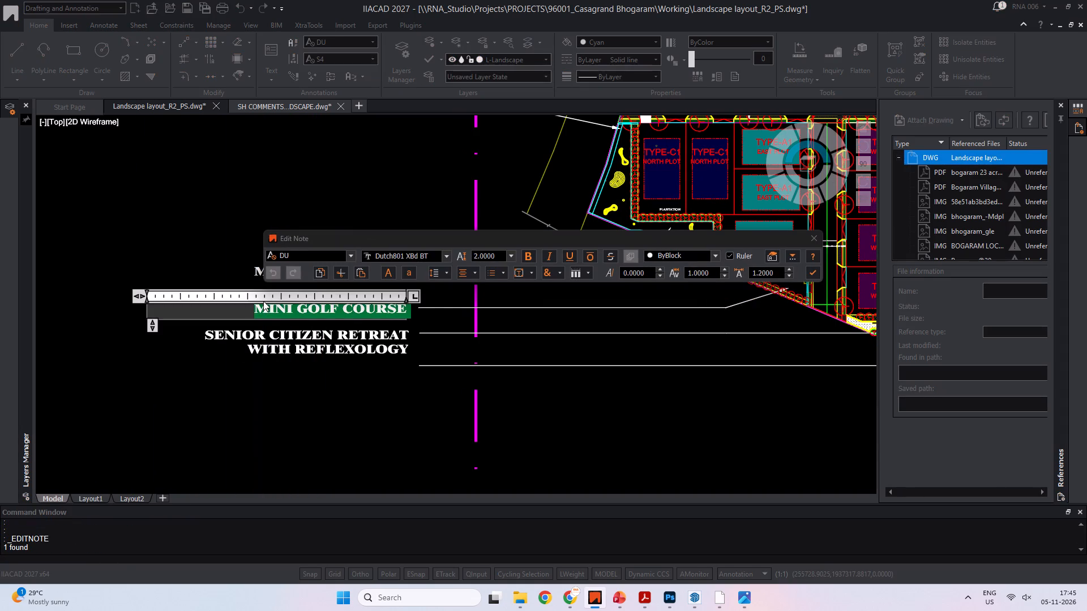
text(to be cde)
key(BackSpace)
key(BackSpace)
key(BackSpace)
text(decided)
key(space)
key(ctrl+a)
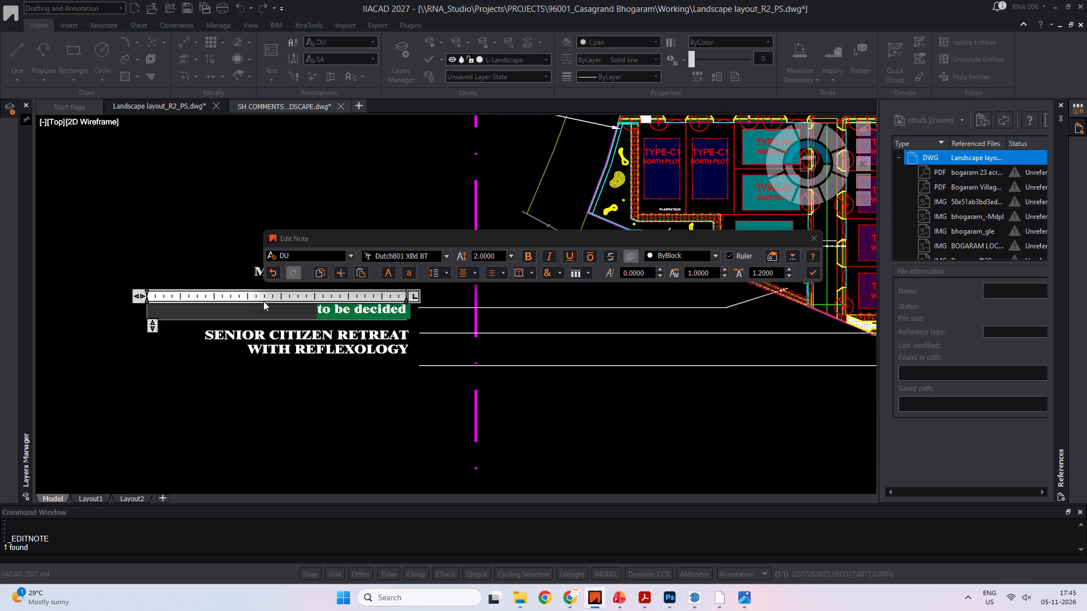
key(ctrl+shift+u)
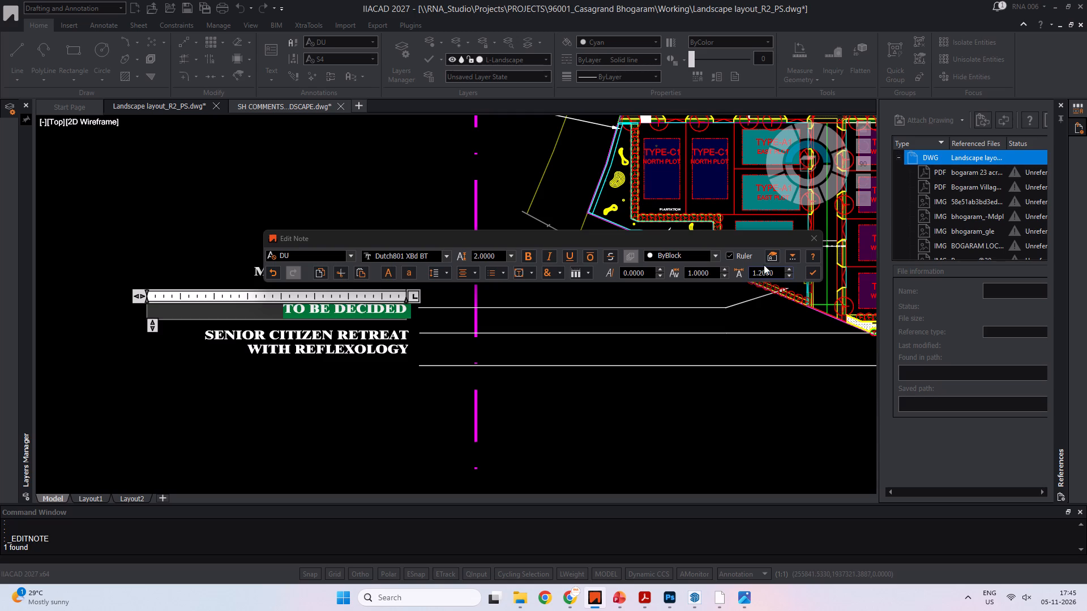
click(718, 255)
click(693, 282)
click(554, 433)
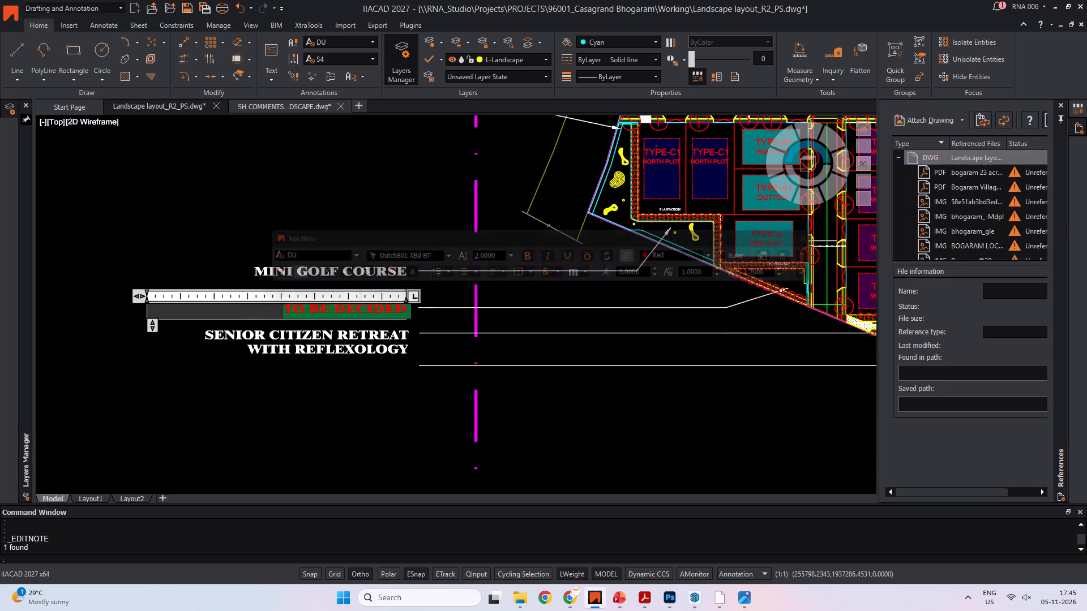
key(Escape)
Copy the red TO BE DECIDED label down to the unlabelled leader below SENIOR CITIZEN RETREAT WITH REFLEXOLOGY.
click(361, 307)
key(c)
key(o)
key(space)
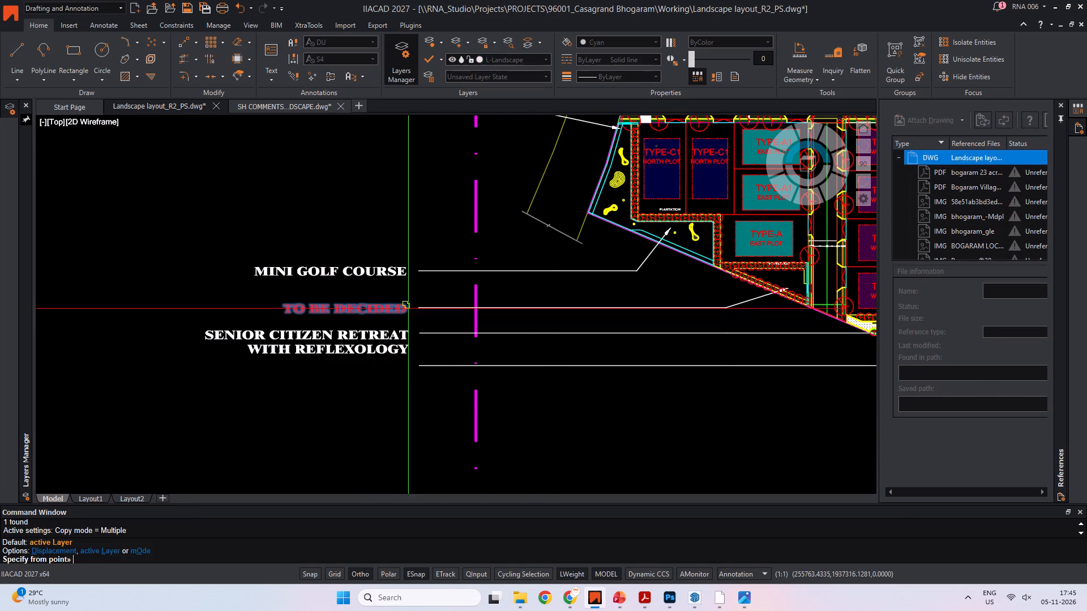
click(416, 308)
click(418, 365)
Check the callouts all around the site plan for leaders that still have no label.
scroll(546, 419, down, 3)
middle_drag(543, 418, 370, 263)
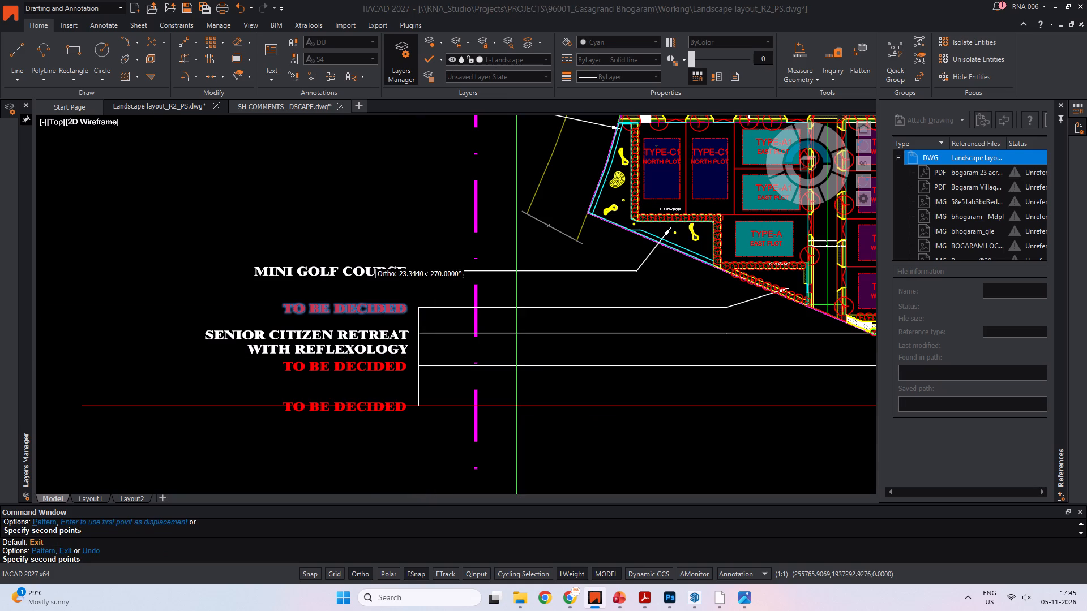
middle_drag(519, 342, 212, 135)
middle_drag(511, 273, 425, 329)
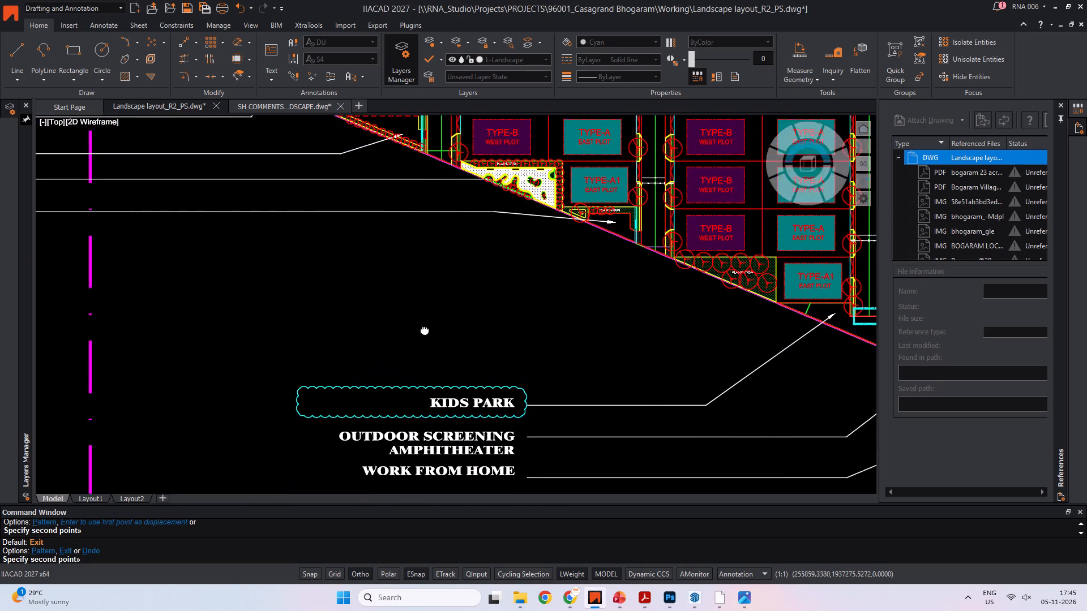
middle_drag(425, 329, 382, 163)
middle_drag(488, 220, 366, 268)
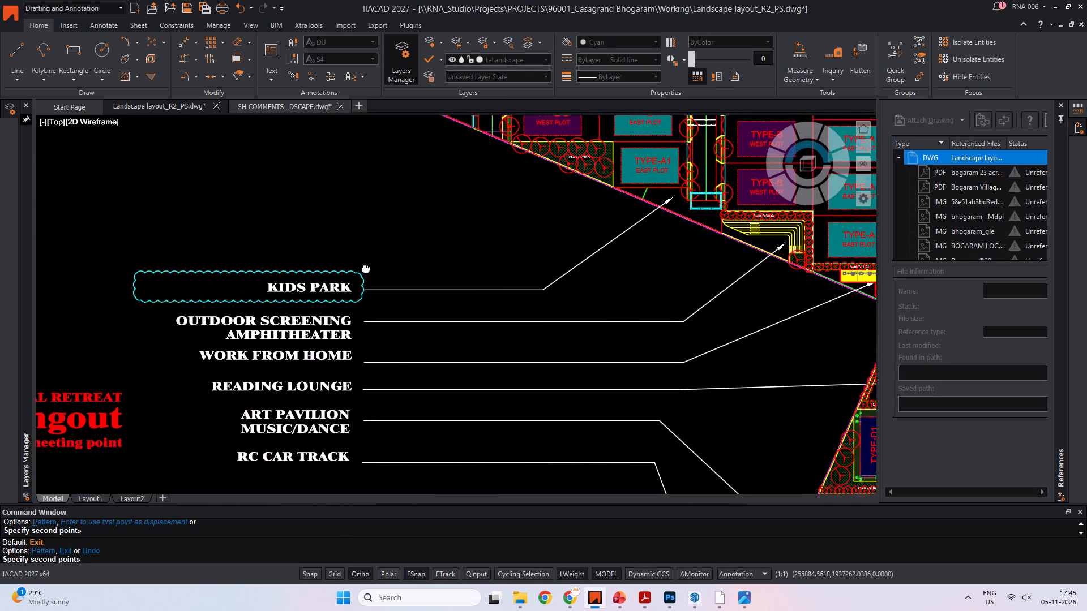
middle_drag(366, 268, 362, 227)
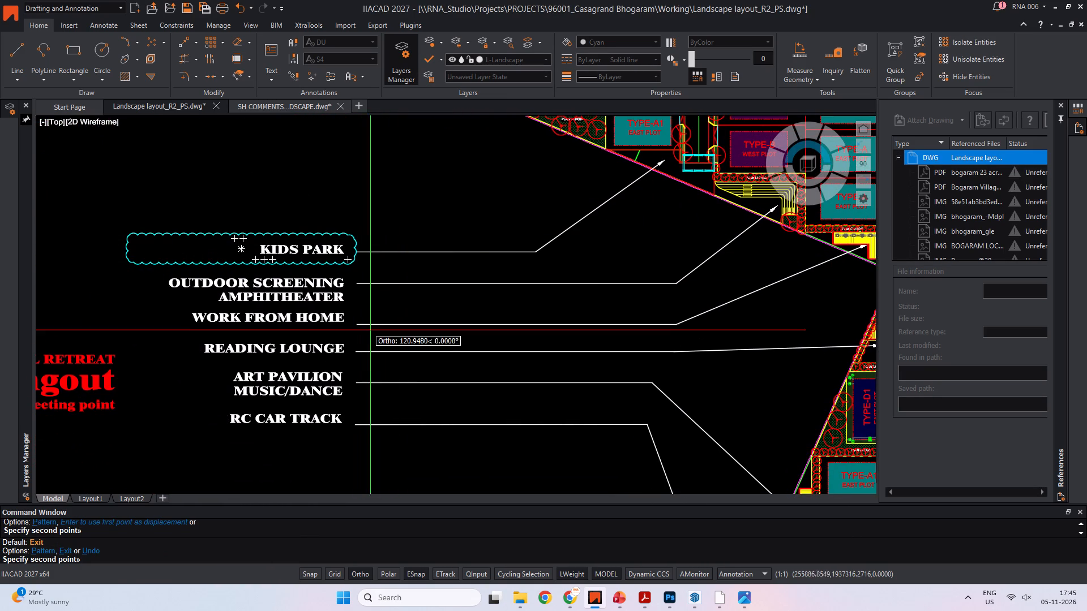
middle_drag(369, 330, 275, 314)
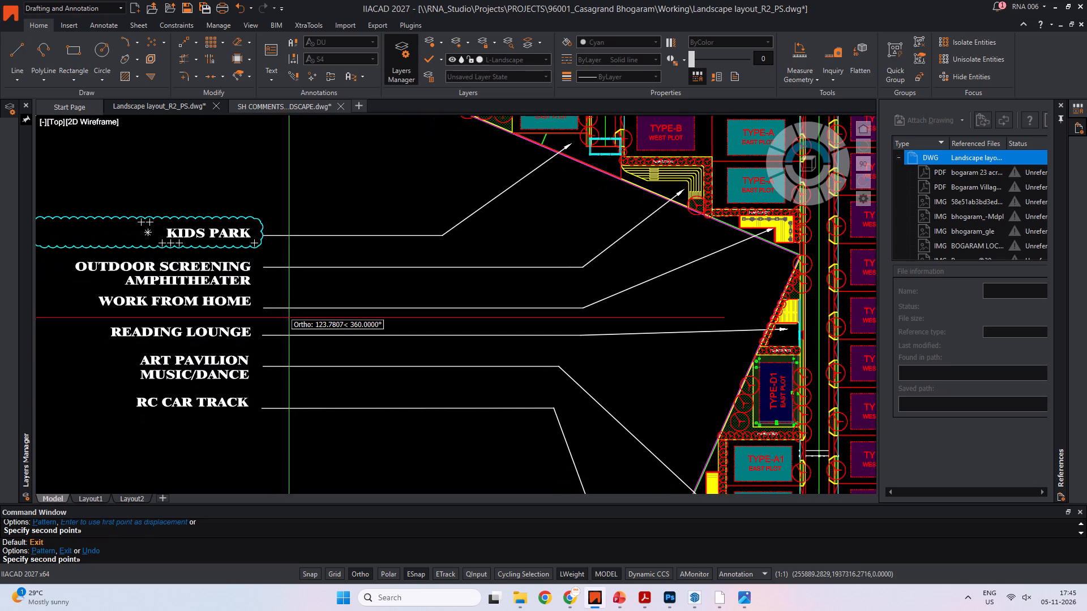
middle_drag(258, 302, 262, 325)
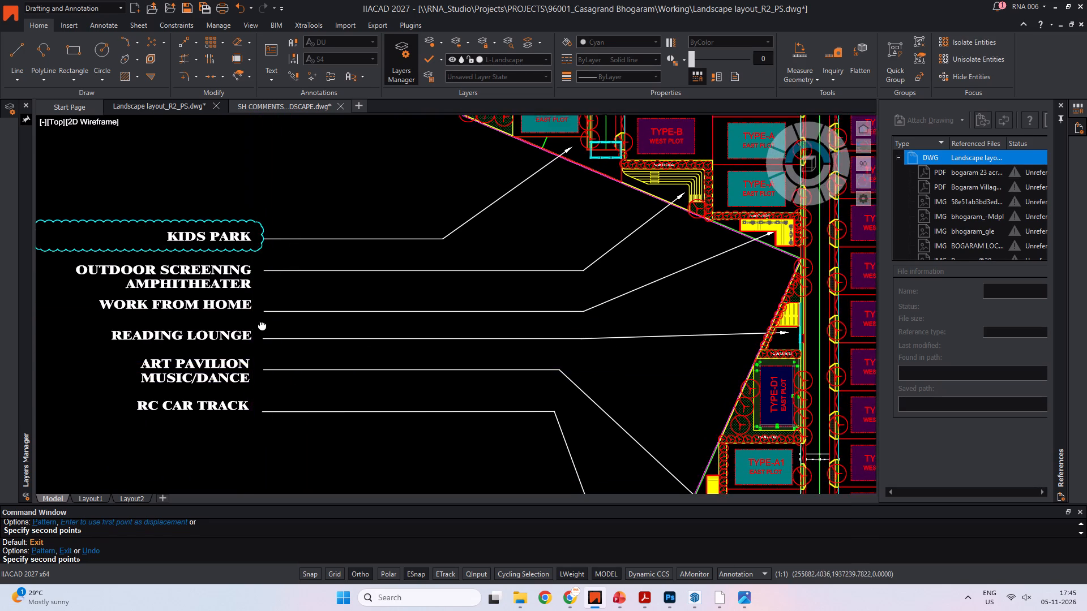
middle_drag(262, 325, 336, 302)
scroll(350, 321, down, 1)
middle_drag(346, 321, 263, 227)
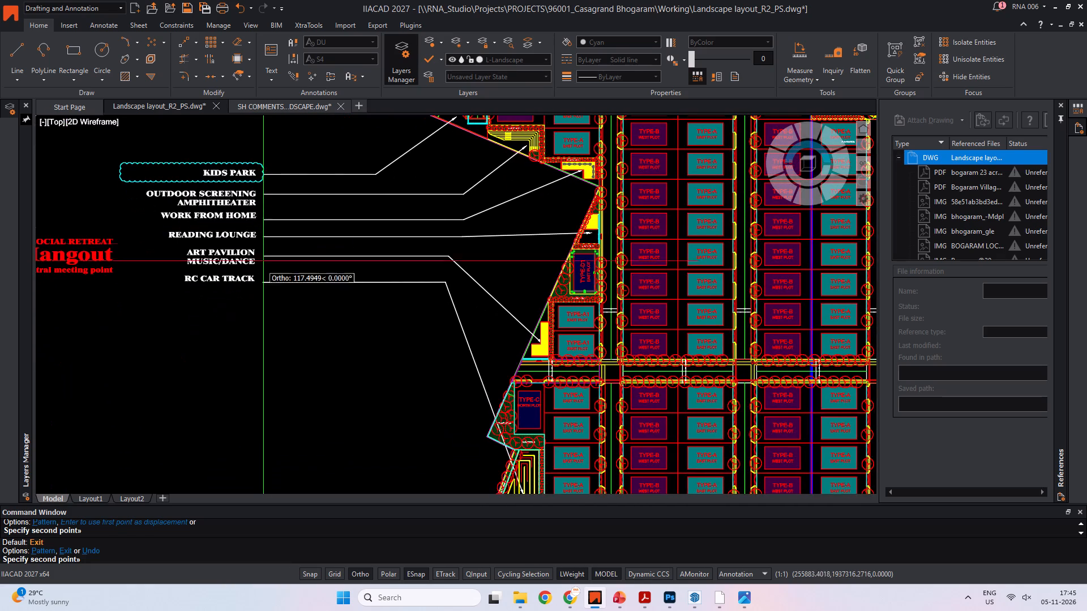
scroll(259, 299, up, 1)
middle_drag(247, 334, 359, 187)
scroll(347, 254, down, 3)
middle_drag(347, 258, 262, 158)
scroll(333, 306, up, 3)
middle_drag(305, 199, 313, 343)
middle_drag(322, 251, 208, 119)
middle_drag(228, 258, 403, 115)
scroll(387, 196, down, 1)
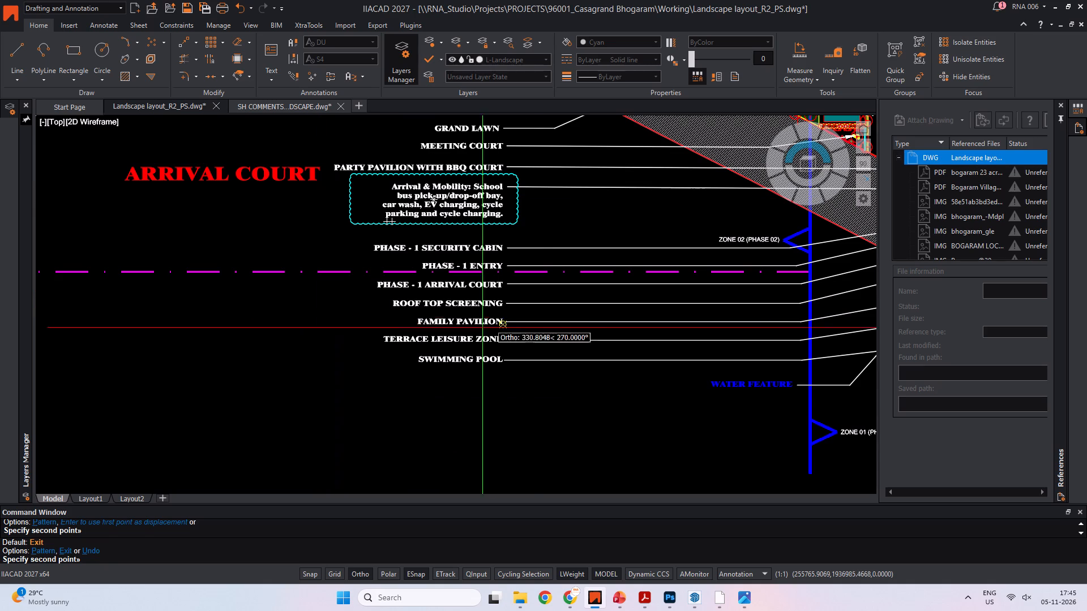
scroll(459, 319, down, 3)
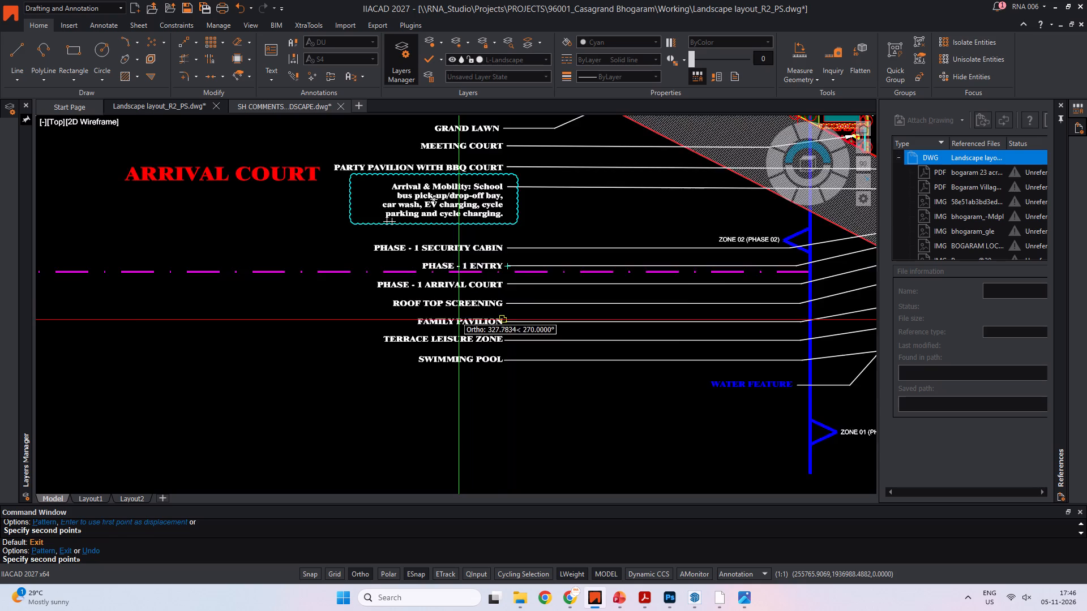
middle_drag(485, 283, 136, 364)
scroll(528, 243, up, 4)
middle_drag(585, 239, 536, 381)
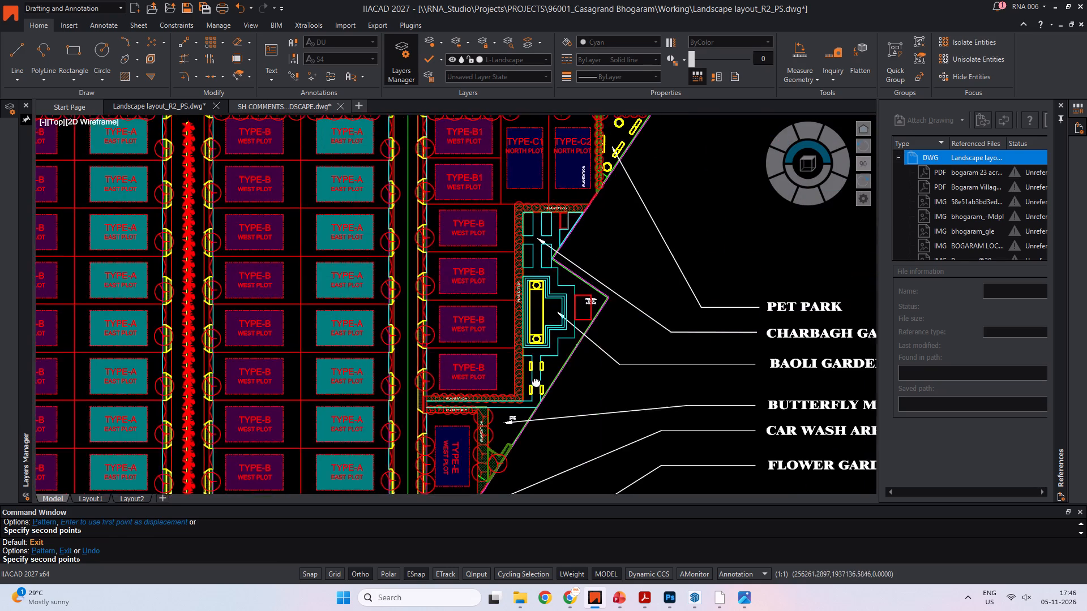
middle_drag(536, 381, 504, 475)
middle_drag(417, 180, 466, 415)
middle_drag(426, 296, 854, 412)
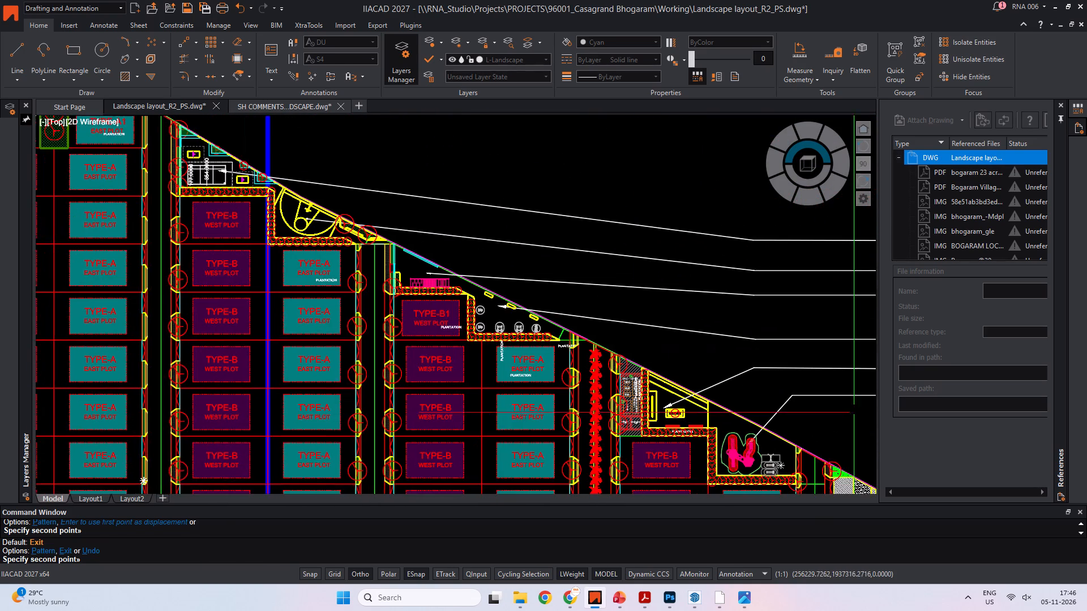
scroll(461, 282, down, 3)
middle_drag(457, 279, 613, 406)
scroll(432, 230, up, 3)
middle_drag(421, 222, 740, 403)
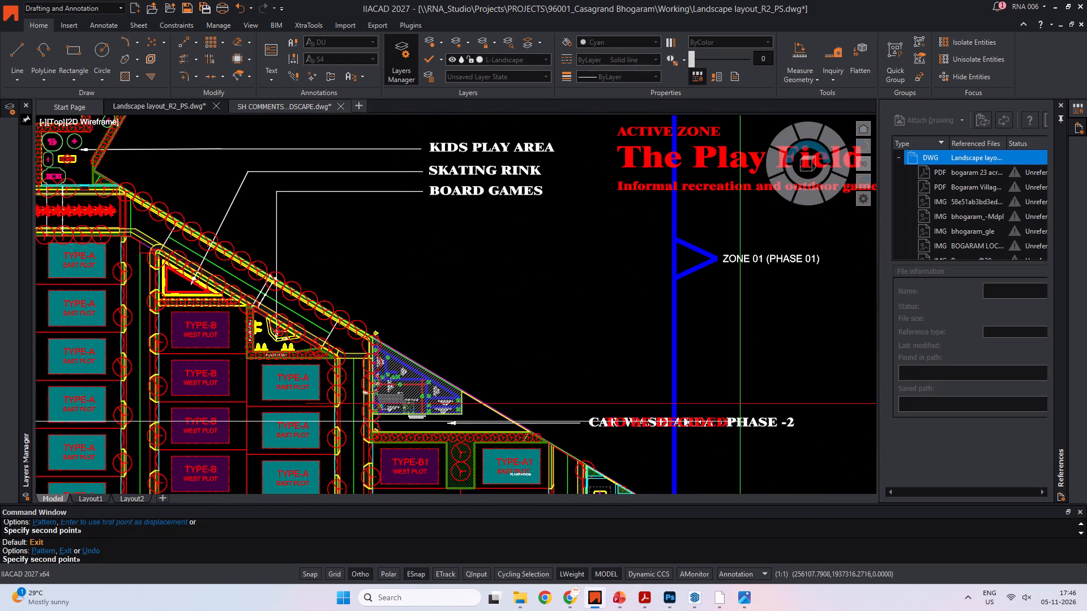
middle_drag(362, 252, 478, 350)
middle_drag(313, 218, 403, 358)
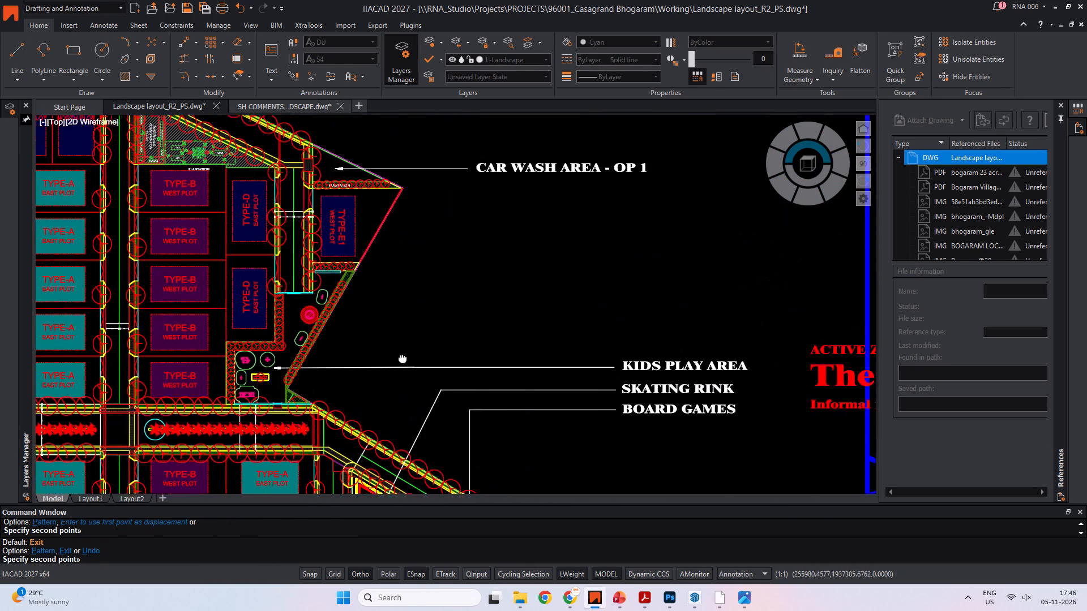
middle_drag(403, 358, 403, 358)
middle_drag(393, 282, 285, 263)
middle_drag(294, 262, 332, 265)
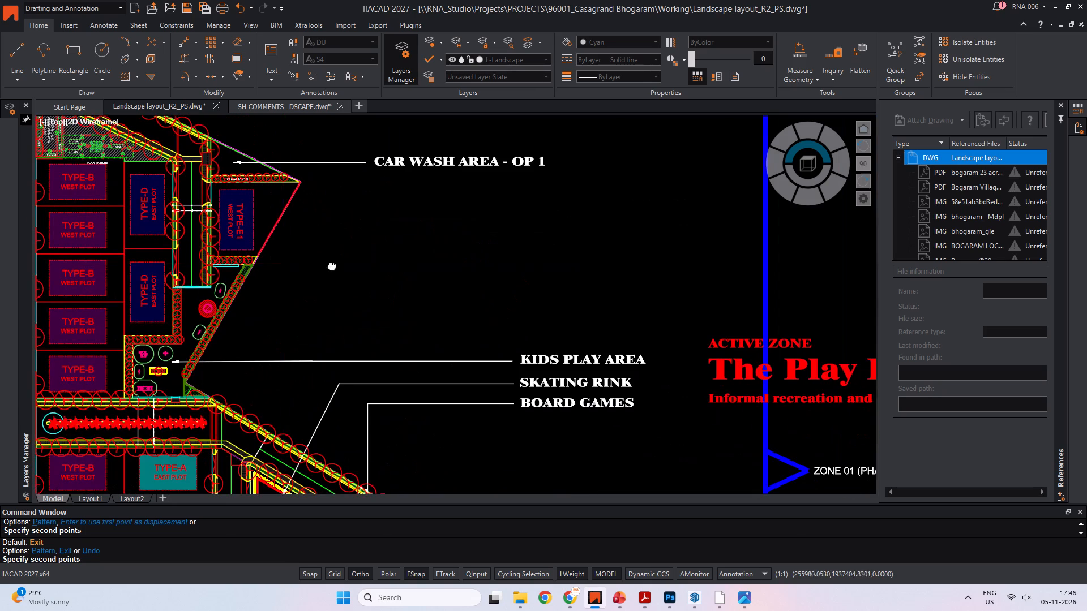
middle_drag(332, 265, 634, 321)
scroll(361, 268, down, 1)
middle_drag(361, 268, 504, 316)
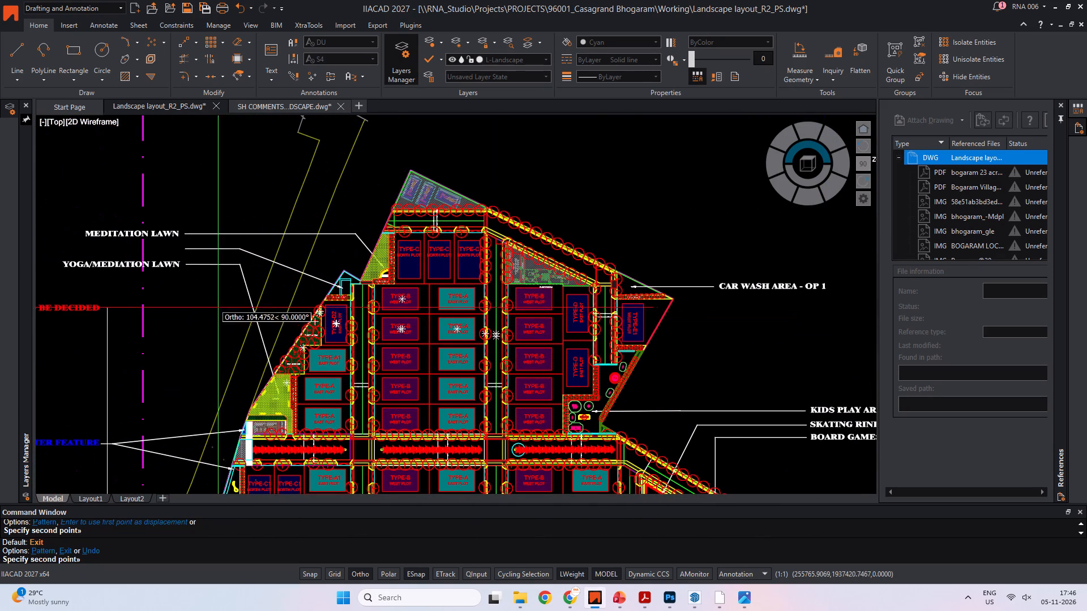
Place another TO BE DECIDED copy at the unlabelled leader between MEDITATION LAWN and YOGA/MEDIATION LAWN, ending the copying.
scroll(170, 244, up, 2)
click(209, 254)
key(Escape)
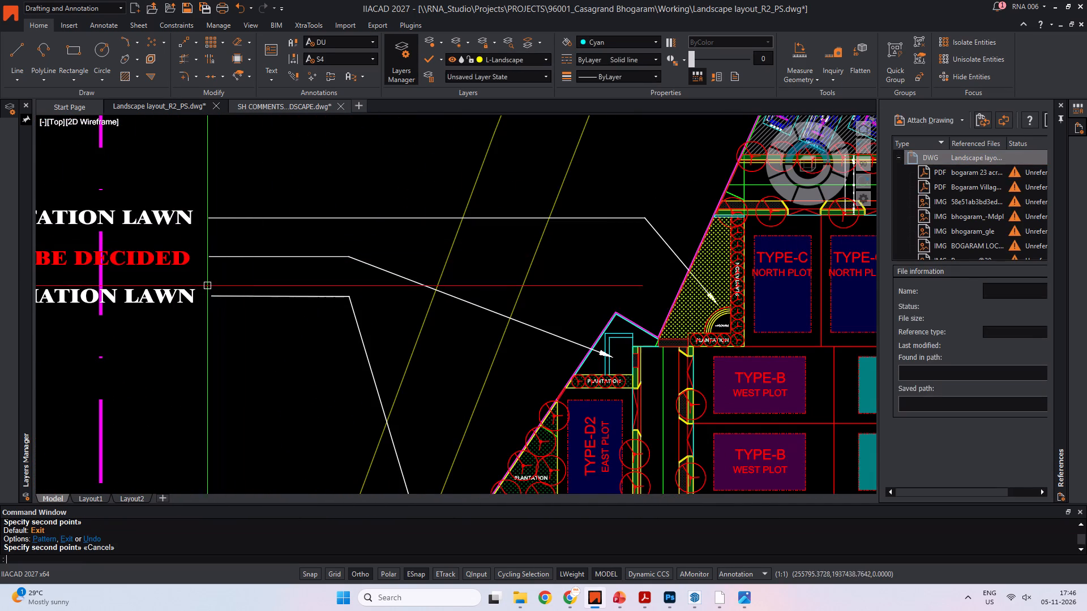
middle_drag(208, 286, 364, 298)
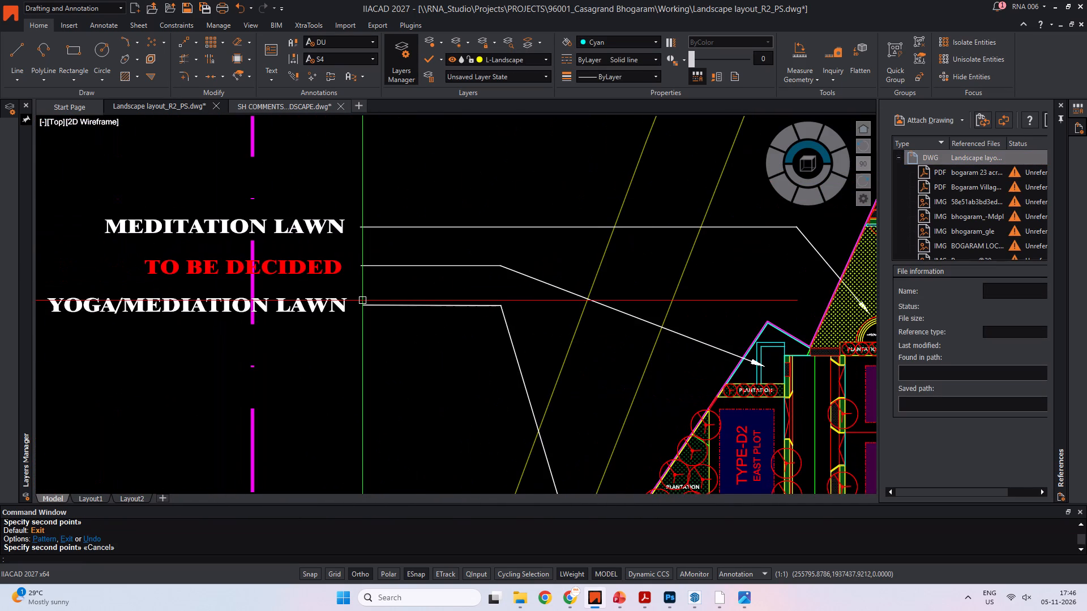
Open Paving Patterns-Model.jpg from the project's Working folder in Photoshop.
key(alt+Tab)
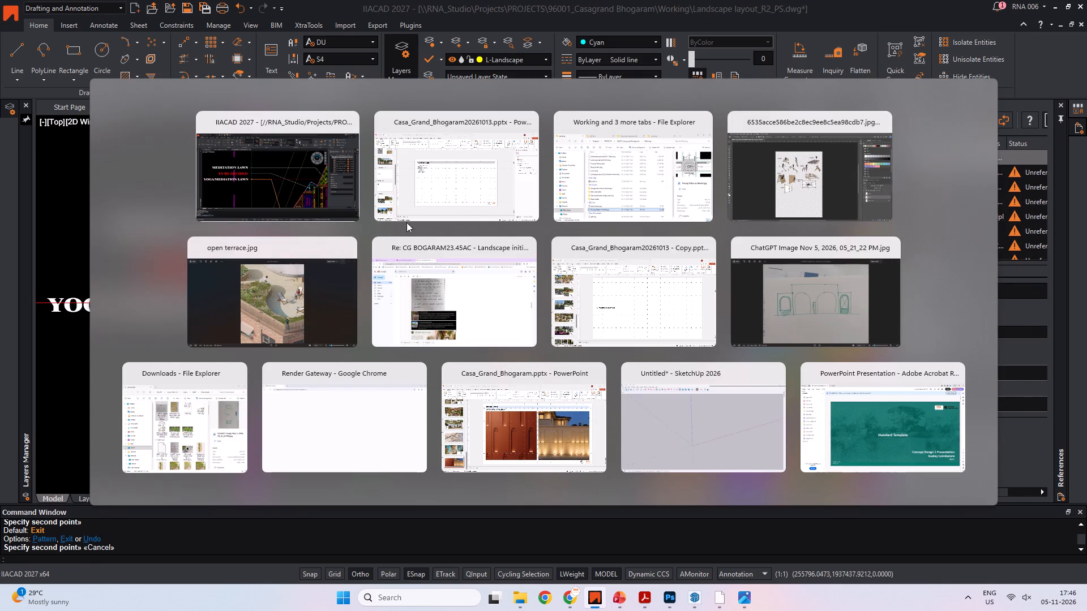
key(alt+Tab)
scroll(379, 413, down, 3)
click(355, 446)
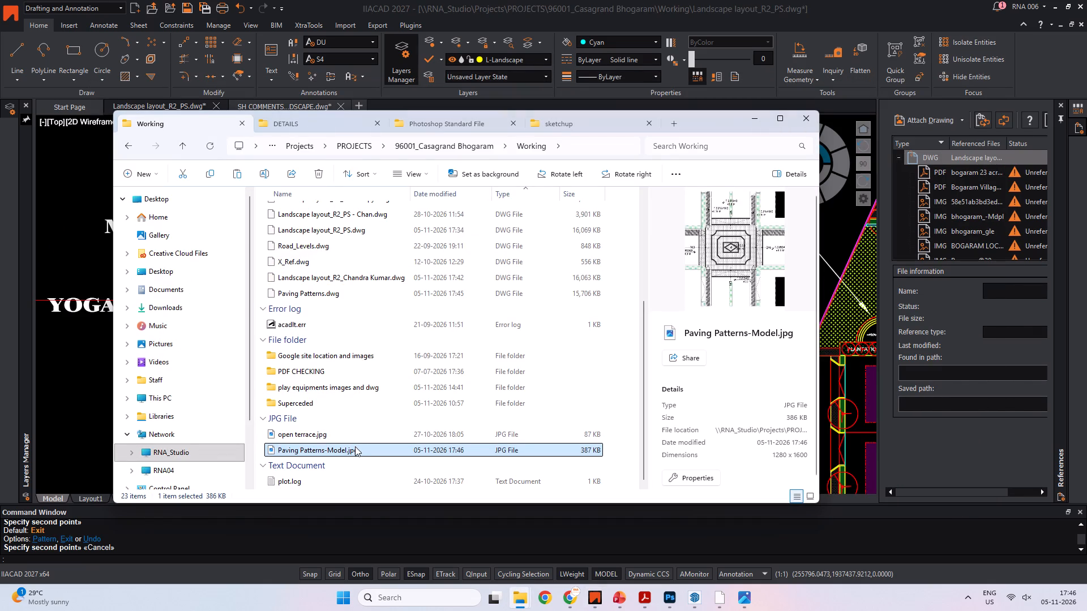
right_click(356, 447)
click(412, 130)
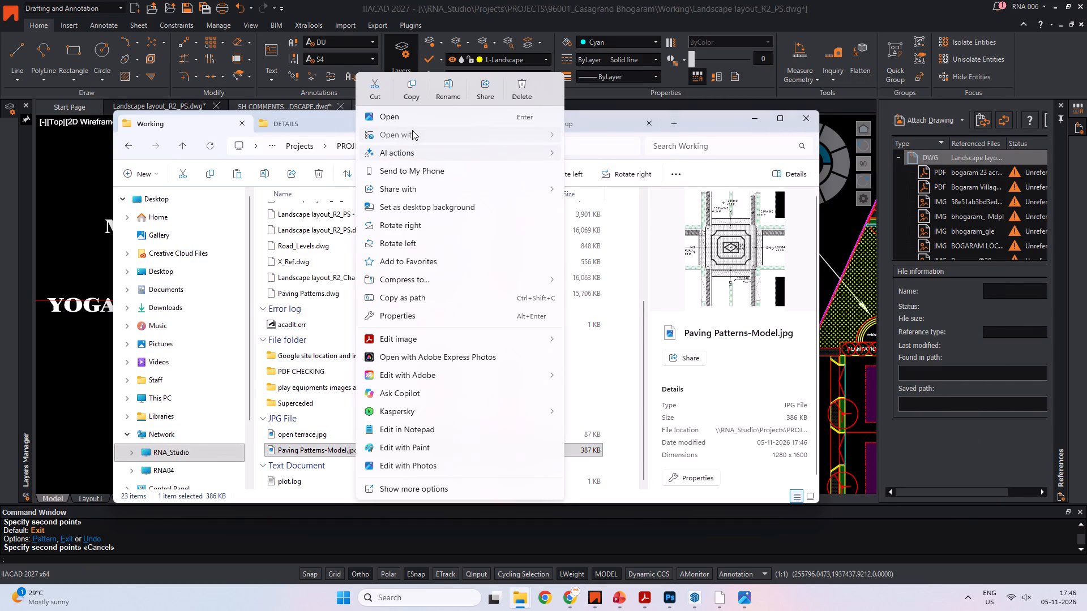
click(599, 156)
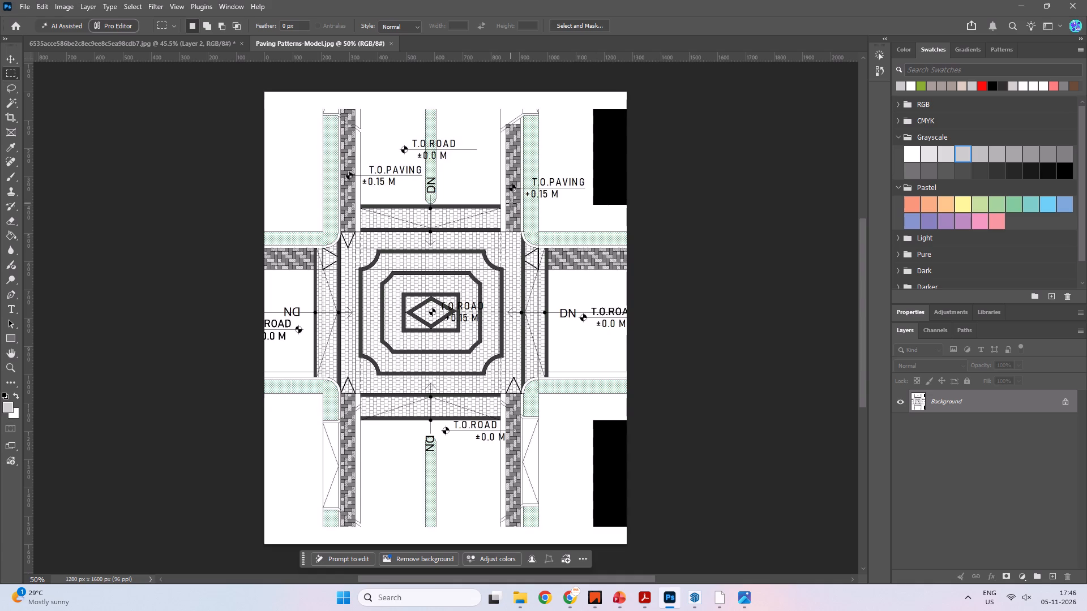
Fill both solid black blocks at the drawing's edge with the light grey Grayscale swatch and clear the selection.
key(w)
click(612, 148)
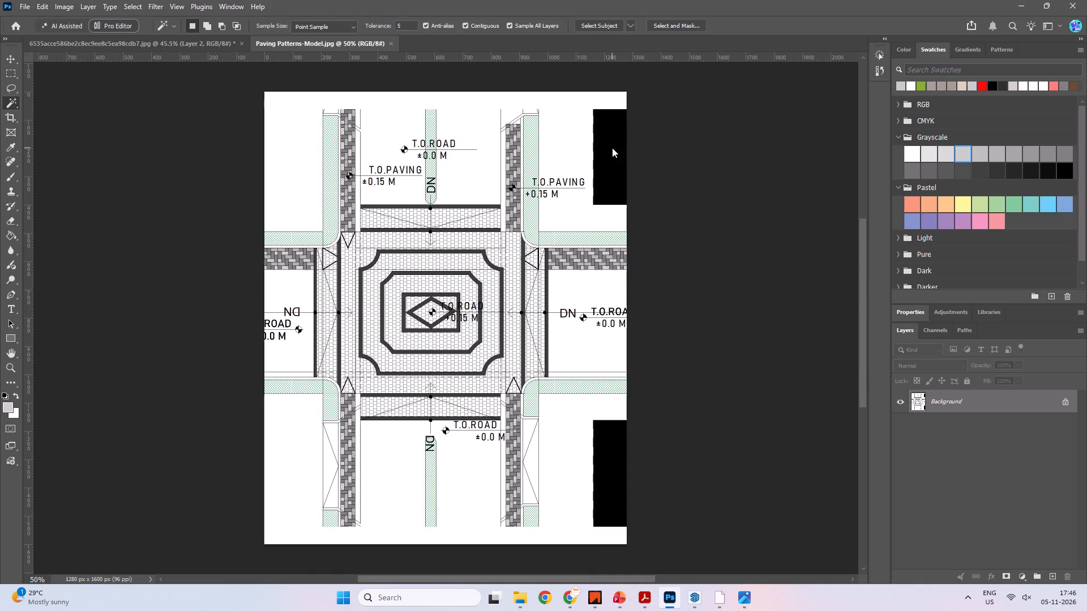
shift+click(607, 436)
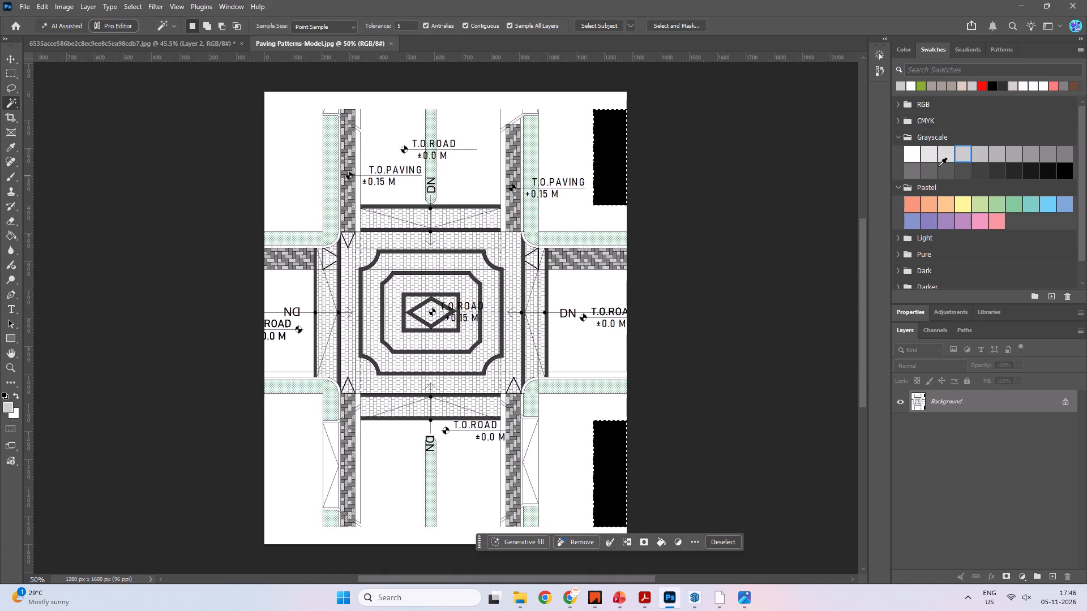
click(962, 157)
key(g)
click(617, 173)
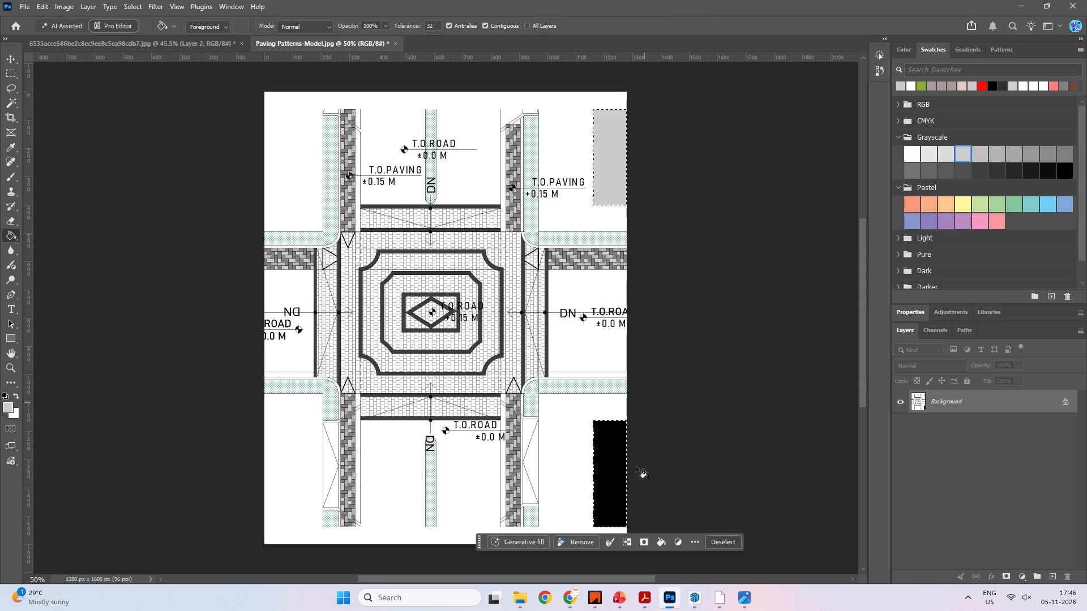
click(613, 465)
click(690, 434)
key(space)
key(m)
click(695, 407)
key(space)
key(space)
key(space)
key(space)
key(space)
key(space)
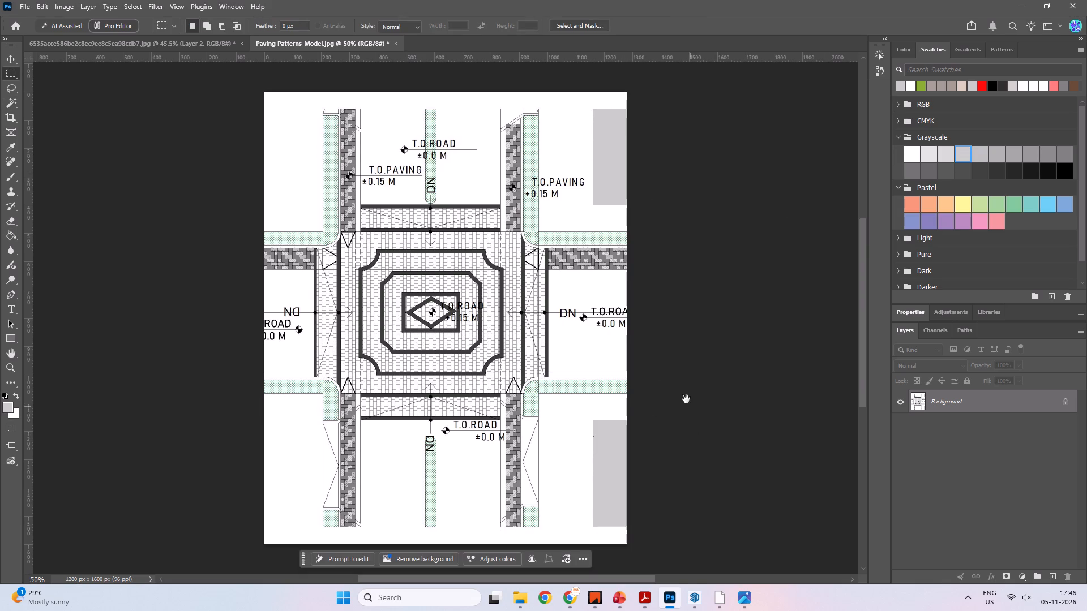
click(682, 356)
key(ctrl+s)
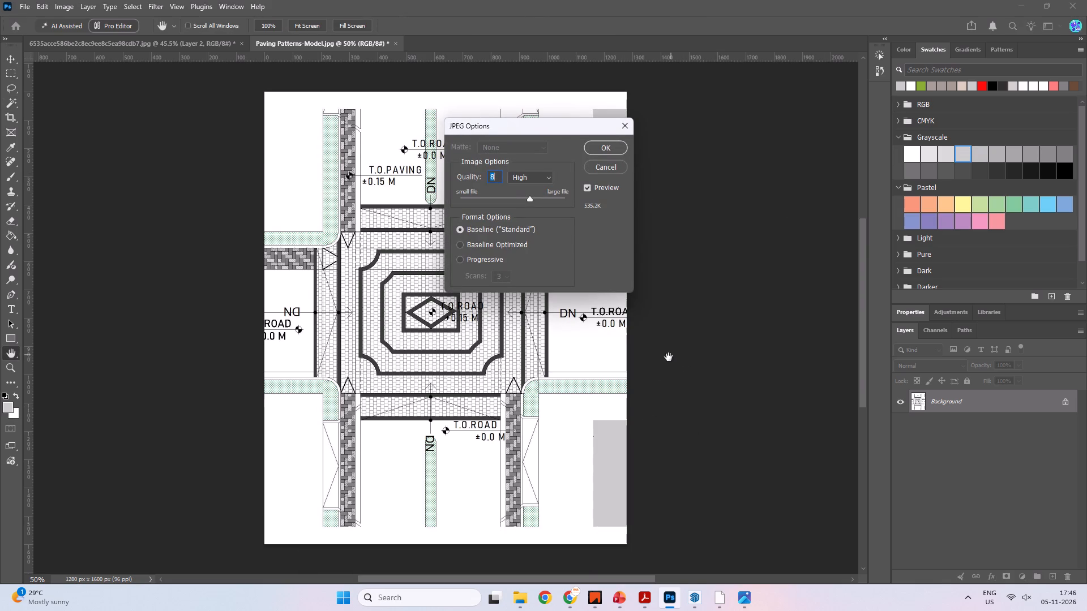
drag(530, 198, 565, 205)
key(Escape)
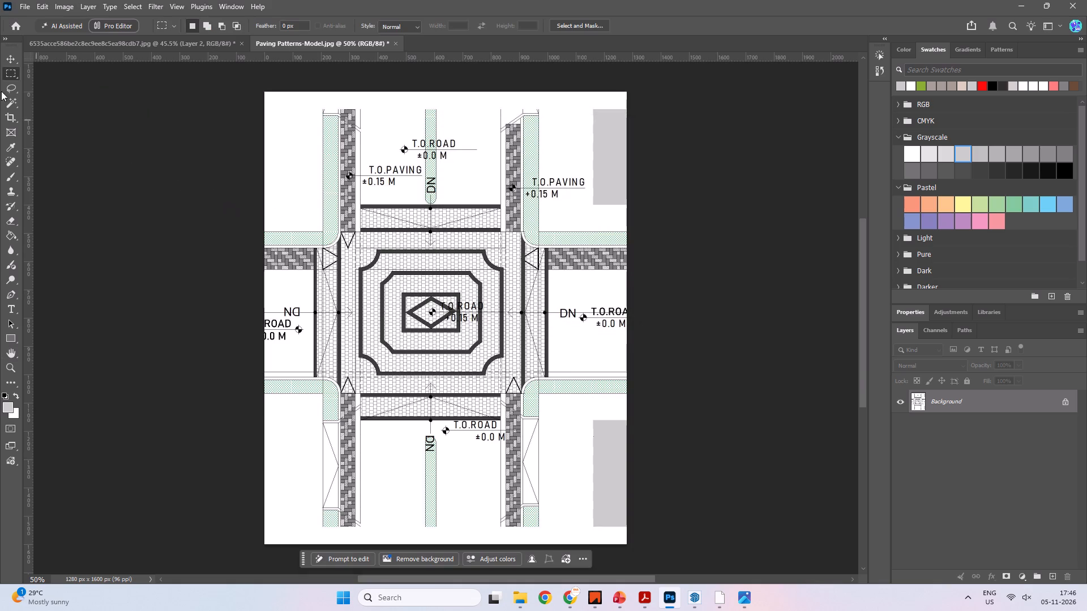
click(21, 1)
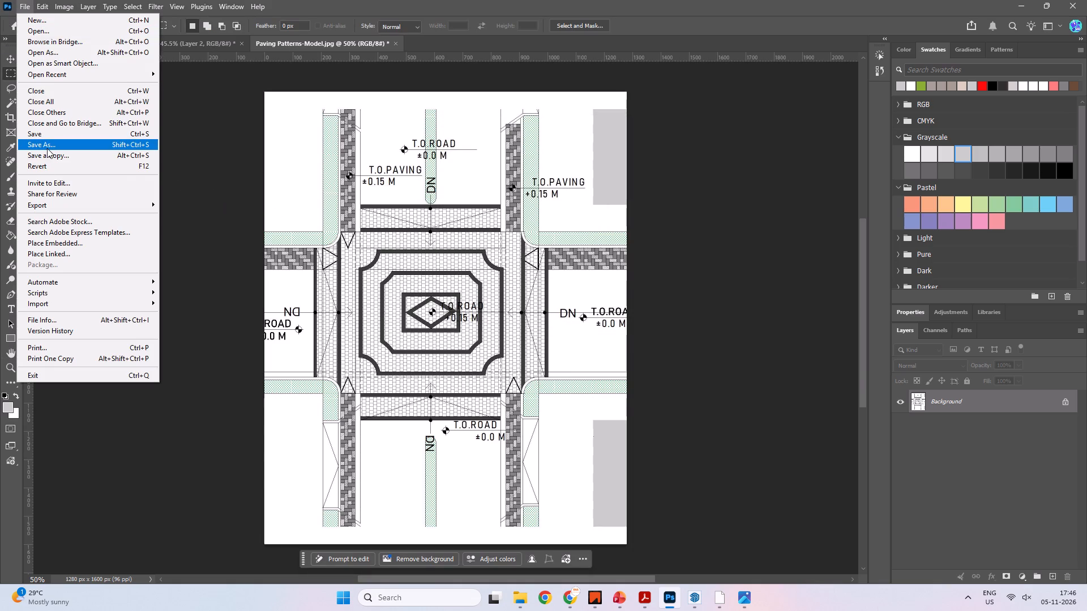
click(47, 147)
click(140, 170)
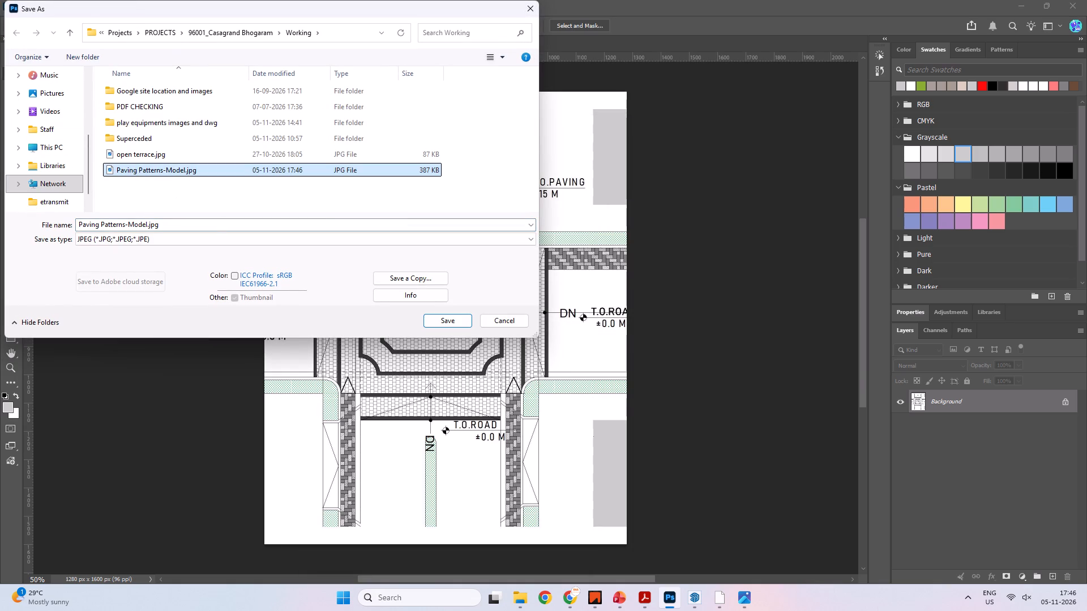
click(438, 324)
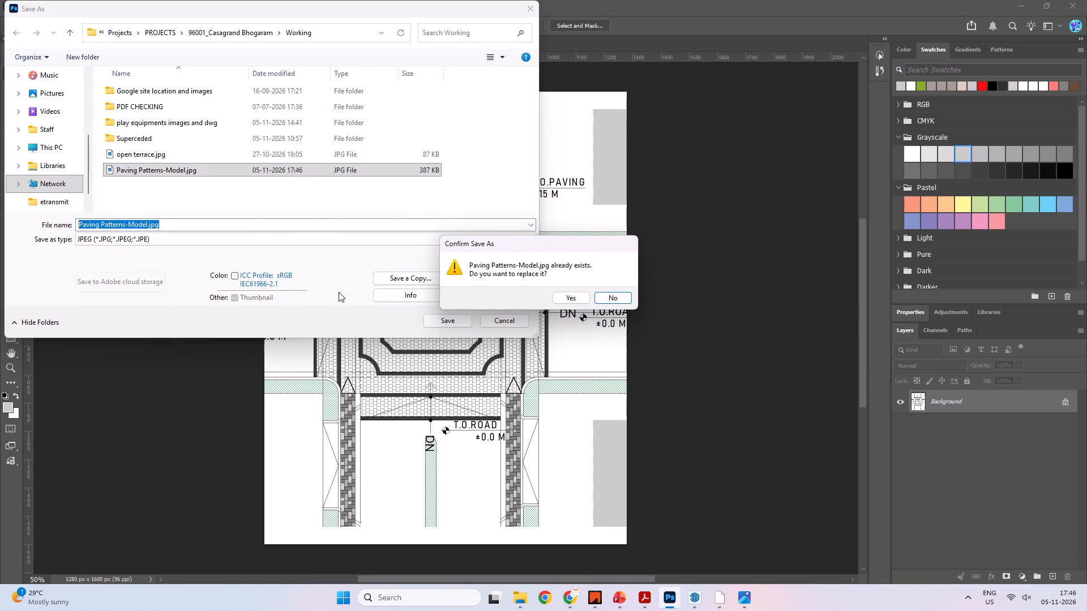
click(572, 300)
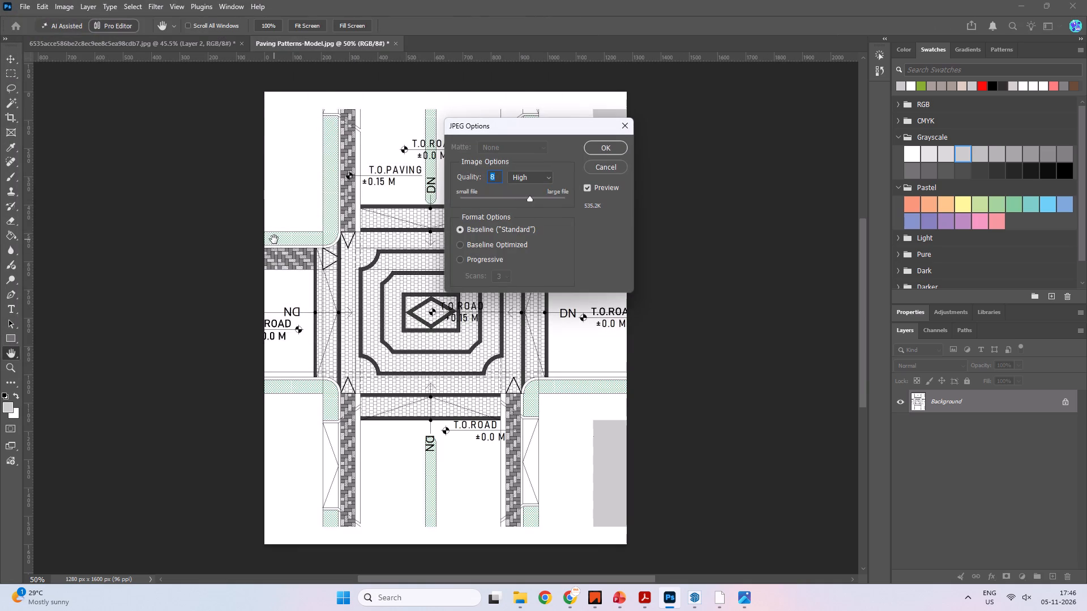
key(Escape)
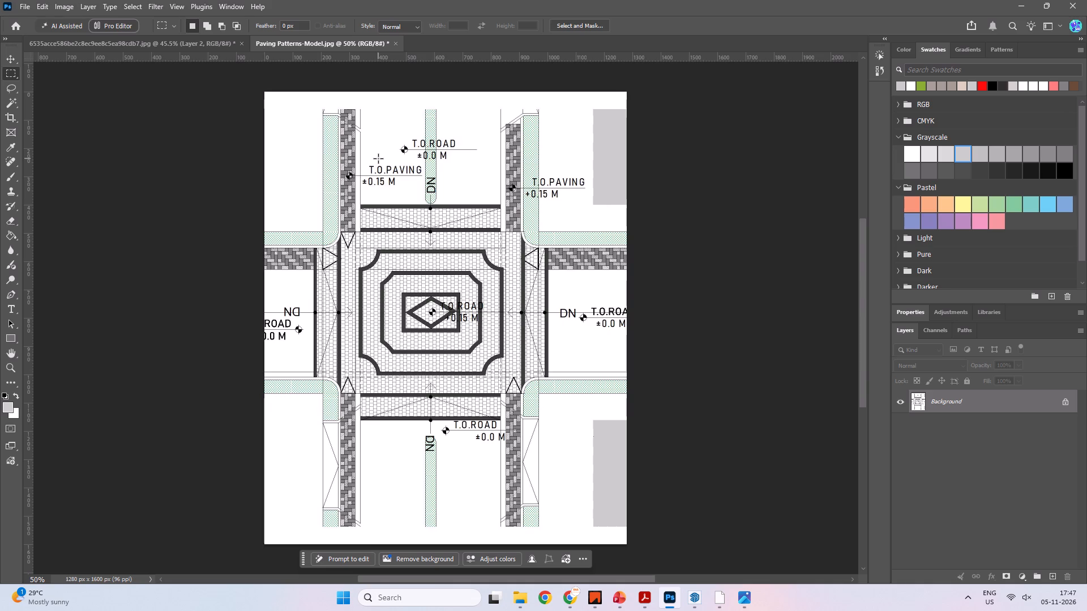
click(27, 7)
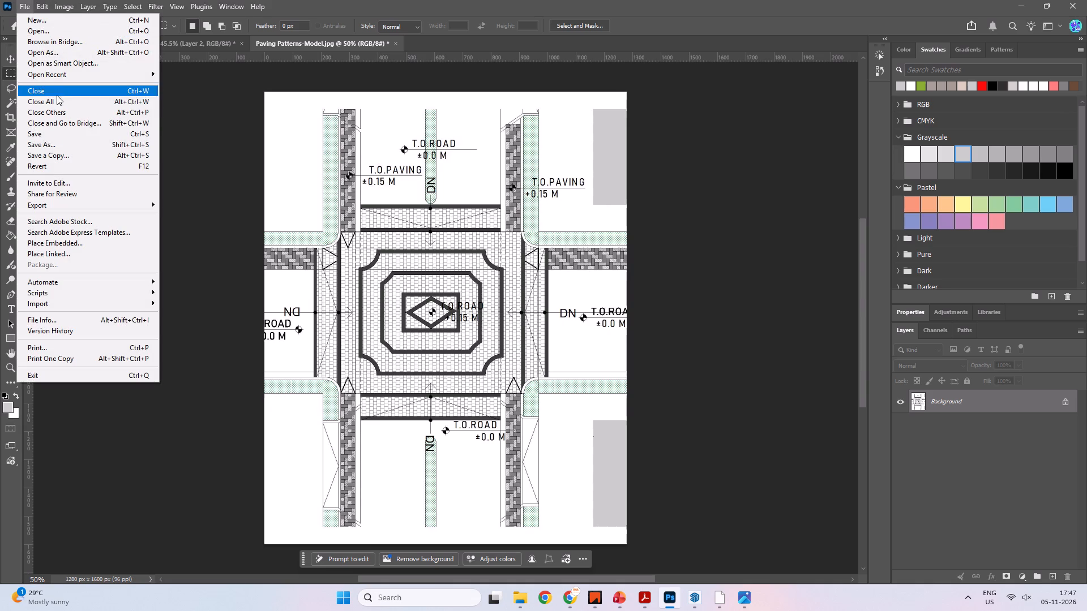
click(102, 208)
click(217, 216)
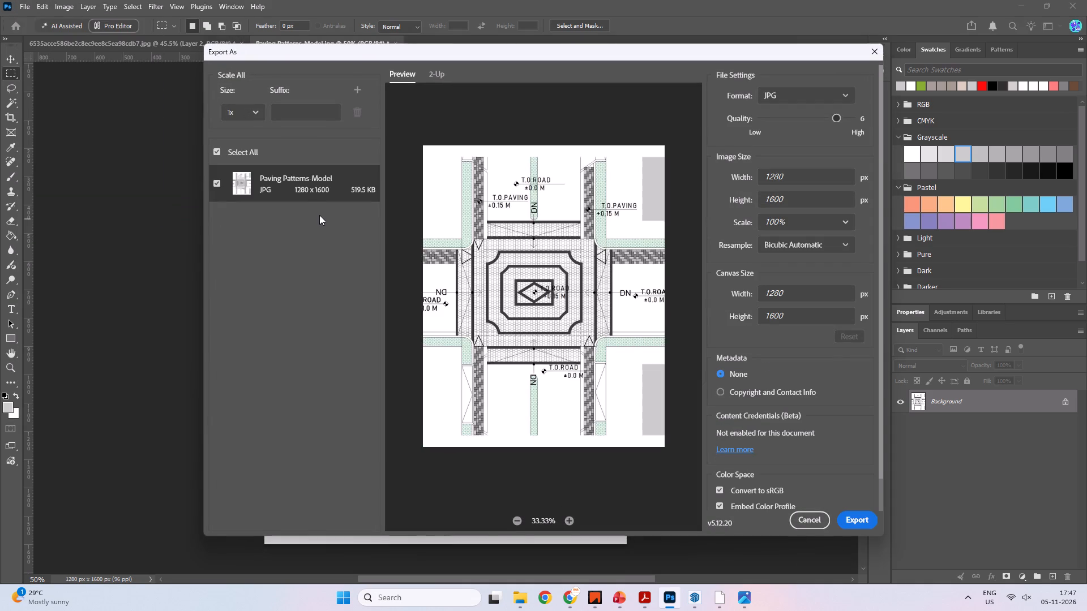
click(845, 226)
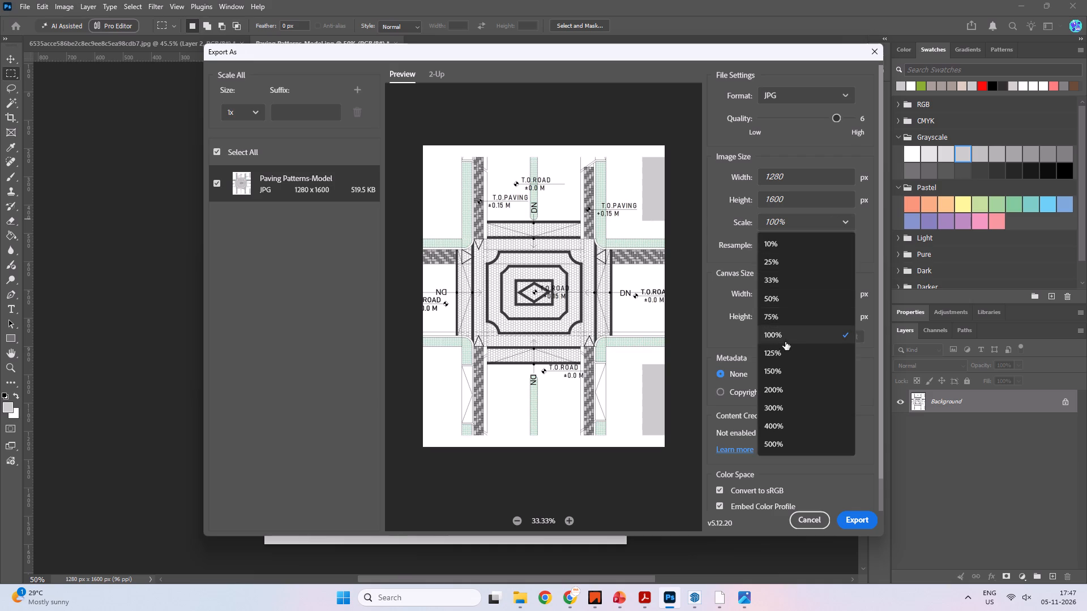
click(783, 358)
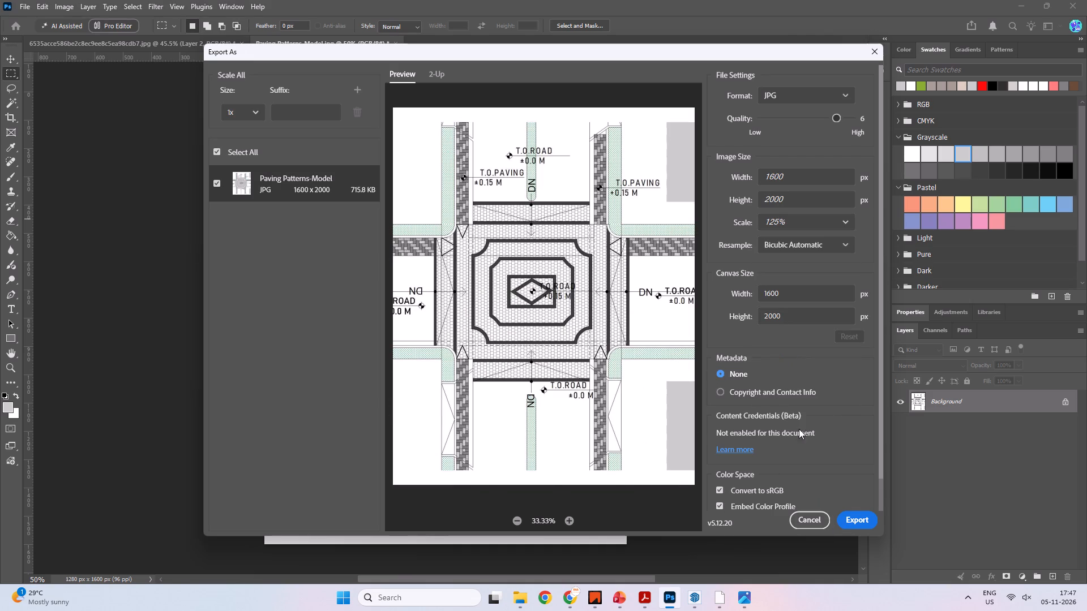
drag(836, 118, 891, 132)
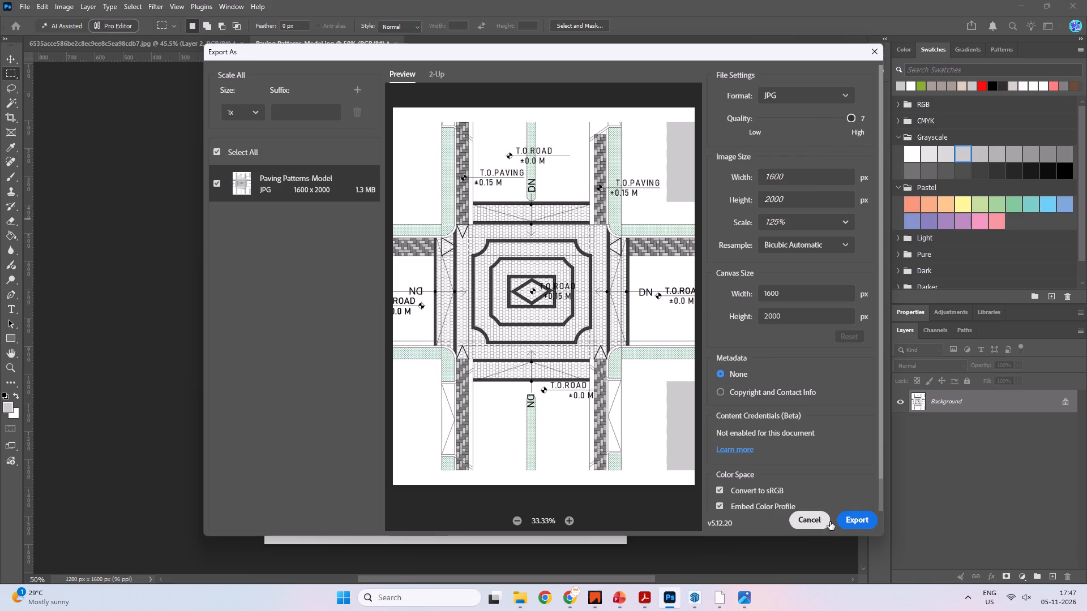
Export the image to the 96001_Casagrand Bhogaram Working folder, replacing the existing Paving Patterns-Model.jpg.
click(851, 518)
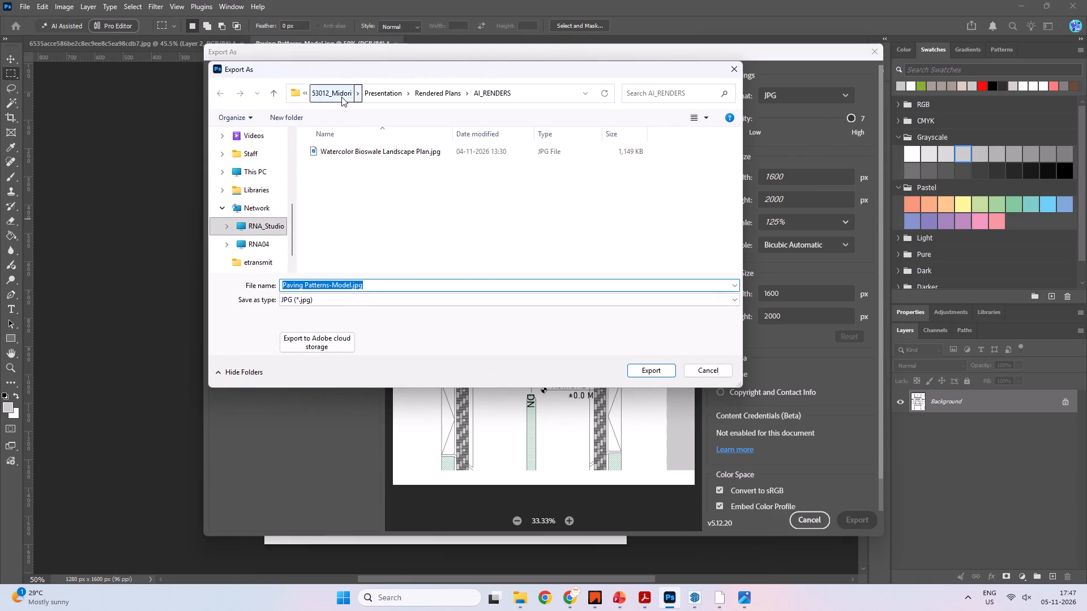
click(341, 97)
click(450, 92)
scroll(457, 244, down, 6)
scroll(404, 233, down, 15)
scroll(374, 279, down, 2)
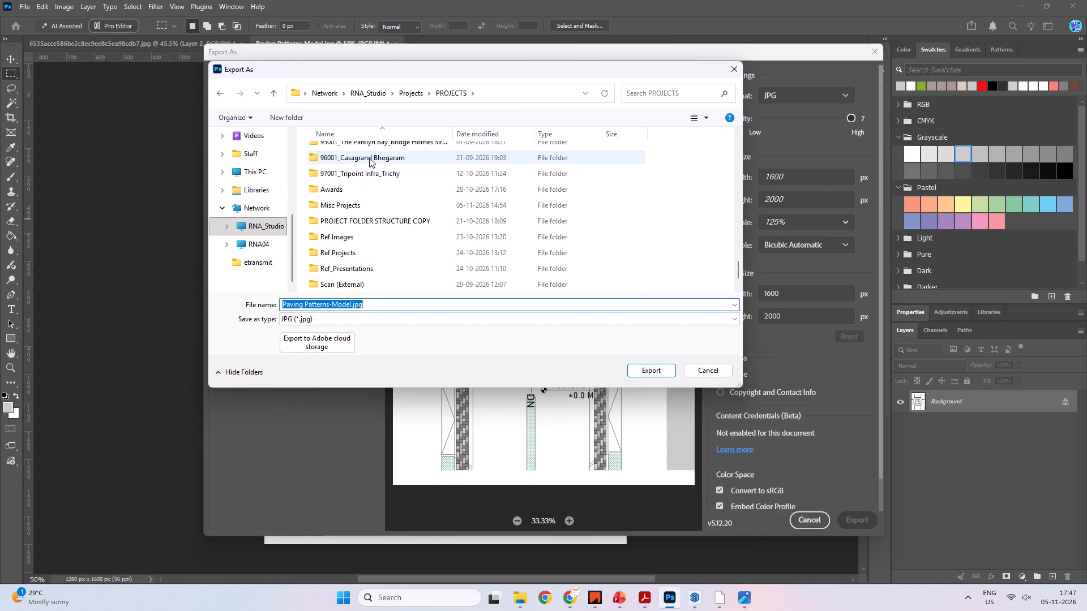
double_click(369, 158)
scroll(379, 230, down, 8)
click(348, 293)
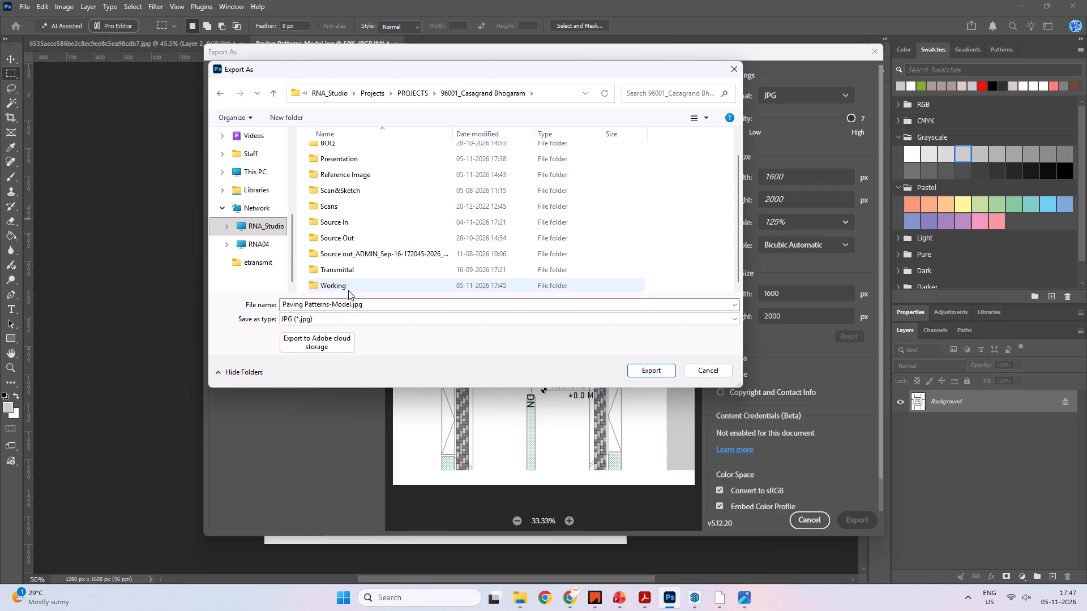
double_click(348, 286)
click(363, 263)
click(366, 228)
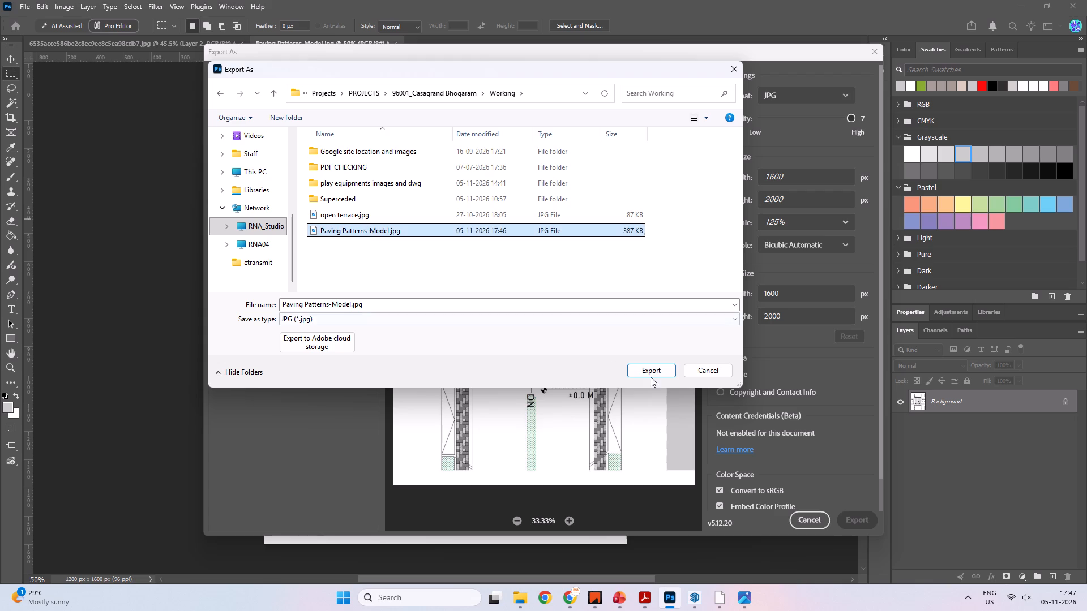
click(651, 377)
click(567, 299)
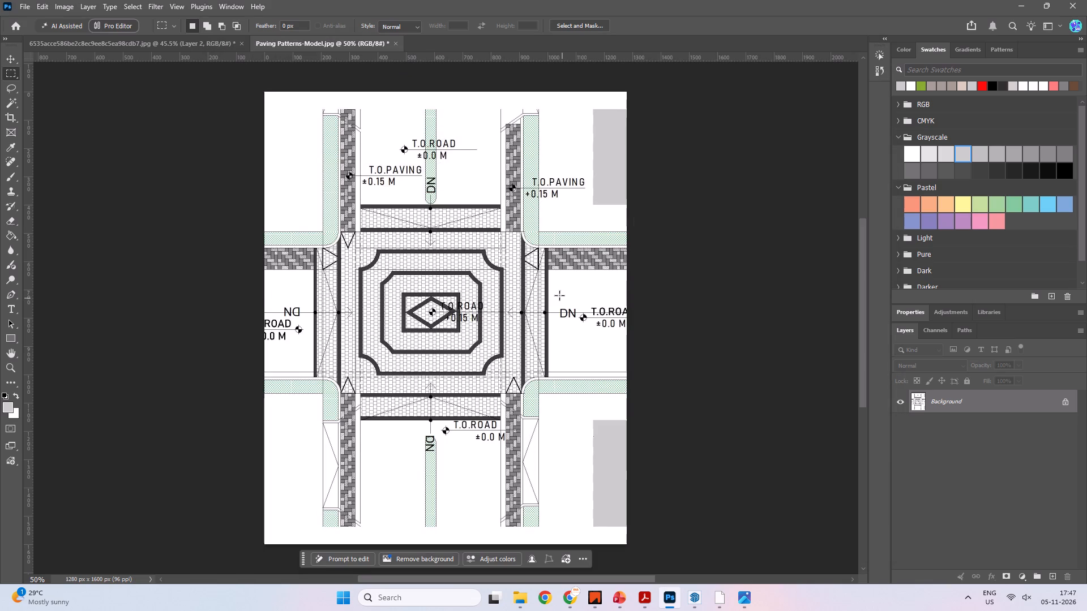
Close the Paving Patterns-Model.jpg document without saving changes.
click(397, 44)
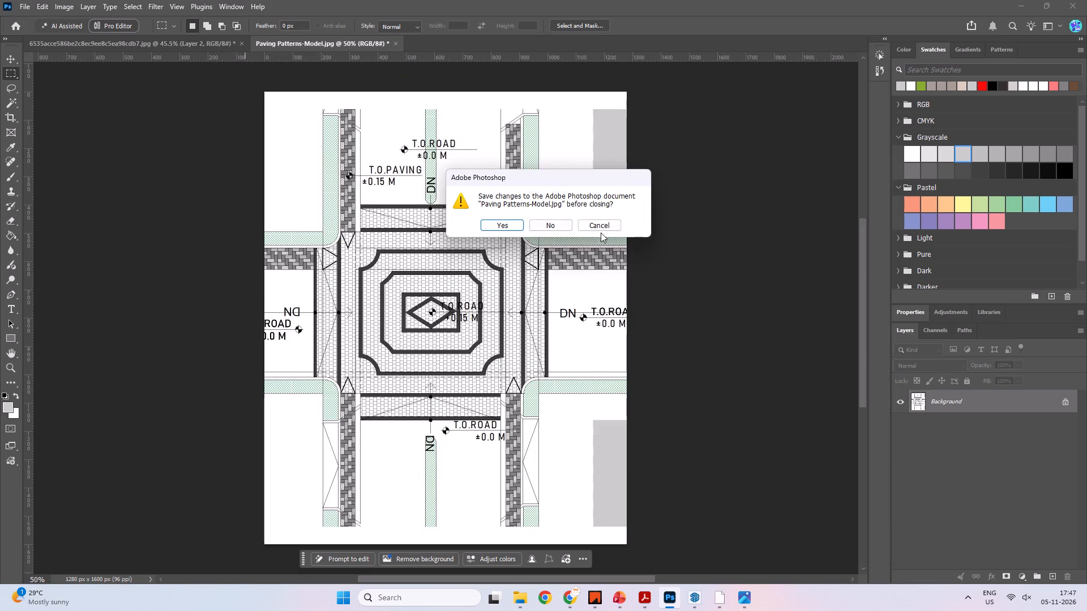
click(559, 220)
Copy the Paving Patterns-Model.jpg file from the Working folder in File Explorer.
key(alt+Tab)
key(alt+Tab)
key(alt+Tab)
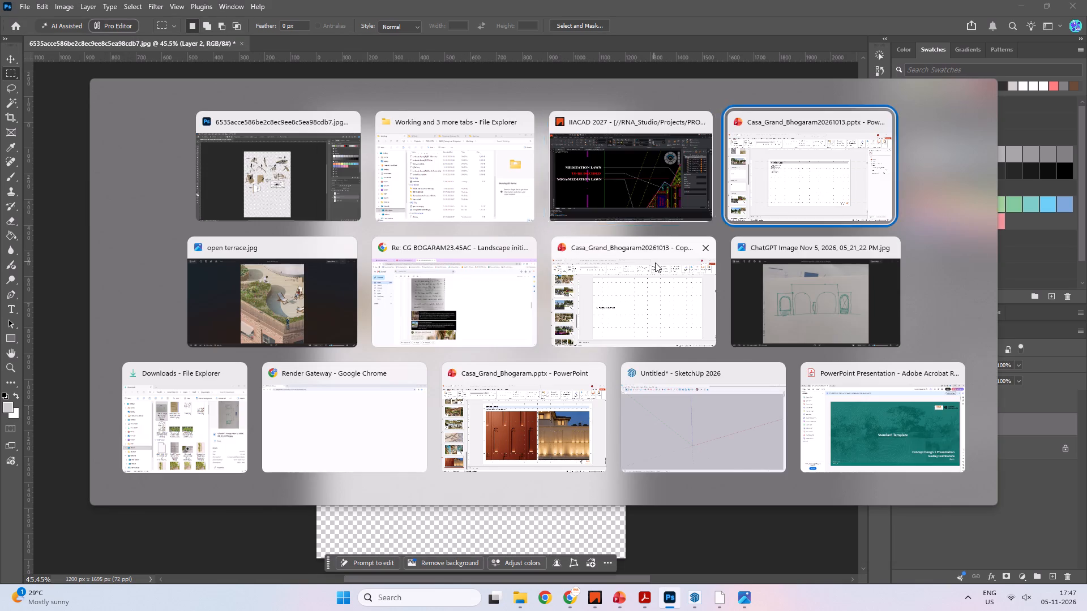
key(alt+Tab)
key(alt+Tab)
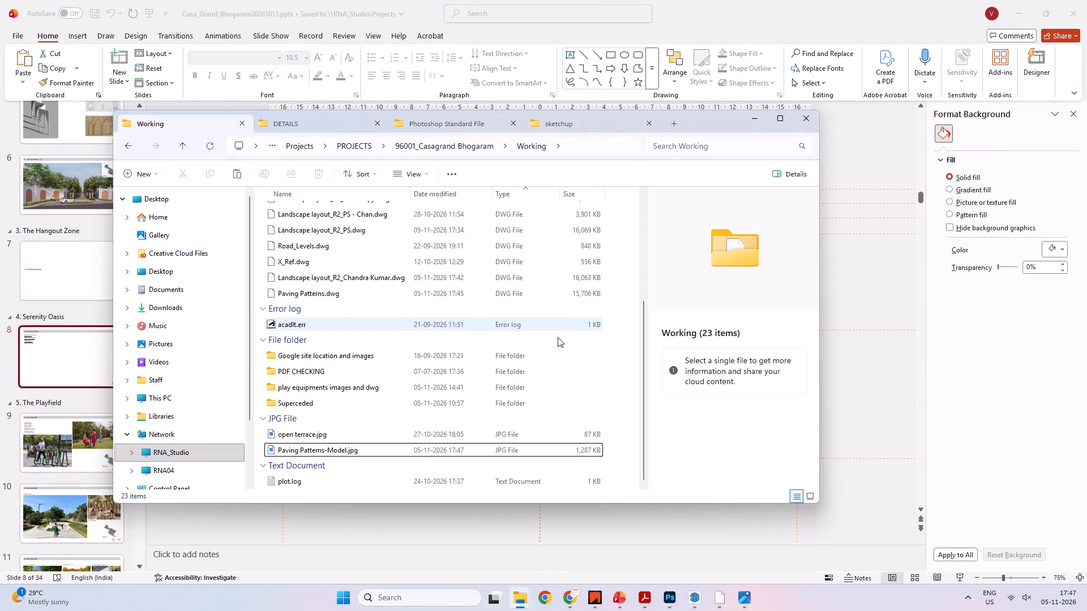
click(386, 457)
click(388, 451)
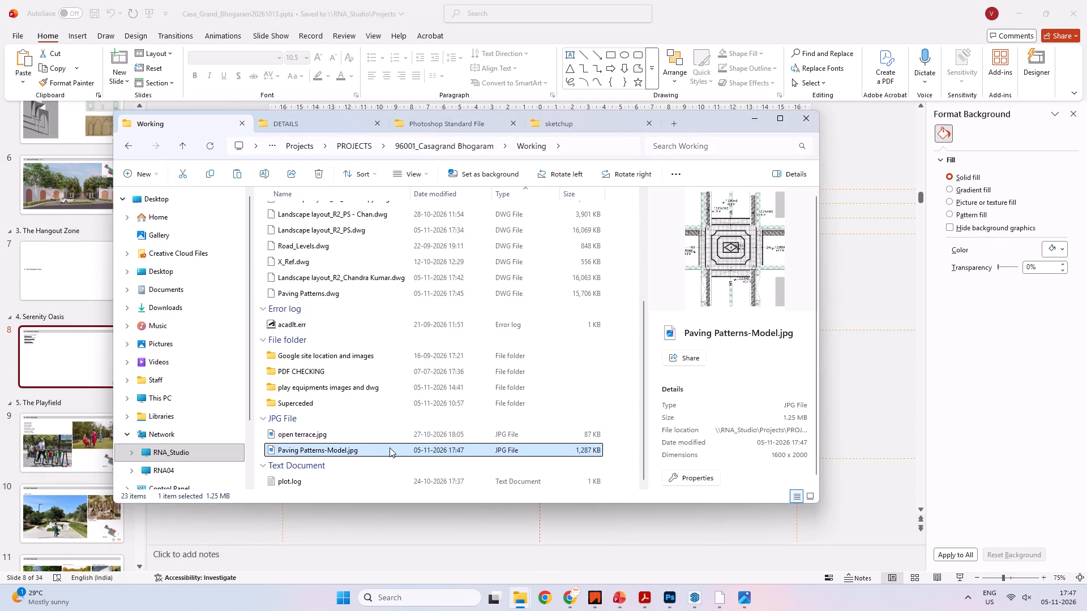
key(ctrl+c)
Paste the paving pattern image onto the 4. Serenity Oasis slide in PowerPoint, aligning its bottom edge with the lower margin guide.
key(alt+Tab)
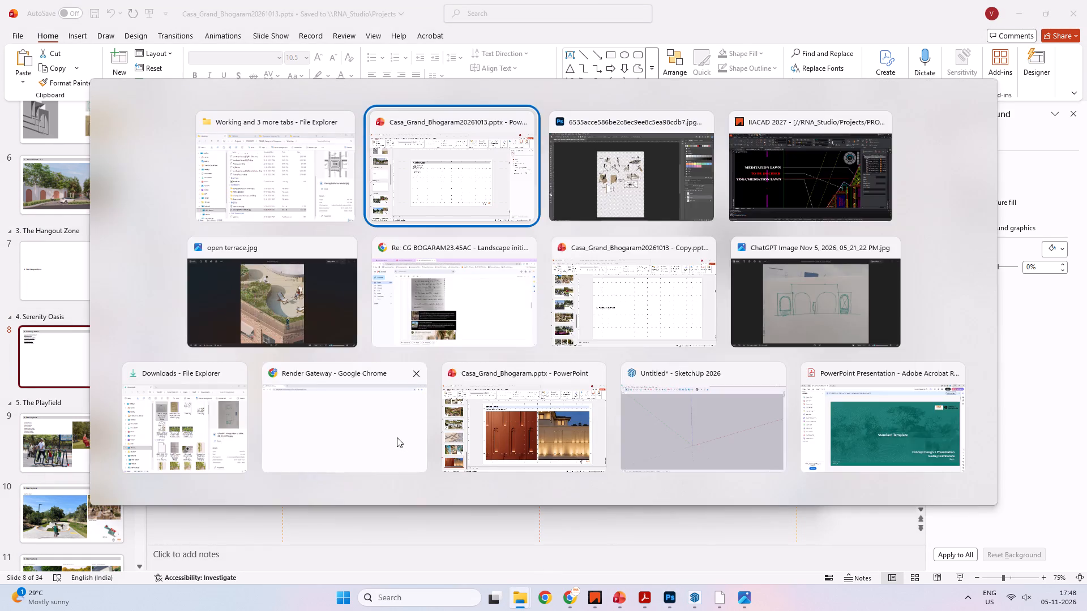
click(423, 419)
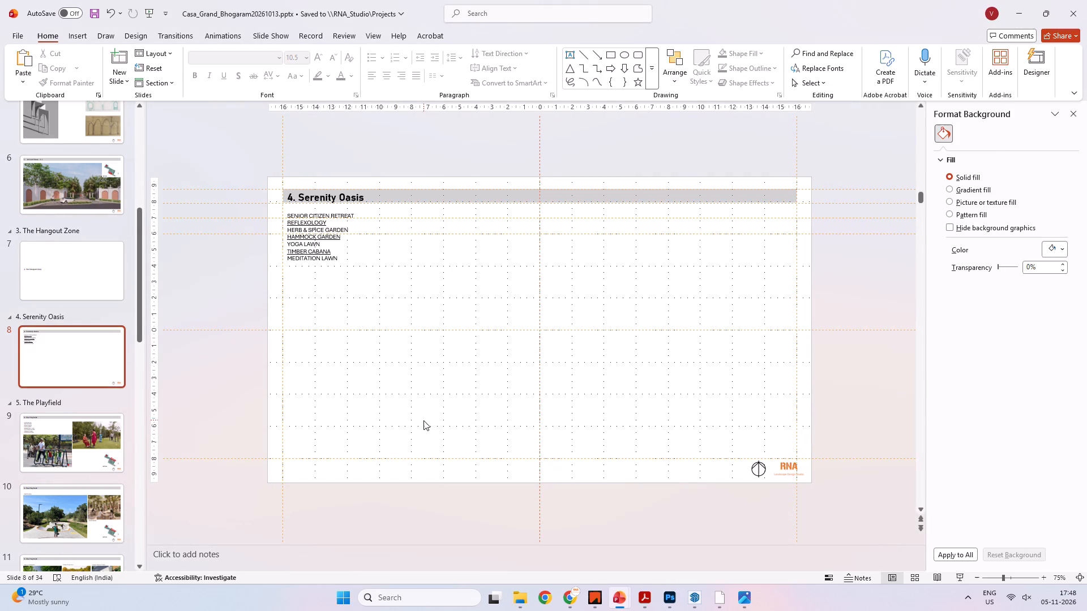
key(ctrl+v)
drag(522, 382, 502, 377)
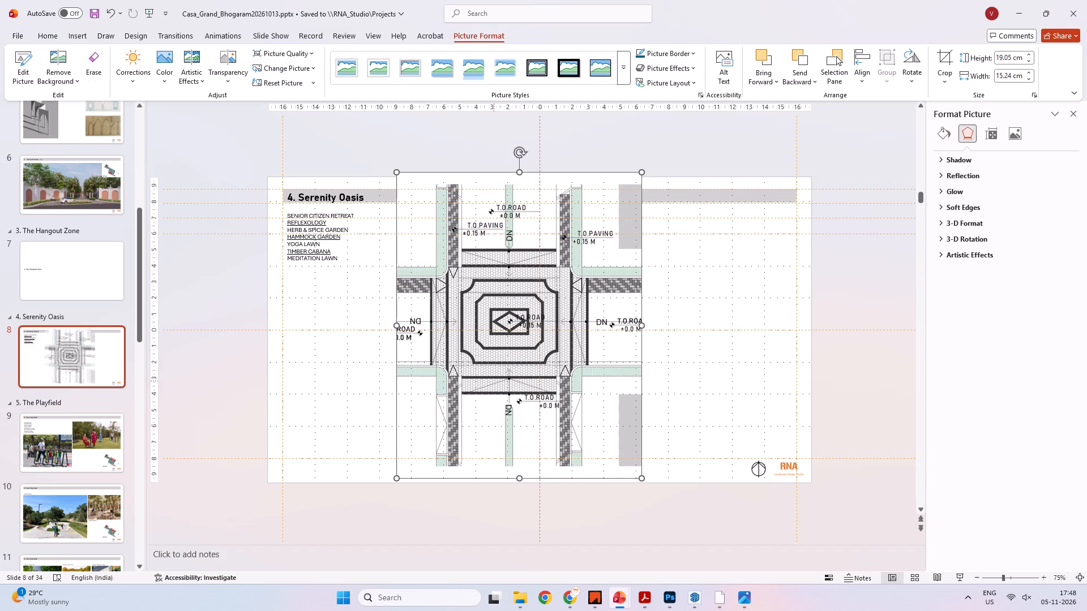
shift+drag(481, 389, 477, 372)
Crop the bottom of the paving picture to just below the lower T.O.ROAD label.
right_click(515, 381)
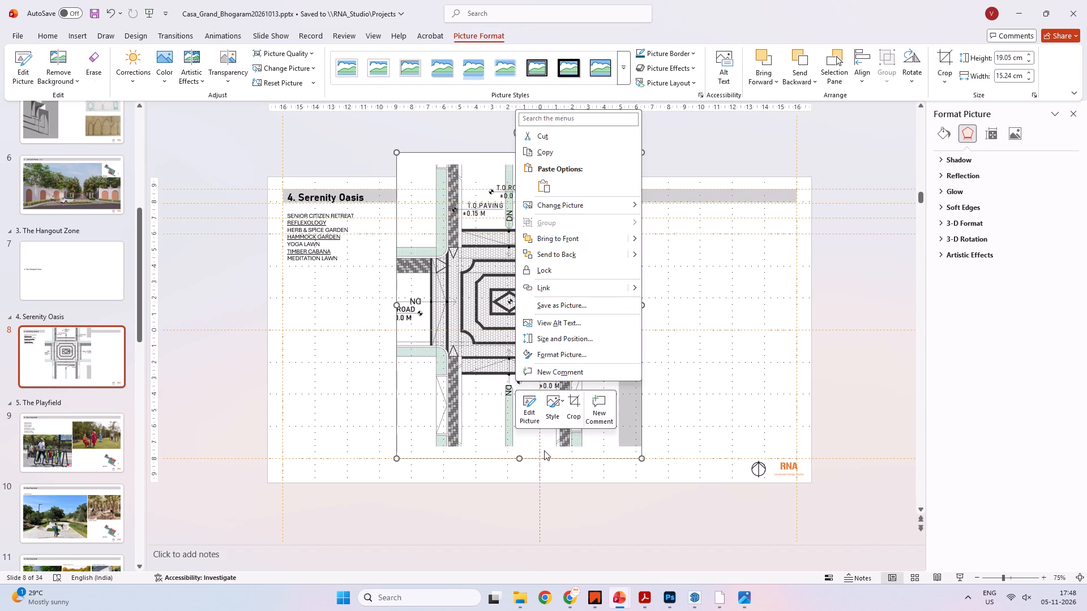
click(576, 407)
drag(517, 457, 517, 444)
click(714, 403)
right_click(557, 399)
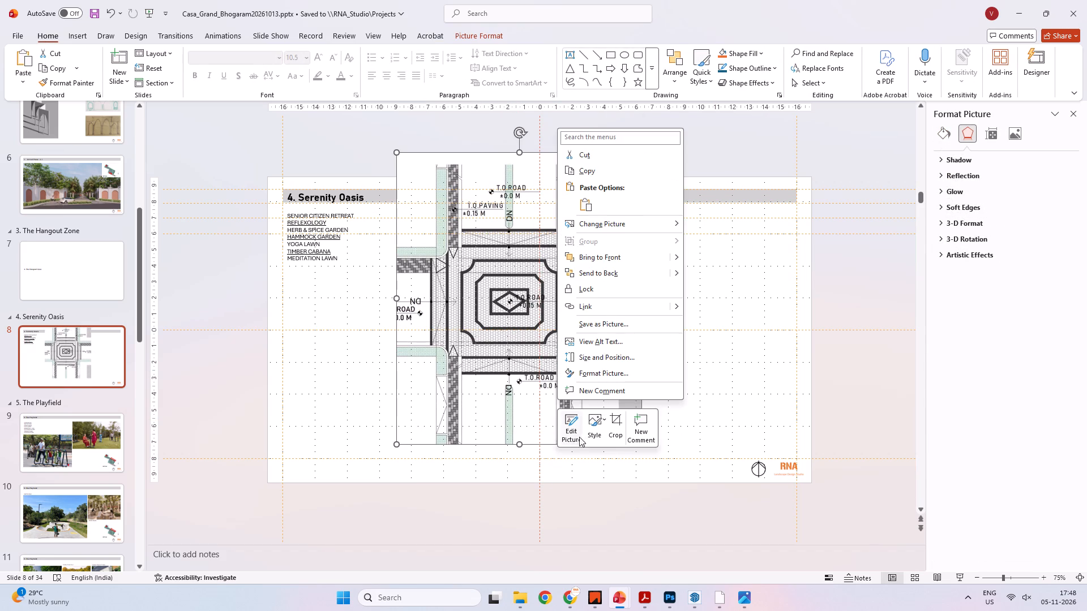
click(609, 426)
drag(523, 442, 521, 398)
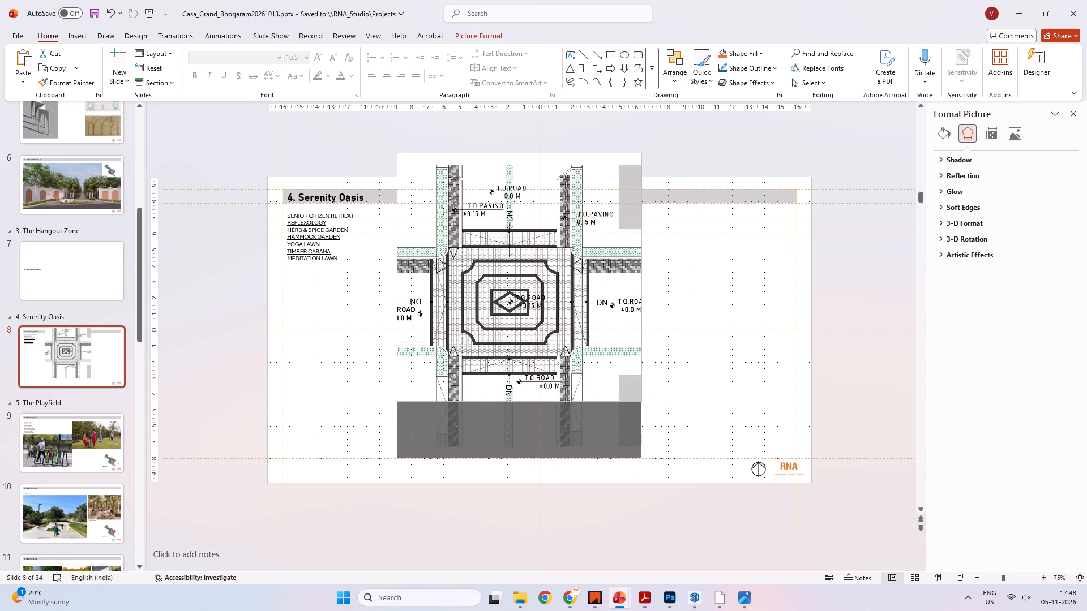
drag(521, 398, 521, 406)
click(735, 394)
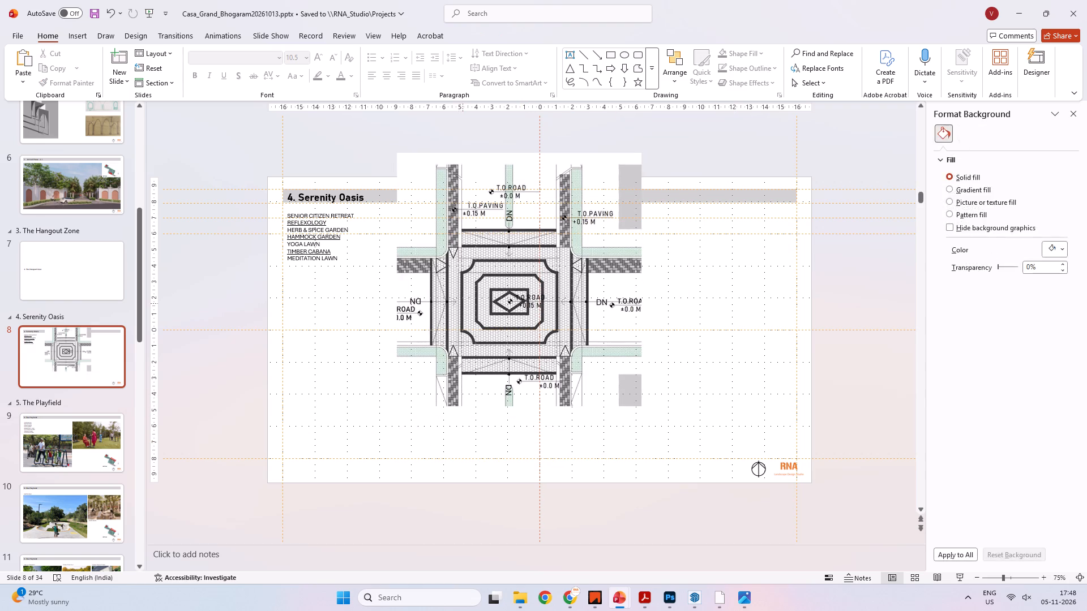
Move the cropped paving picture down below the title band, with its bottom edge on the lower margin guide.
drag(466, 307, 478, 361)
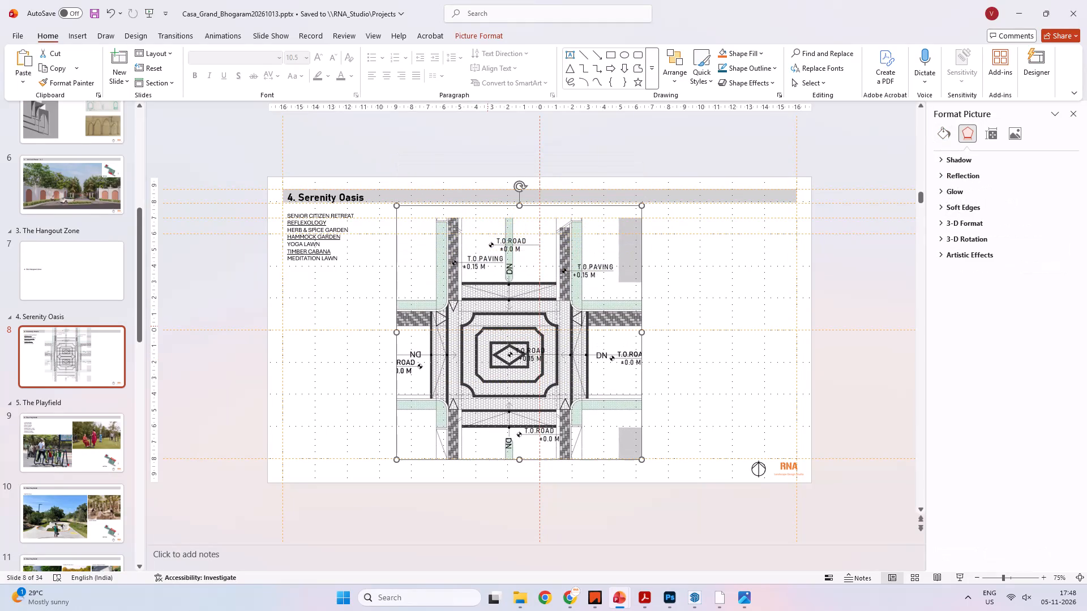
Crop the paving picture's top to the guide just above the upper T.O.ROAD label, and move the picture against the slide's right margin guide.
right_click(489, 325)
click(549, 350)
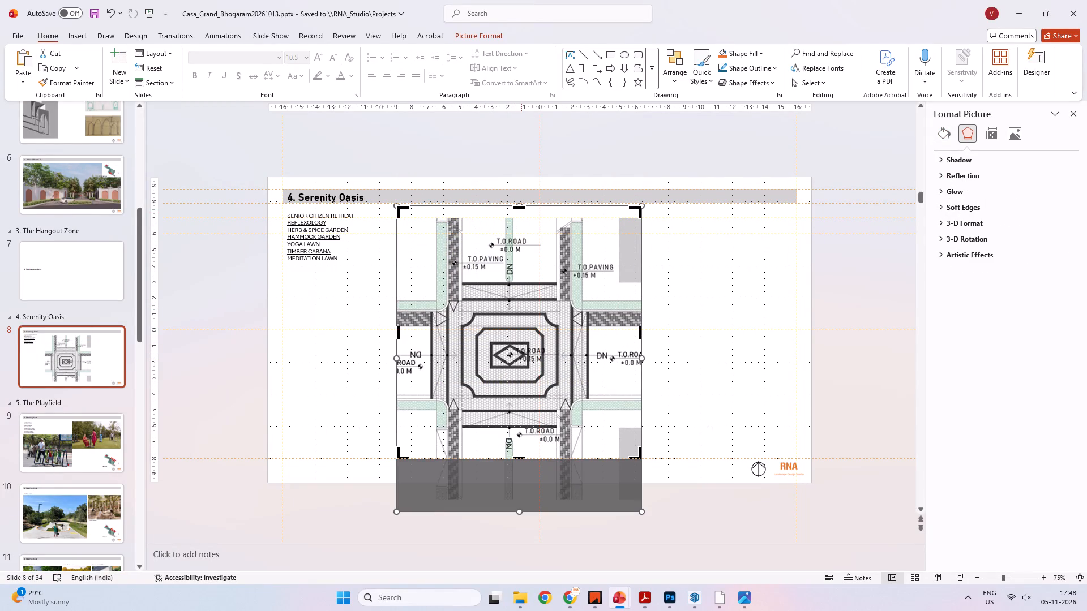
drag(520, 208, 513, 232)
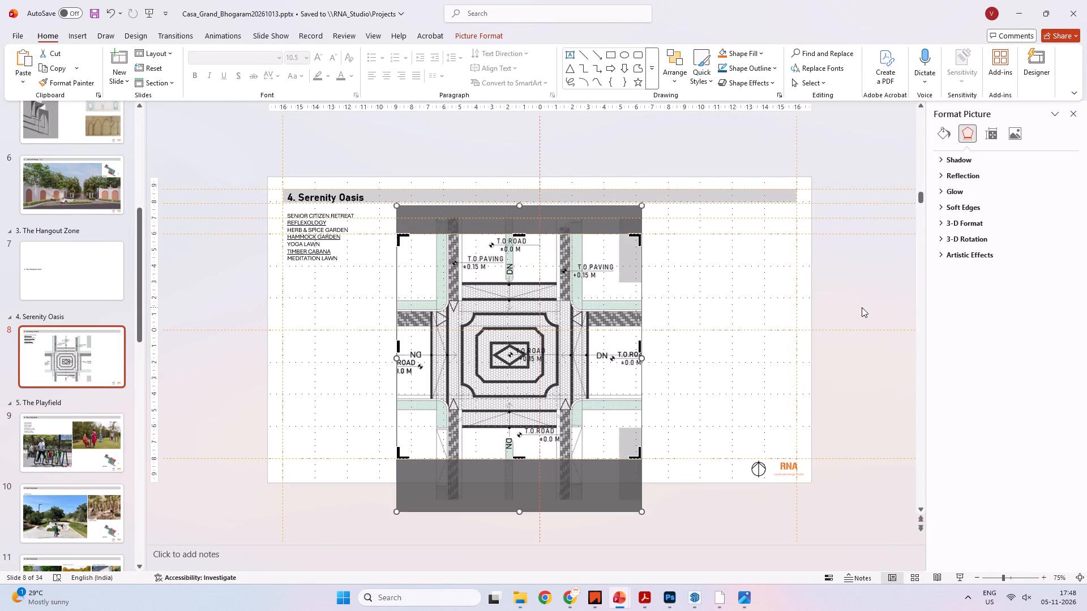
click(848, 307)
shift+drag(592, 317, 746, 315)
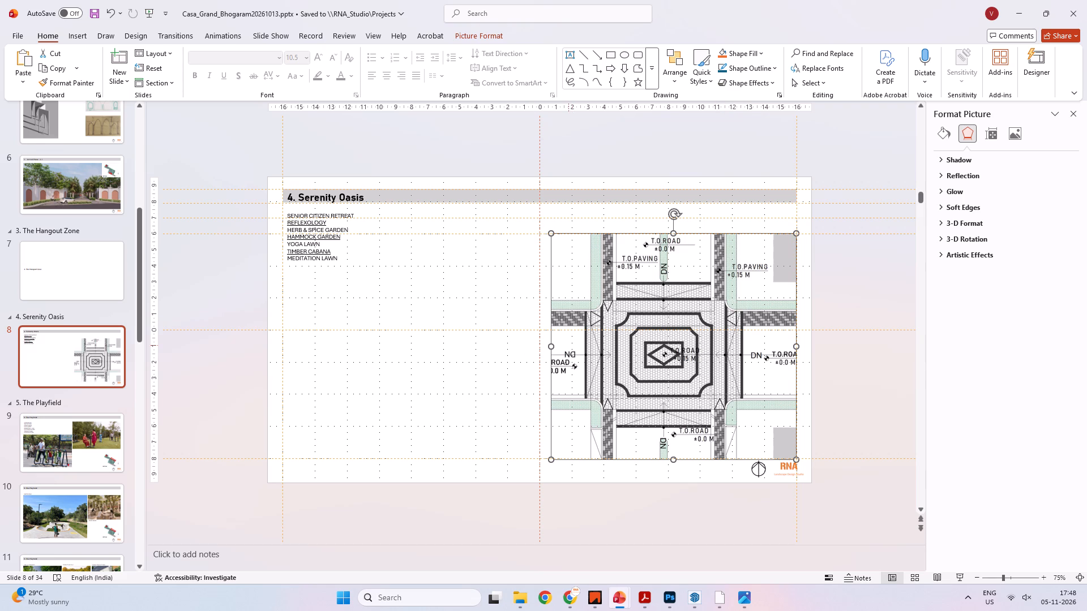
Crop the paving picture to a 1:1 square aspect ratio.
right_click(613, 346)
click(674, 367)
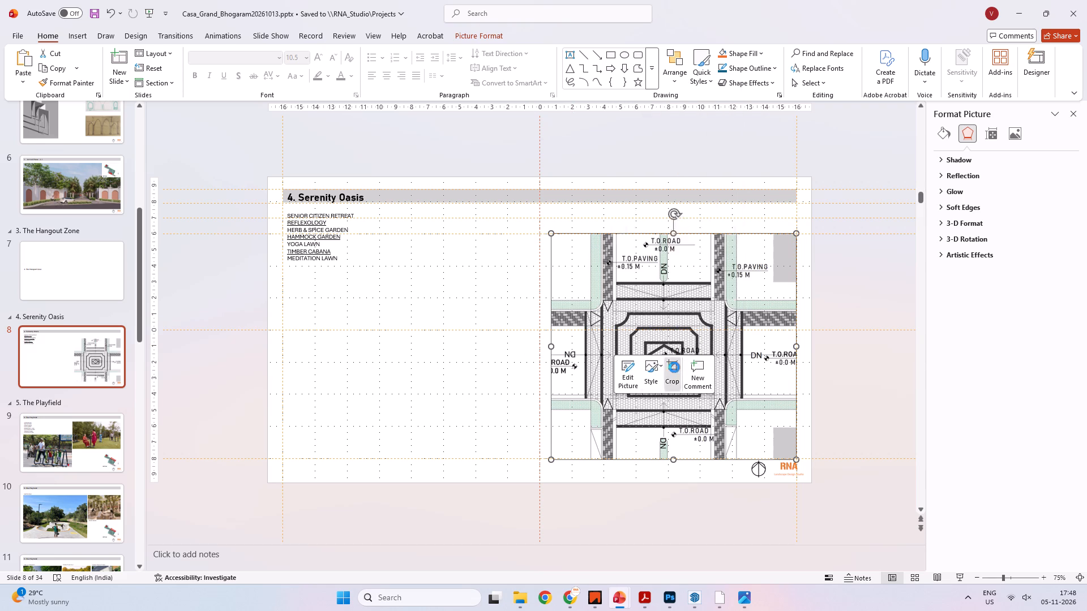
click(497, 33)
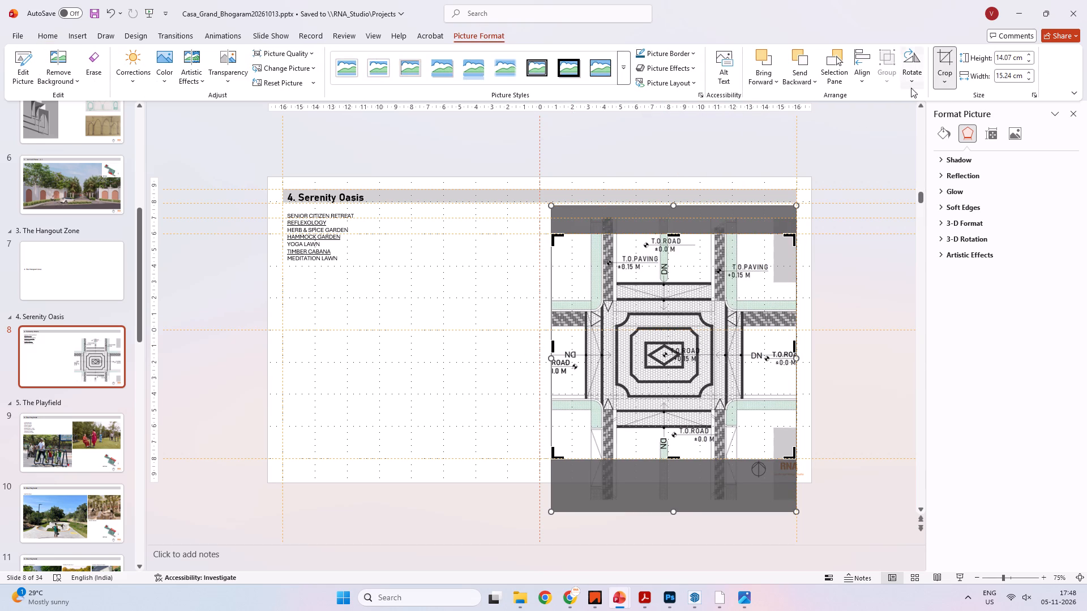
click(946, 80)
click(972, 109)
click(974, 130)
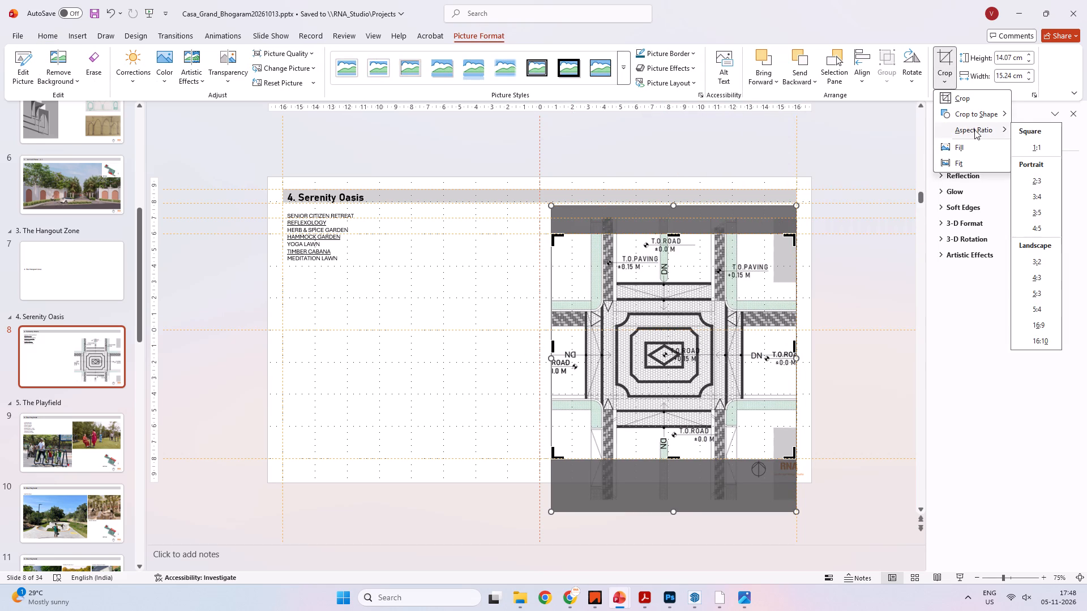
click(1030, 147)
shift+click(681, 322)
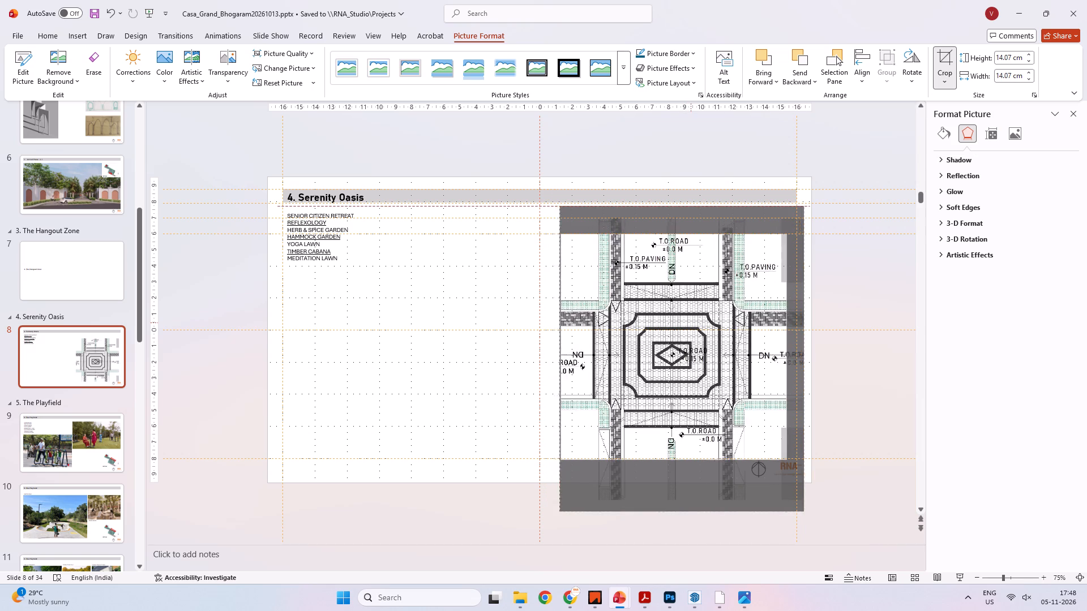
click(895, 277)
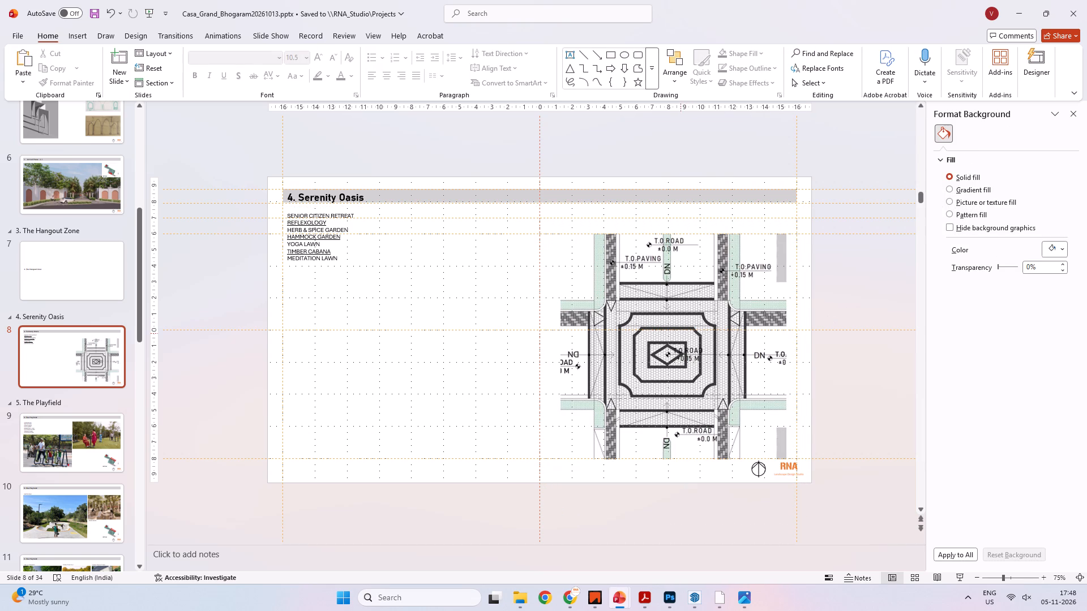
Shift the image slightly upward within its square crop frame to centre the junction pattern, and save the presentation.
right_click(681, 333)
click(737, 356)
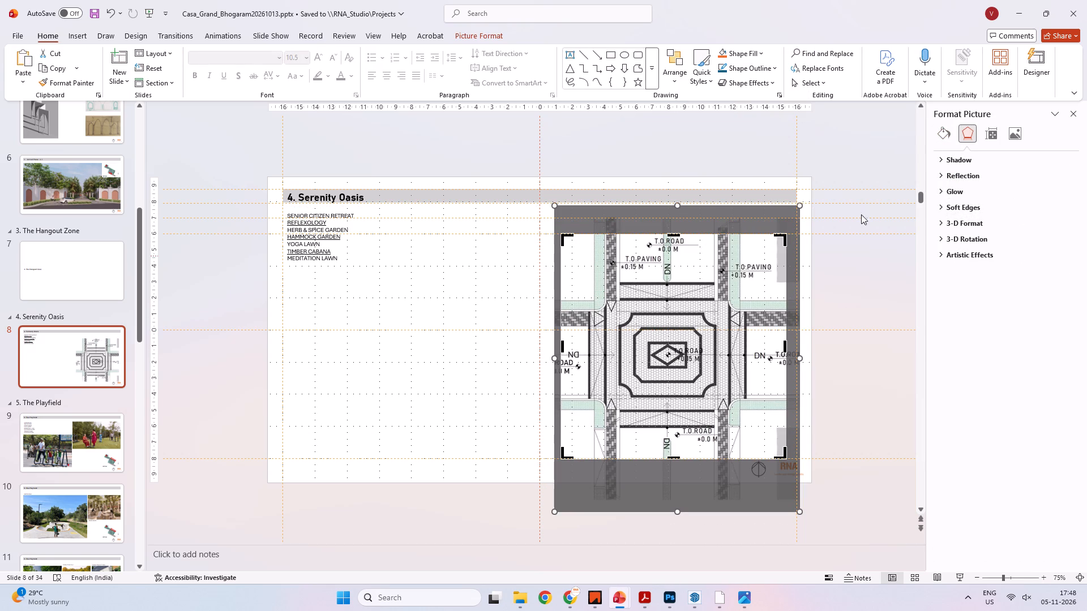
shift+drag(691, 365, 699, 359)
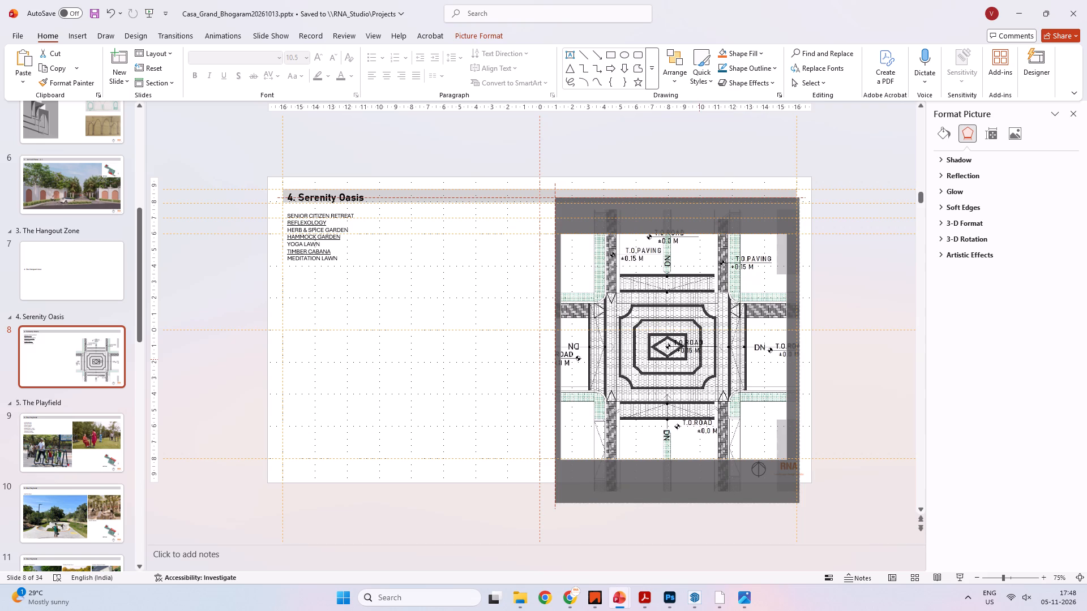
shift+drag(699, 359, 695, 358)
click(907, 321)
key(ctrl+s)
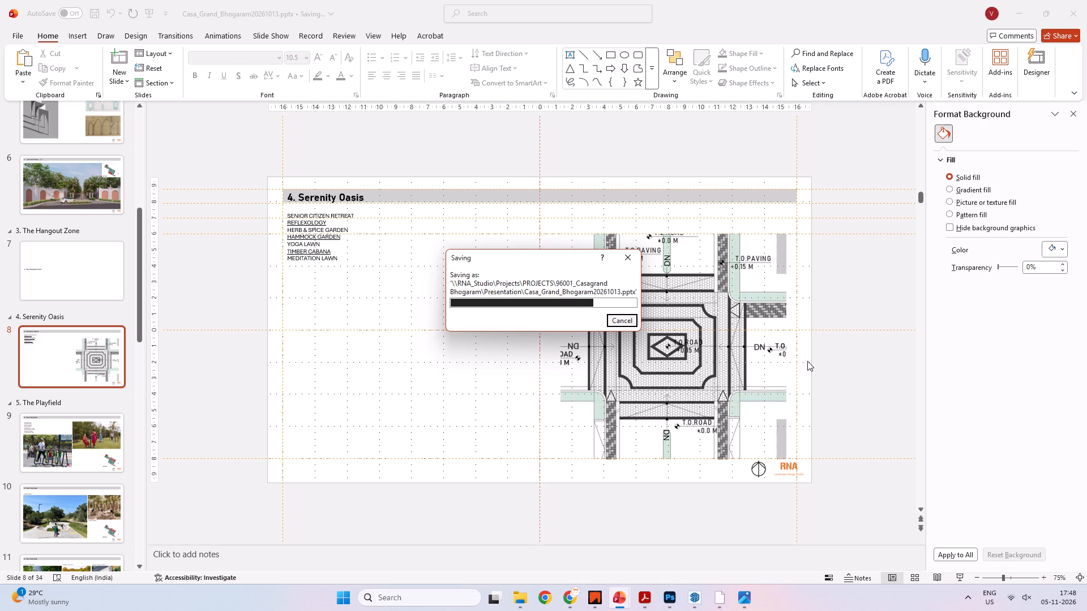
Cut the square paving picture from the 4. Serenity Oasis slide and paste it onto the empty 8. Street Paving Patterns slide 30.
click(690, 346)
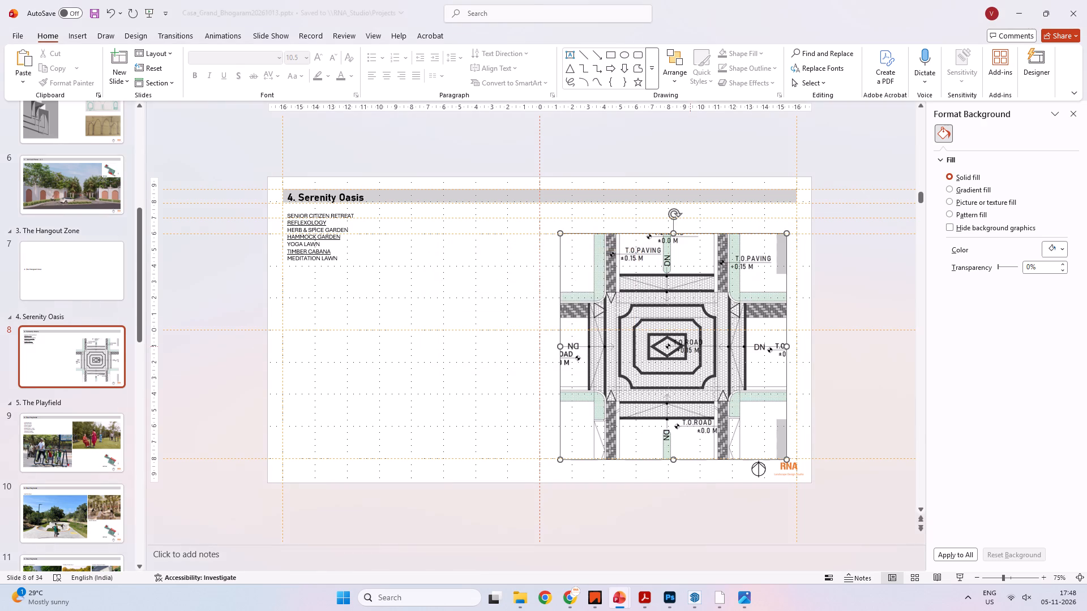
key(ctrl+x)
scroll(134, 355, down, 17)
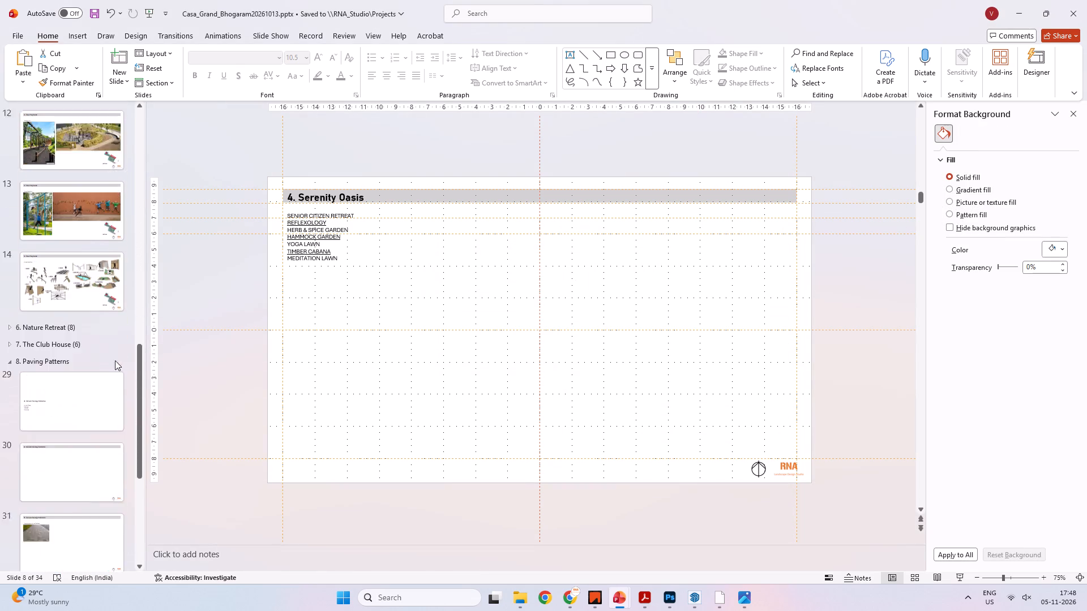
scroll(115, 360, down, 12)
middle_click(115, 356)
click(111, 355)
click(91, 291)
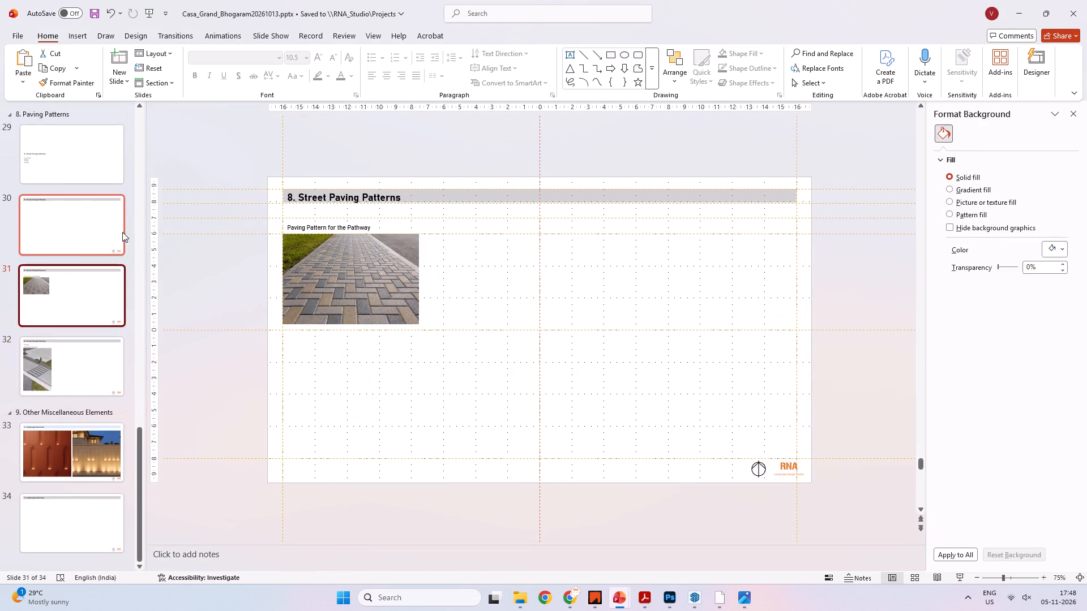
click(112, 223)
key(ctrl+v)
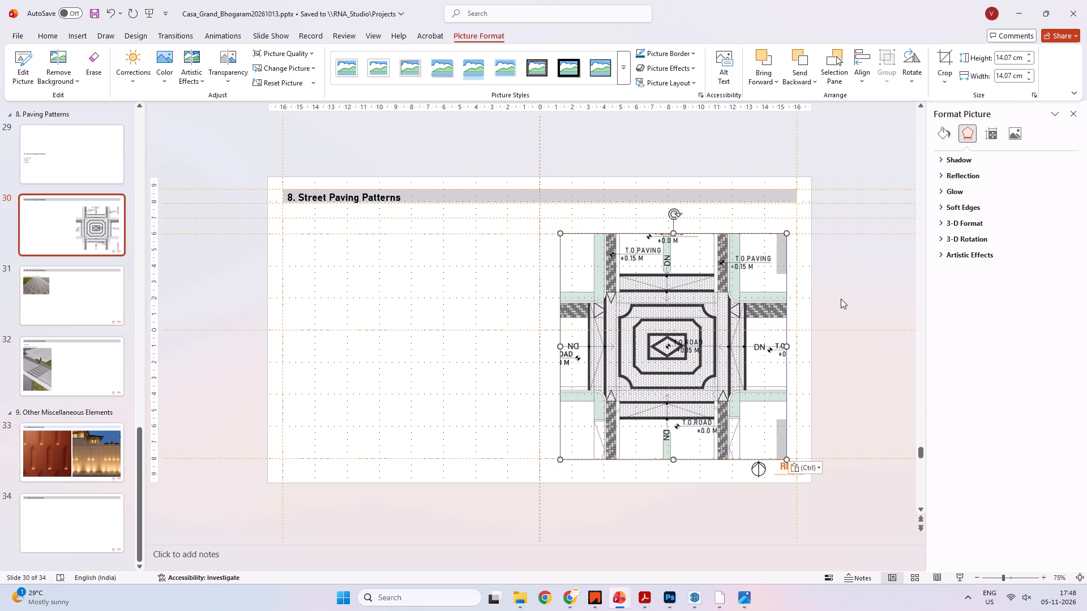
Move the pasted paving picture so its right edge meets the slide's right margin guide.
click(841, 299)
drag(730, 341, 707, 337)
click(869, 319)
click(791, 320)
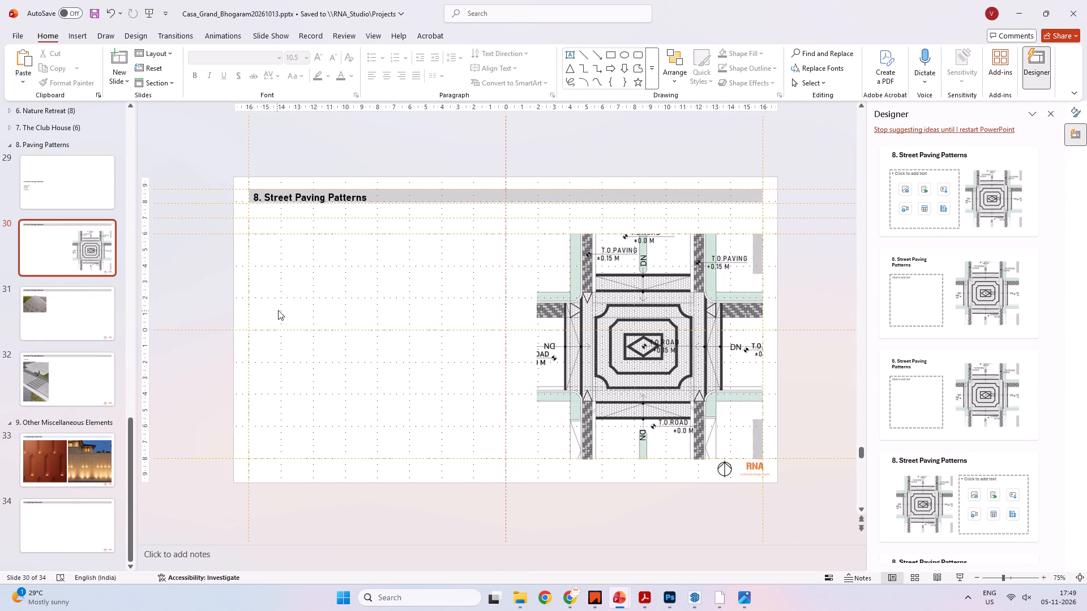
Reorder the slide with the junction paving picture to the end of the 8. Paving Patterns section.
click(54, 191)
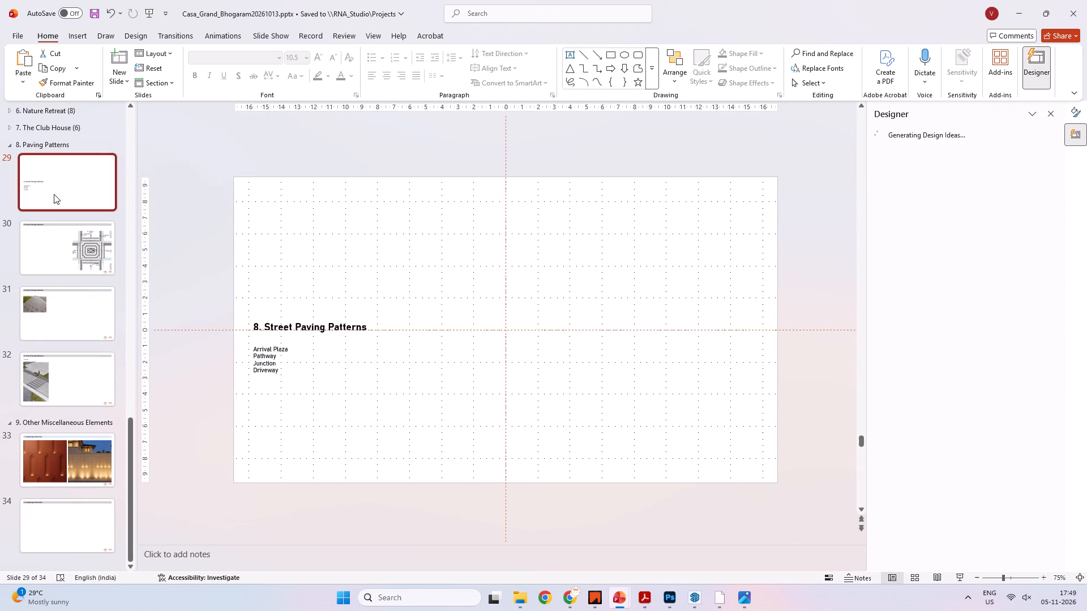
click(48, 248)
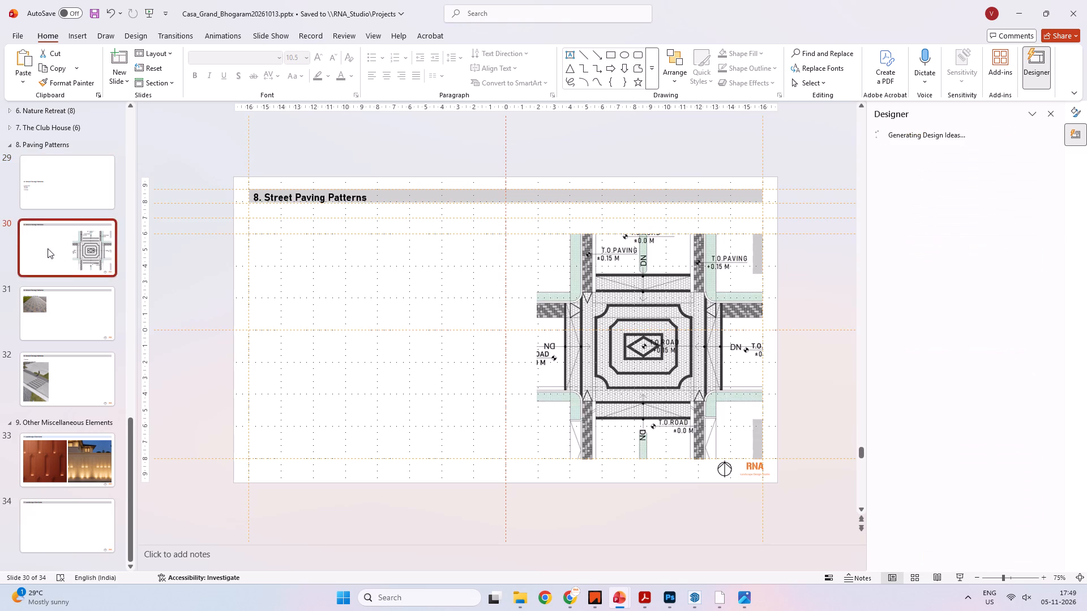
drag(56, 244, 54, 352)
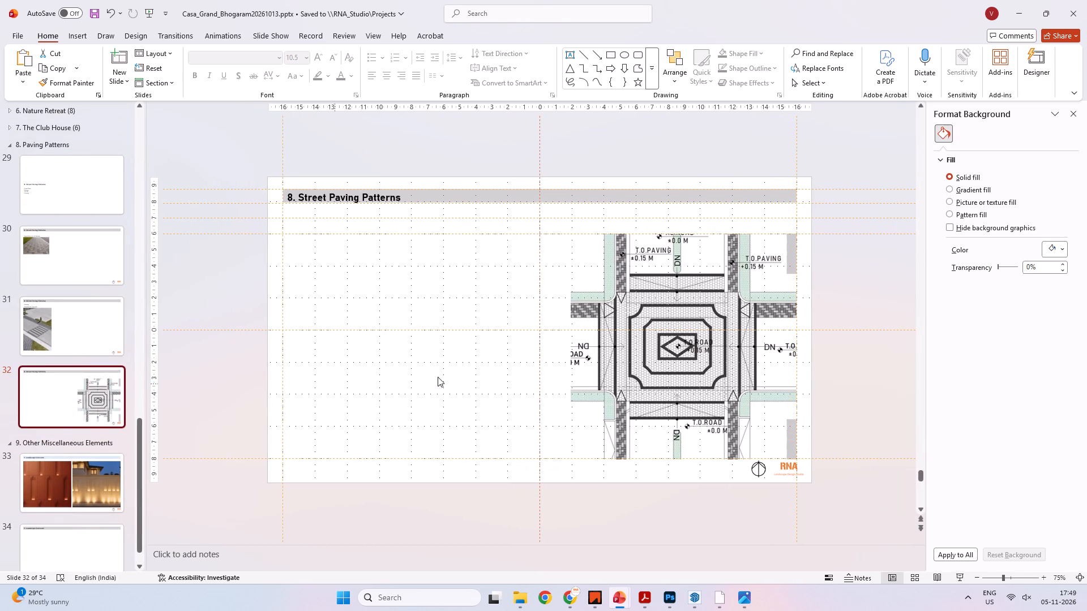
click(387, 332)
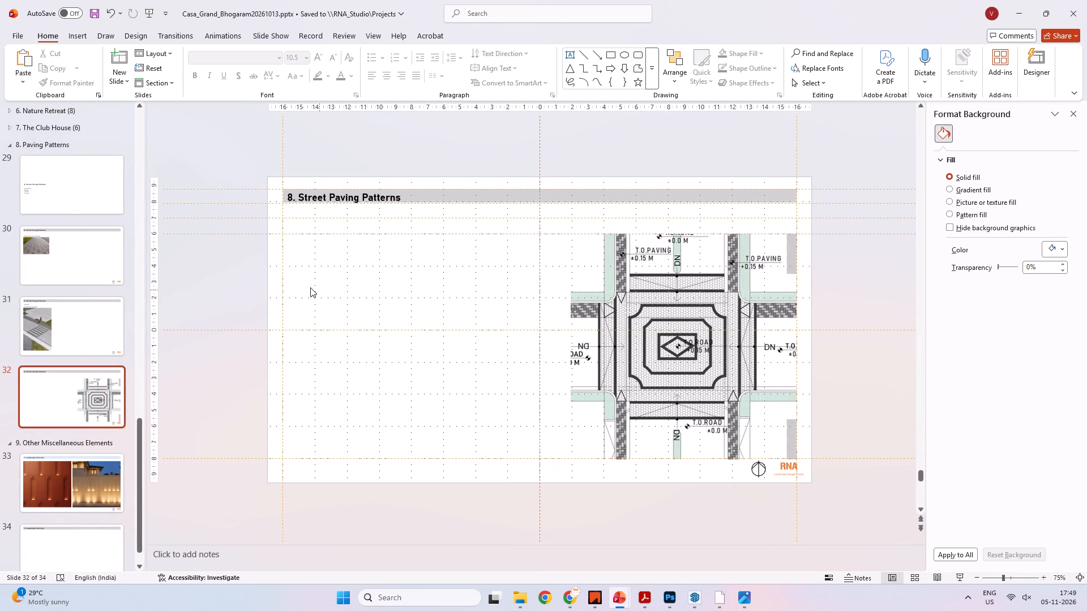
Increase the Active Kids Park label's font size to 12 on slide 14, 5. The Playfield.
click(67, 207)
click(331, 320)
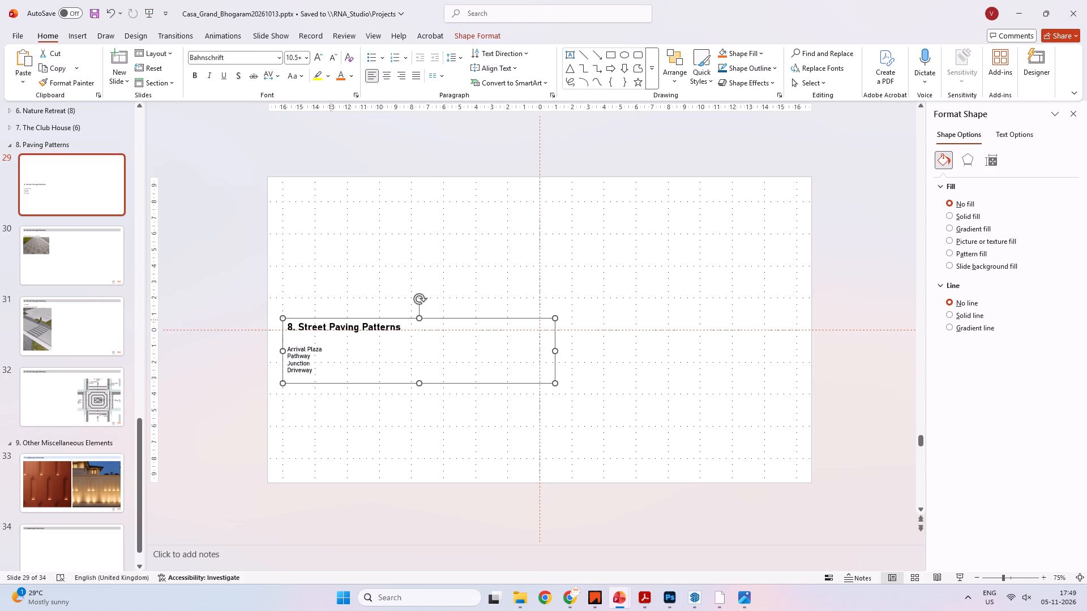
scroll(29, 218, up, 6)
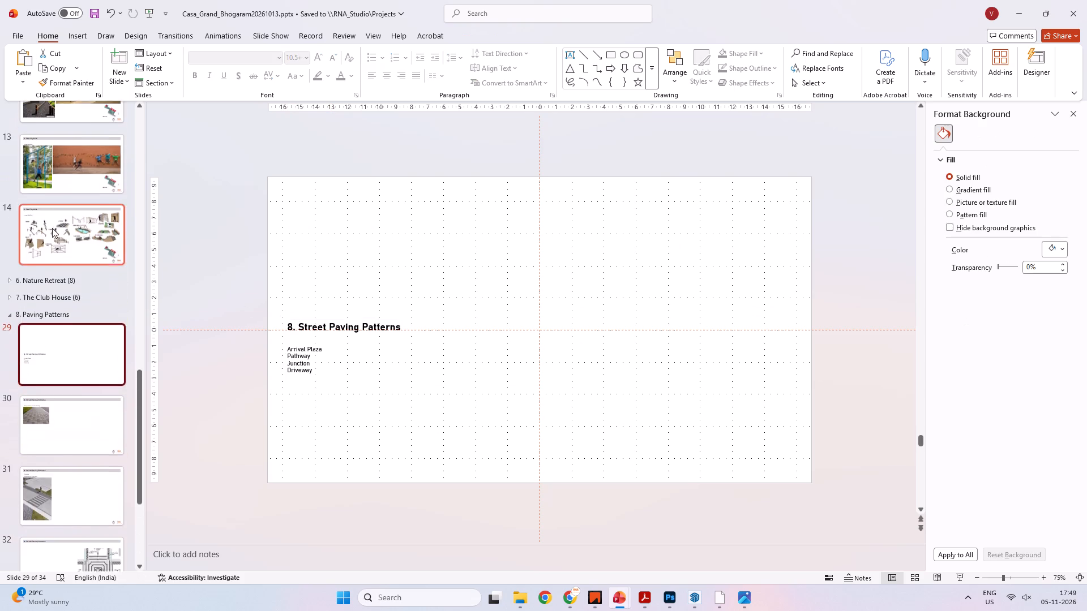
scroll(52, 228, up, 2)
click(66, 315)
click(336, 232)
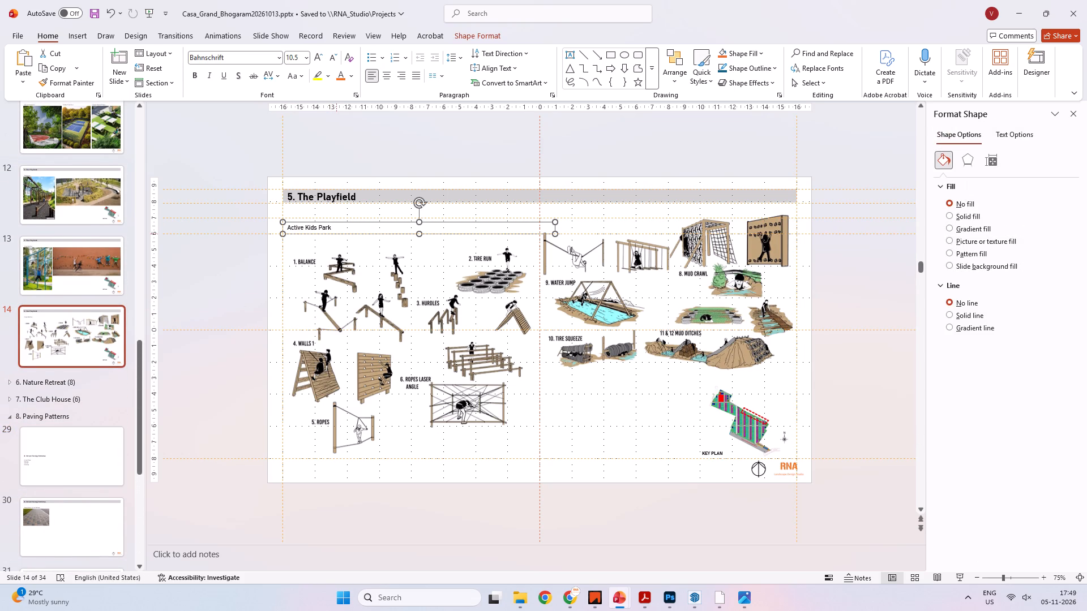
double_click(316, 54)
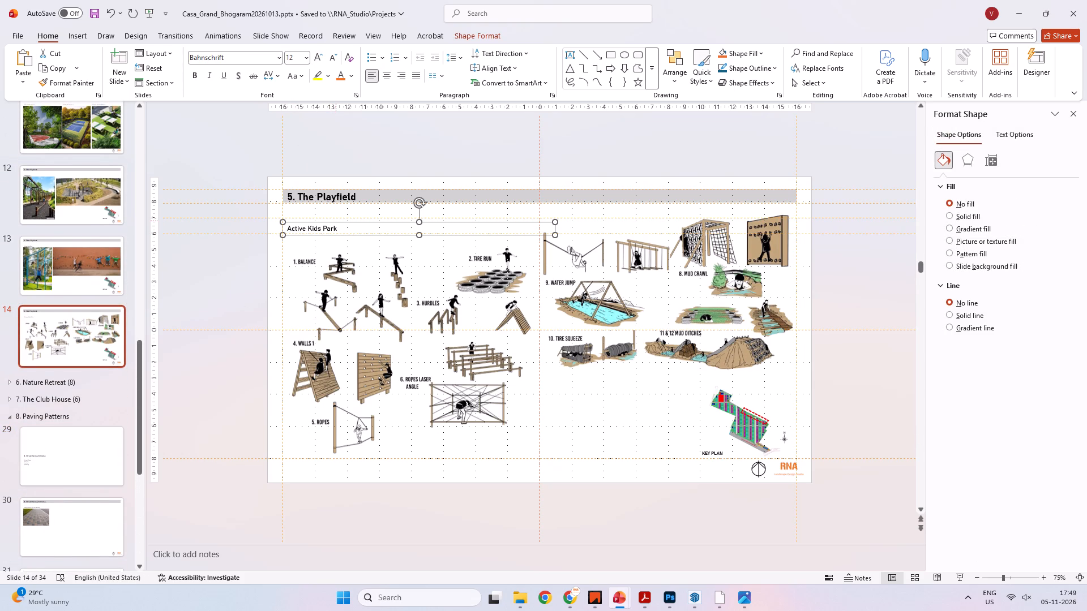
Move the Active Kids Park label up to just below the title band on slide 14.
key(ctrl+c)
drag(313, 236, 314, 223)
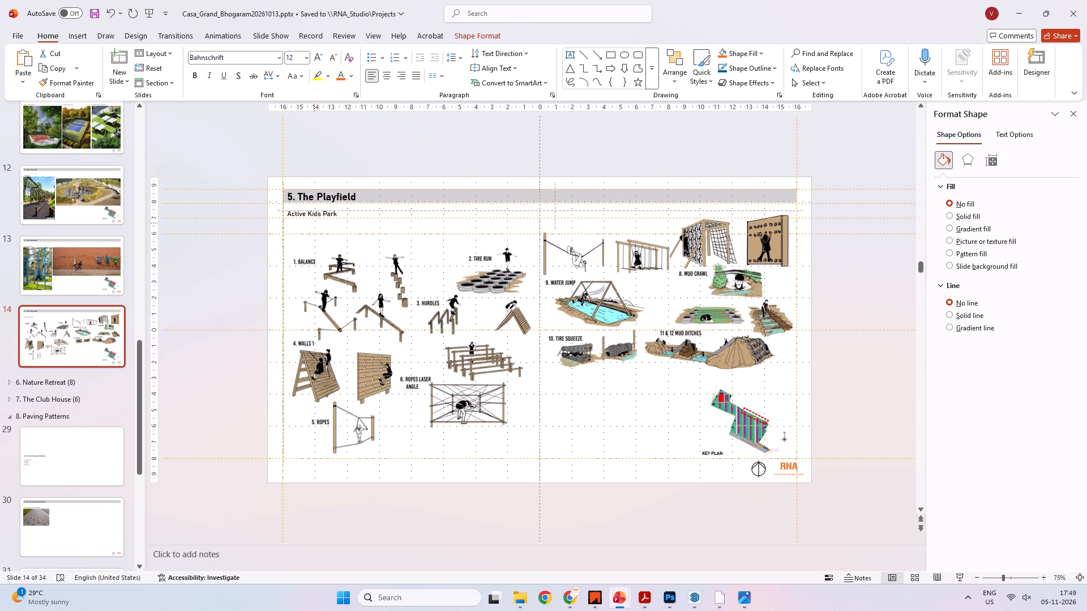
drag(314, 223, 314, 224)
key(Up)
key(Up)
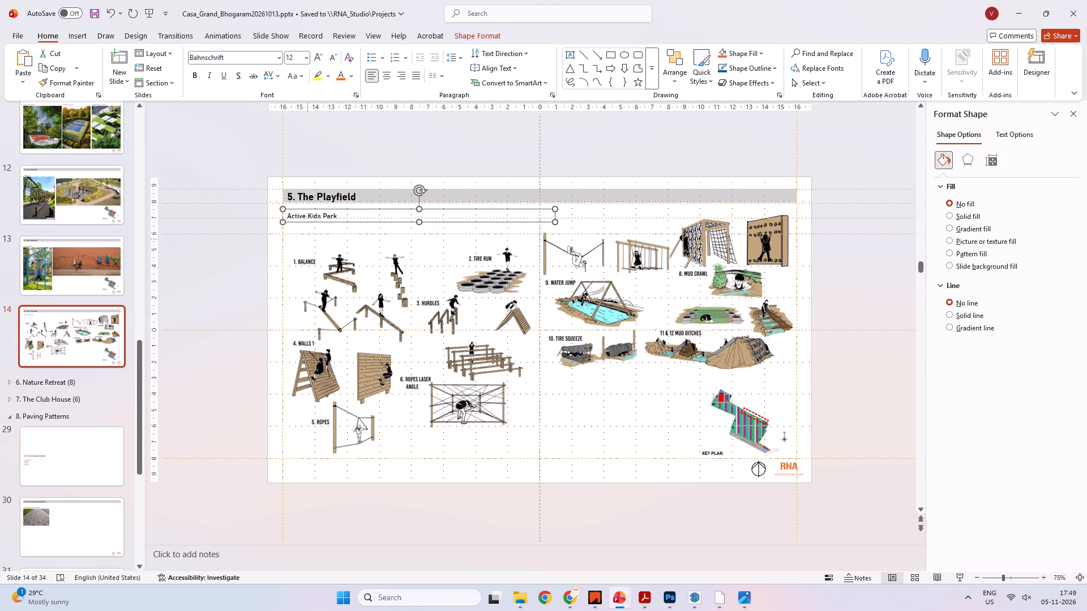
Copy the Active Kids Park label and paste it onto slide 32 with the junction paving picture.
key(ctrl+c)
scroll(74, 445, down, 2)
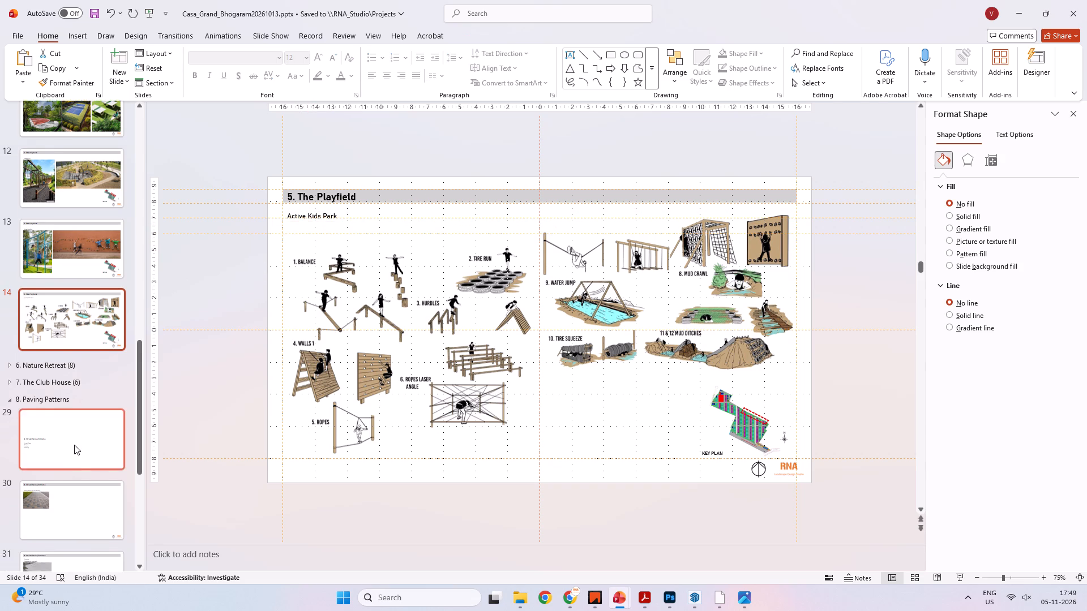
scroll(74, 445, down, 1)
click(86, 363)
click(118, 438)
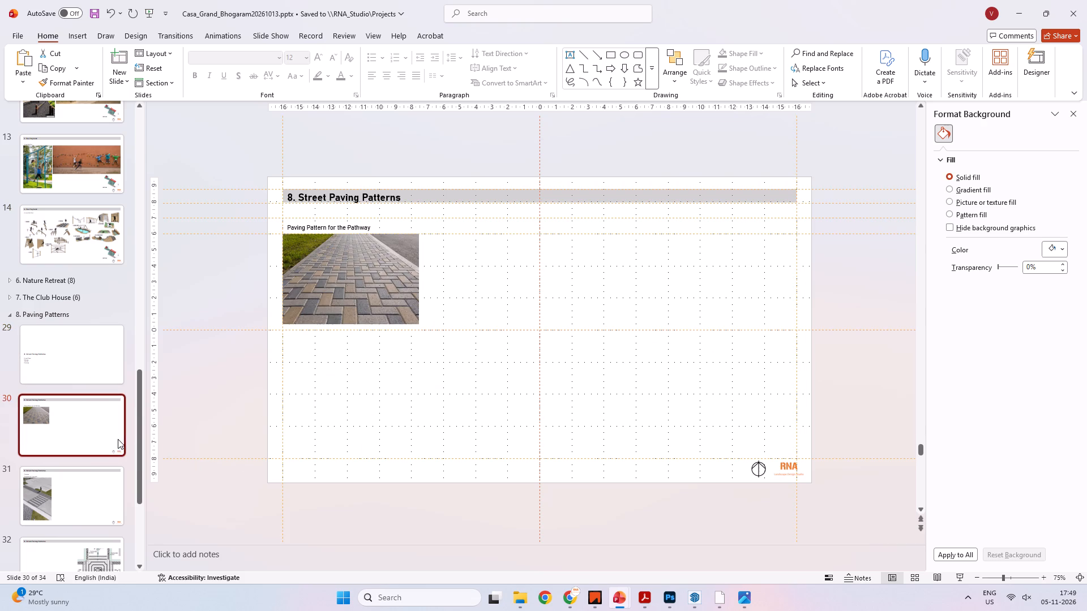
click(75, 497)
click(54, 567)
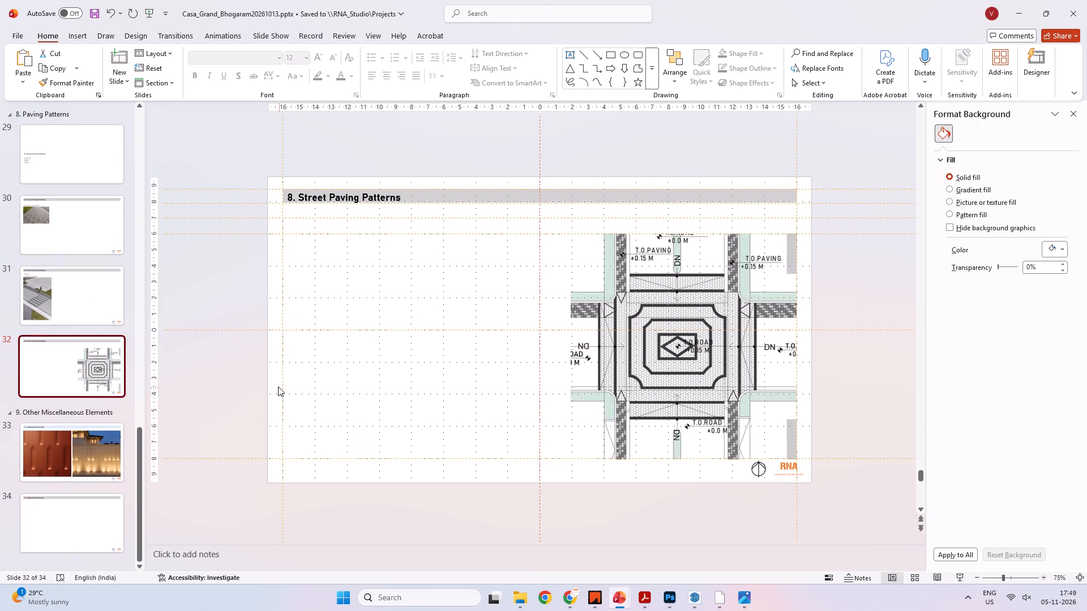
key(ctrl+v)
Replace the pasted label's text with "Junction & Paver Patterns" on slide 32, correcting the spelling of Junction.
click(323, 212)
key(ctrl+a)
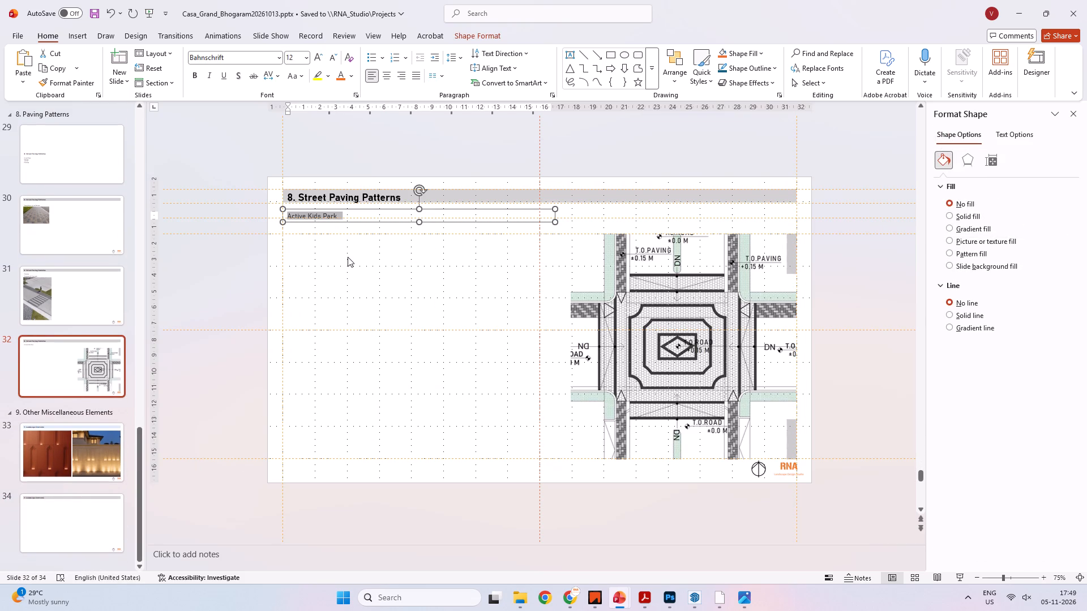
text(Juntion Det)
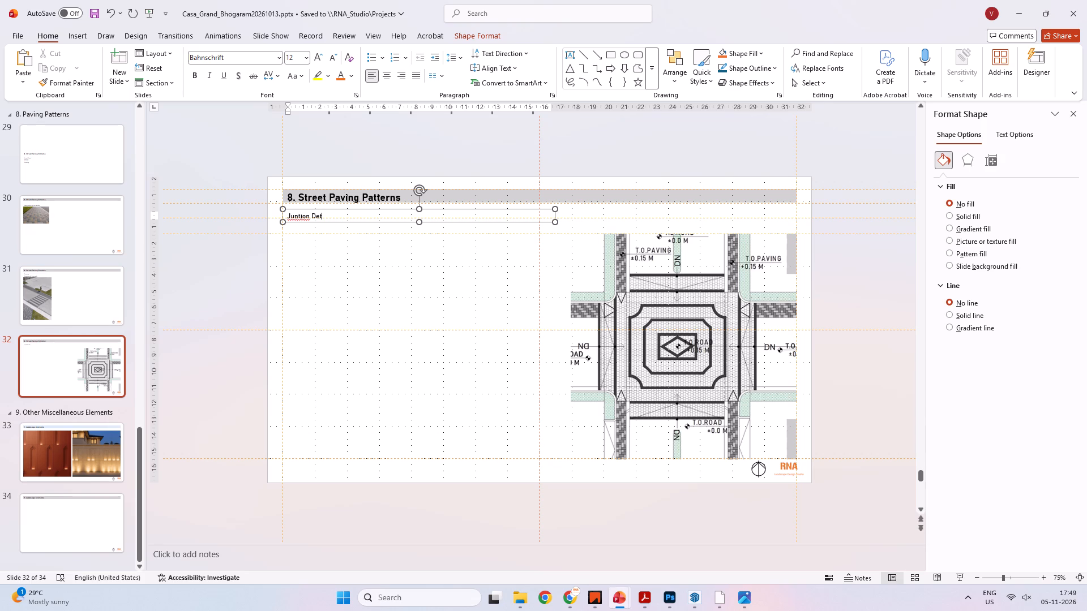
key(BackSpace)
key(BackSpace)
key(BackSpace)
key(BackSpace)
key(space)
text(& PAver Patterns)
key(space)
right_click(294, 220)
click(317, 230)
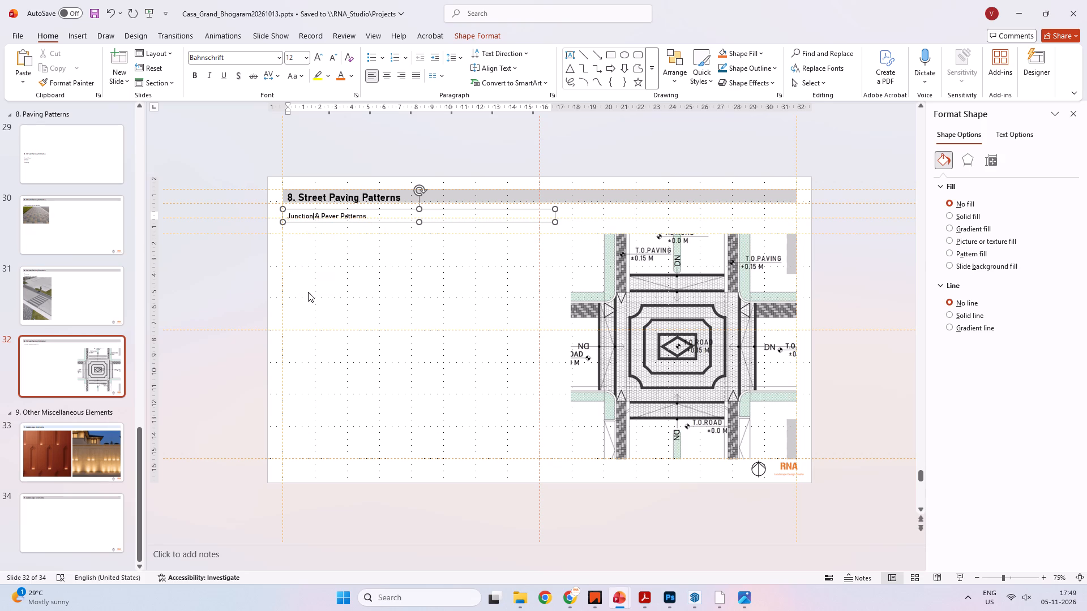
Save the presentation with the new slide 32 label.
click(308, 292)
key(ctrl+s)
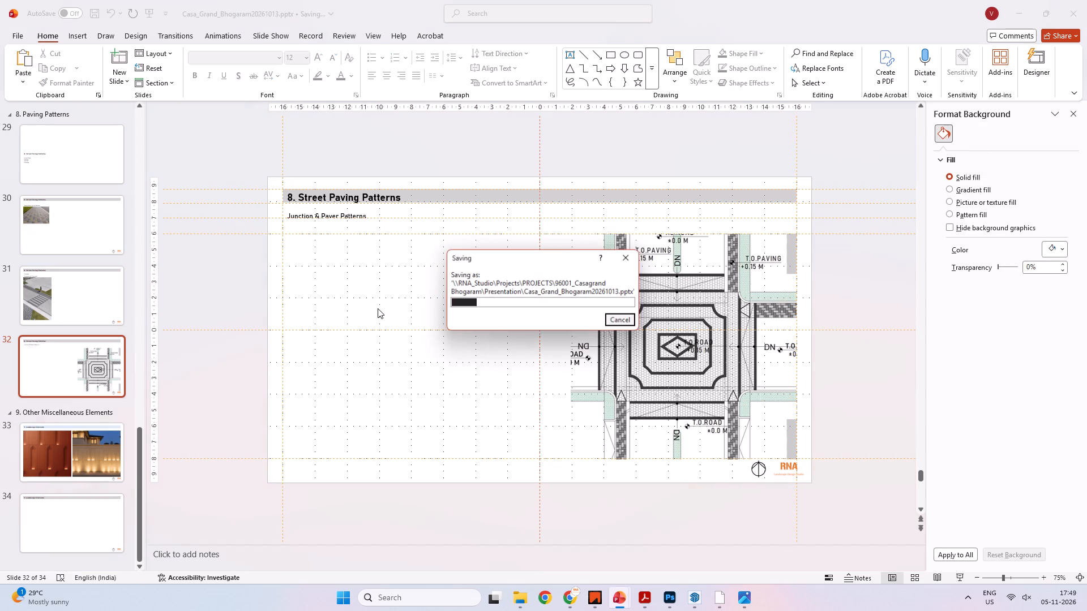
key(alt+Tab)
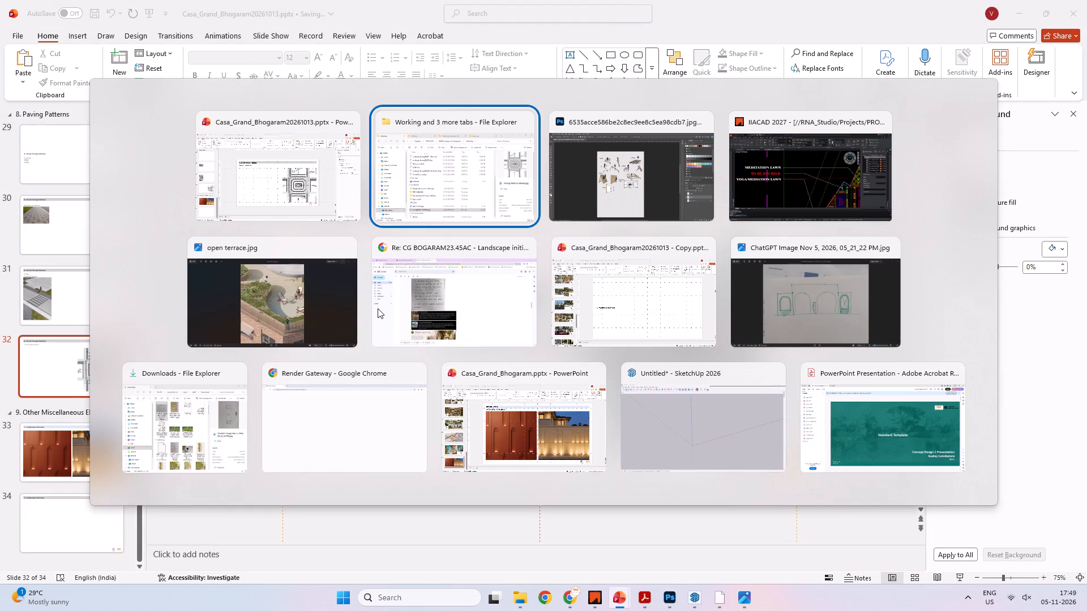
key(alt+Tab)
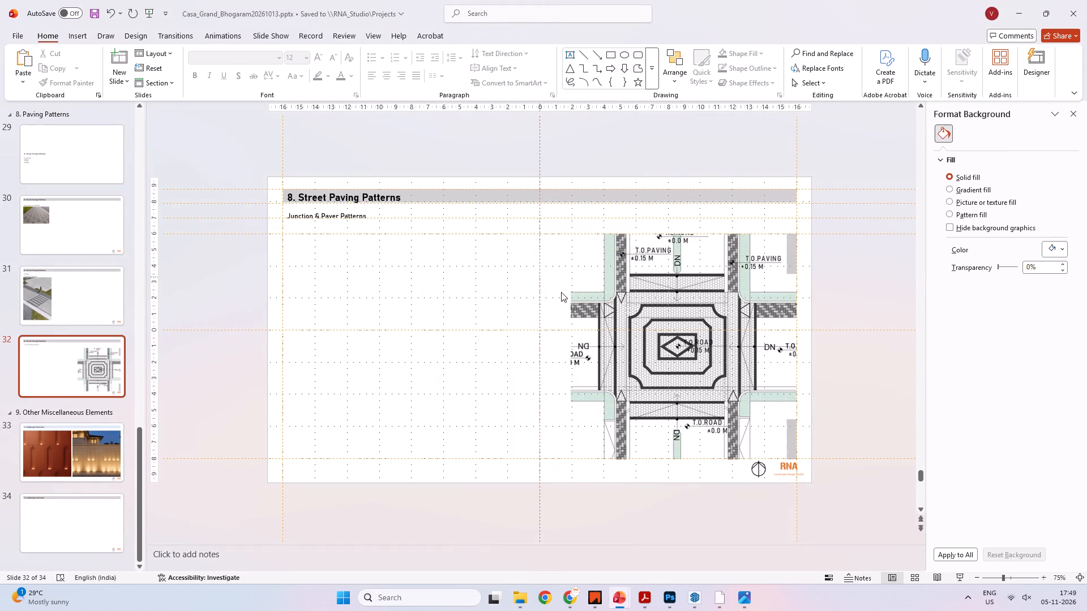
Duplicate the "Junction & Paver Patterns" label and place the copy directly above the junction paving picture, aligned with its left edge.
click(366, 226)
ctrl+drag(365, 221, 662, 232)
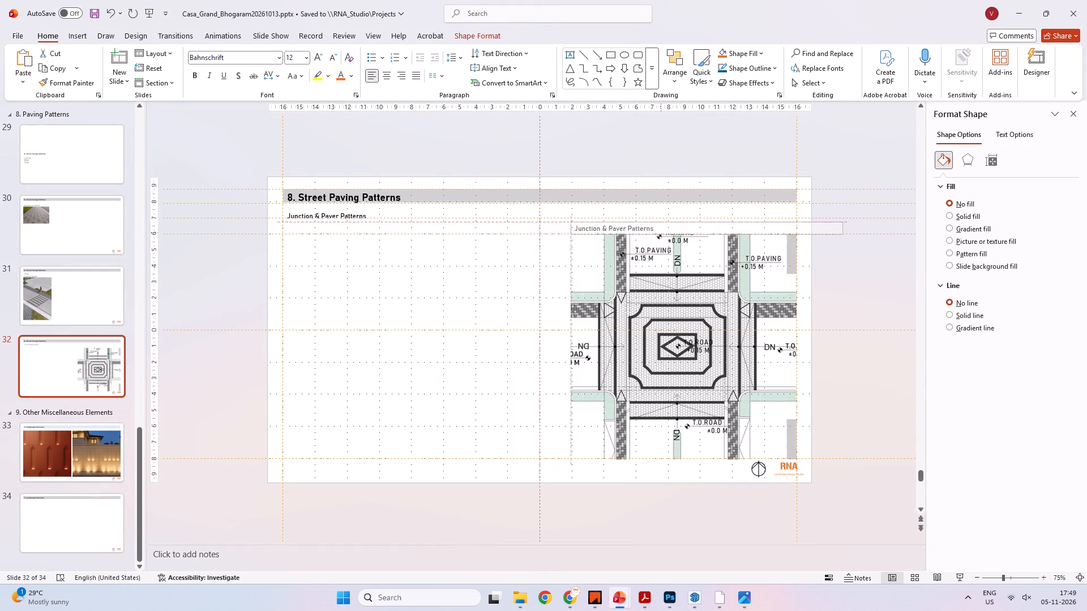
ctrl+drag(662, 232, 654, 231)
click(650, 231)
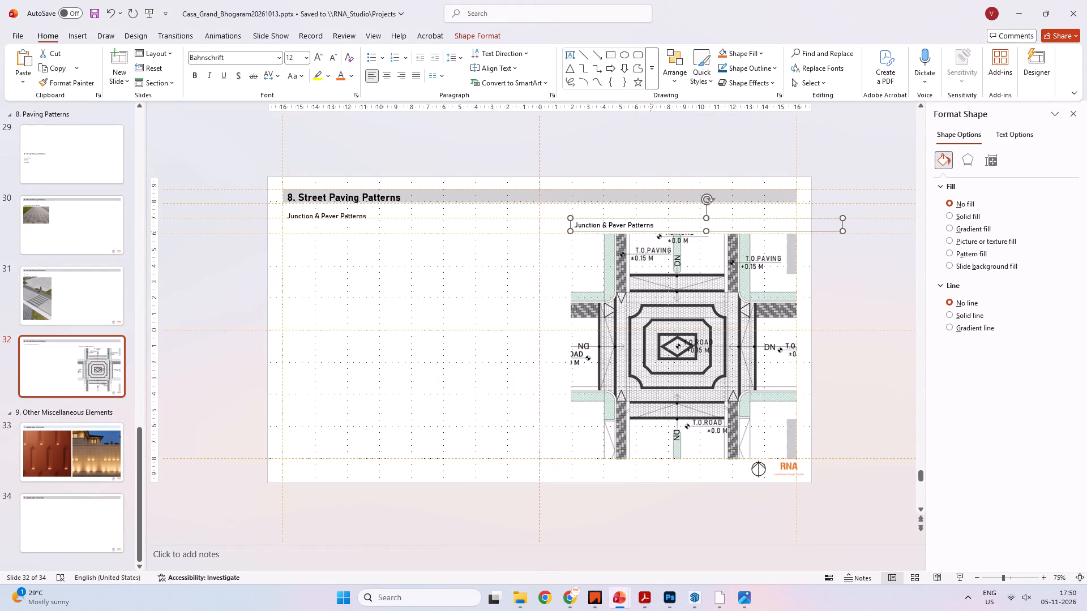
Replace the copied label's text with "Junction detail".
click(632, 230)
key(ctrl+a)
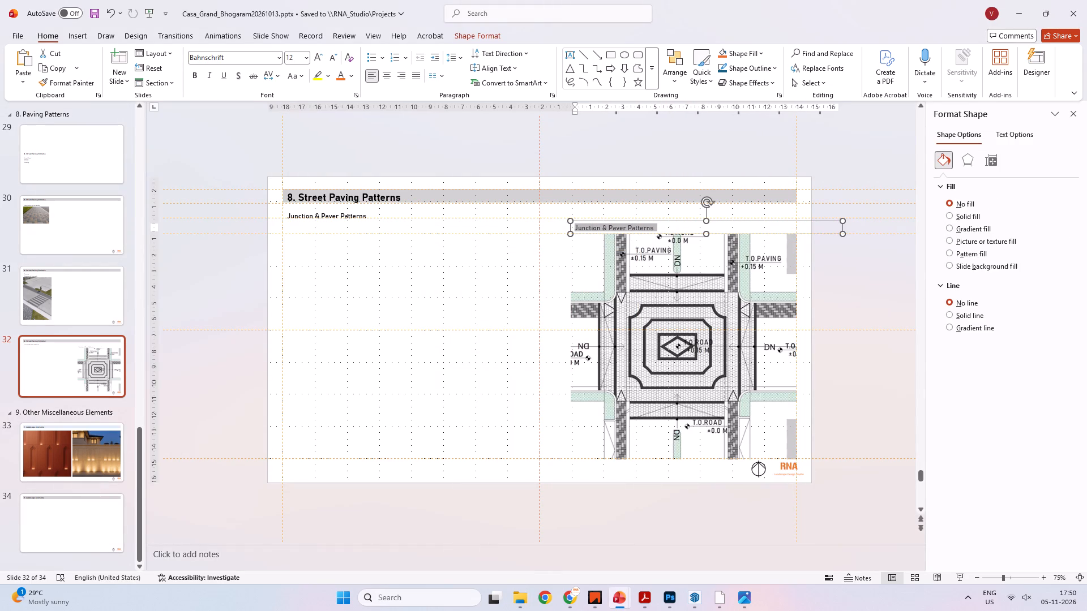
text(Junc)
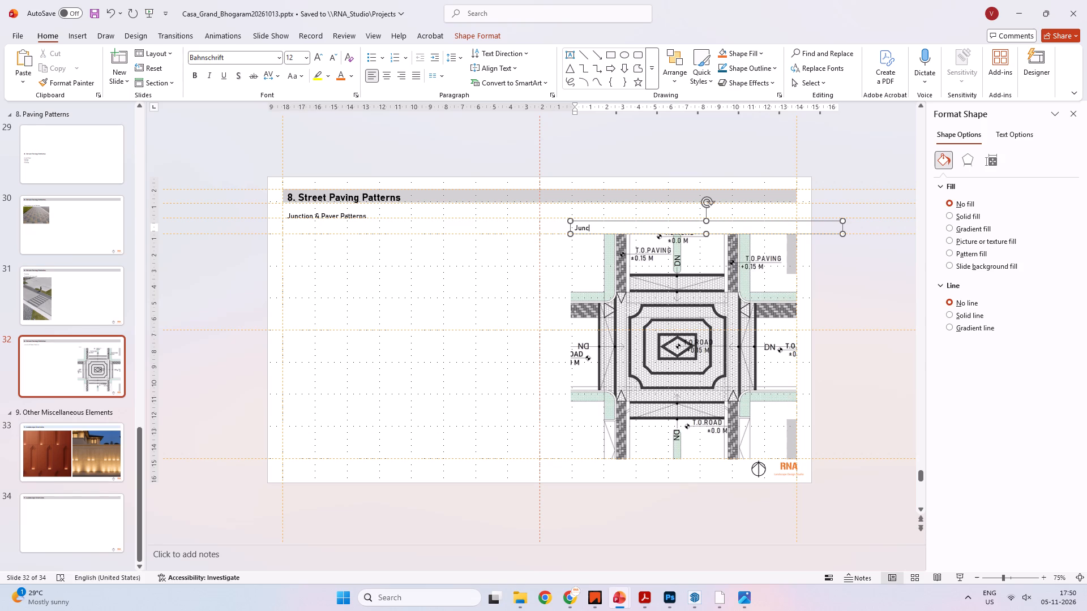
key(BackSpace)
text(ction details)
key(space)
key(BackSpace)
key(BackSpace)
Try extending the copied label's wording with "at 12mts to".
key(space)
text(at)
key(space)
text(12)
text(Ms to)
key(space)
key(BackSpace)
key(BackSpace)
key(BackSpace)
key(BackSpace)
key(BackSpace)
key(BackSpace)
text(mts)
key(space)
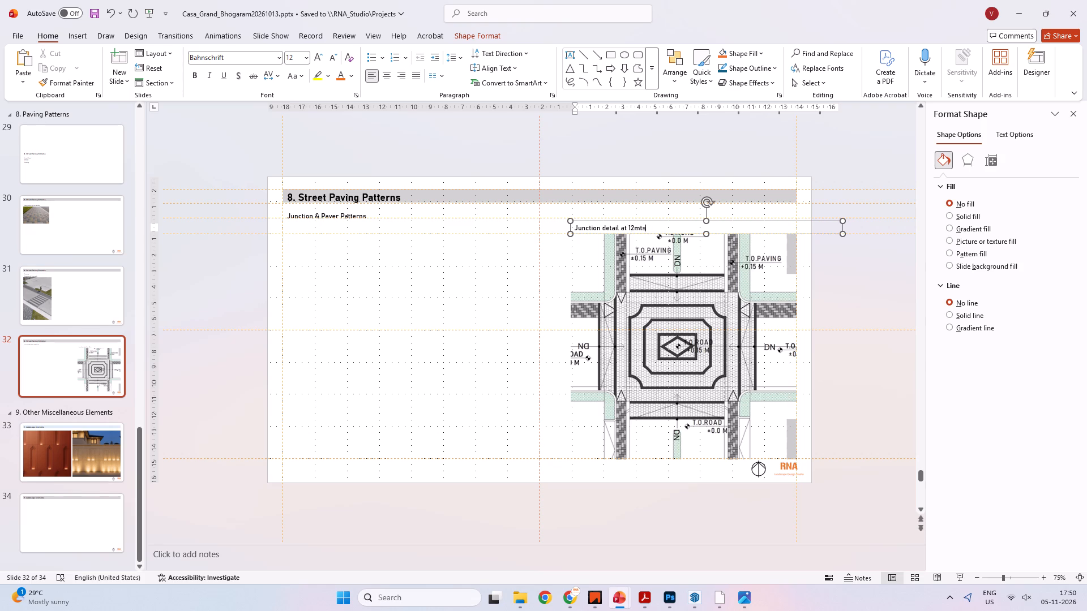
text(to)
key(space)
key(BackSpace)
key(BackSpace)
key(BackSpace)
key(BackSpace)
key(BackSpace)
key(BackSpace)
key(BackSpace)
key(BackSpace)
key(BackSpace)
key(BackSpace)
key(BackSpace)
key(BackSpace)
Complete the label above the picture so that it reads "Junction detail for 12mts & 9mts".
text(for)
key(space)
text(12)
text(mt)
key(BackSpace)
key(BackSpace)
key(BackSpace)
text(2)
key(space)
key(shift+ampersand)
key(space)
text(9)
text(mts)
key(Left)
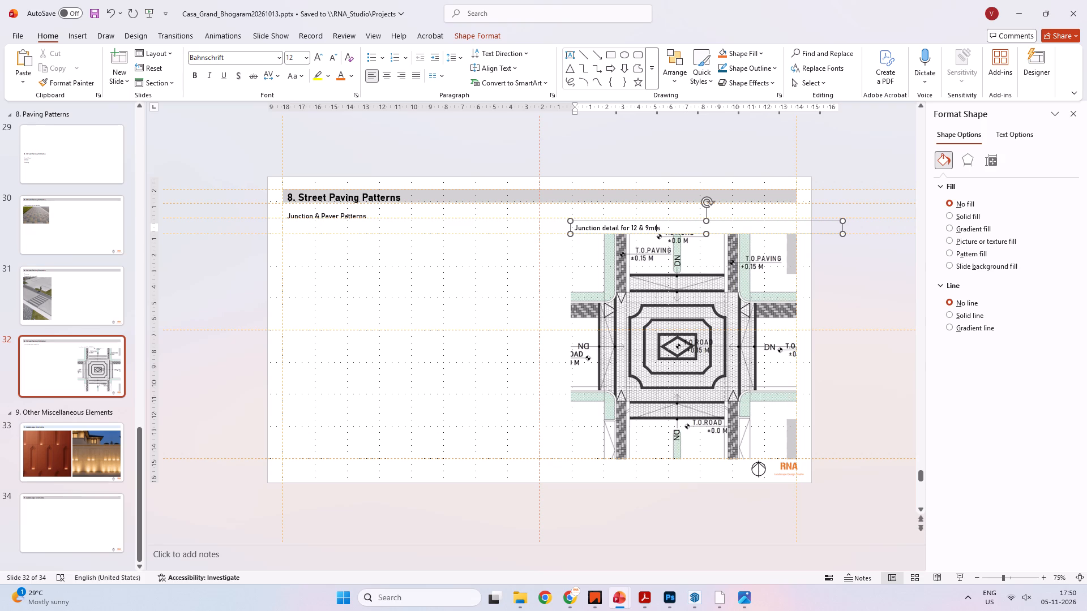
key(Left)
key(Left)
key(Left)
key(Left)
key(Left)
key(Left)
text(mts)
Narrow the junction detail label's text box to the right edge of the paving picture.
drag(841, 235, 796, 236)
Save the presentation with the junction detail label.
click(823, 270)
key(ctrl+s)
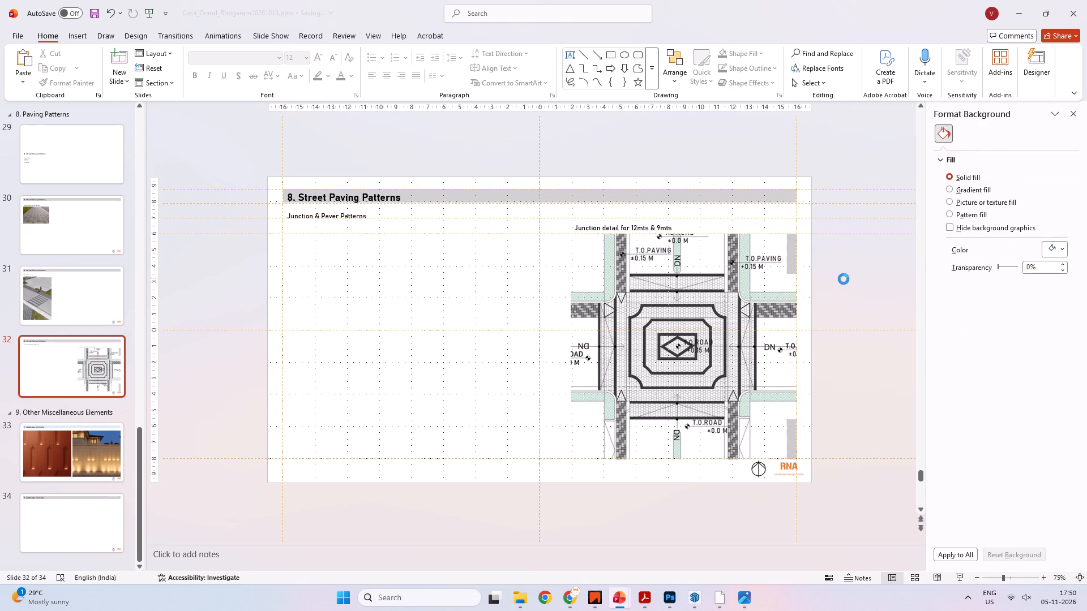
Delete slide 31, the Street Paving Patterns slide with the "Driveway with Cross walk" picture.
click(70, 307)
click(35, 298)
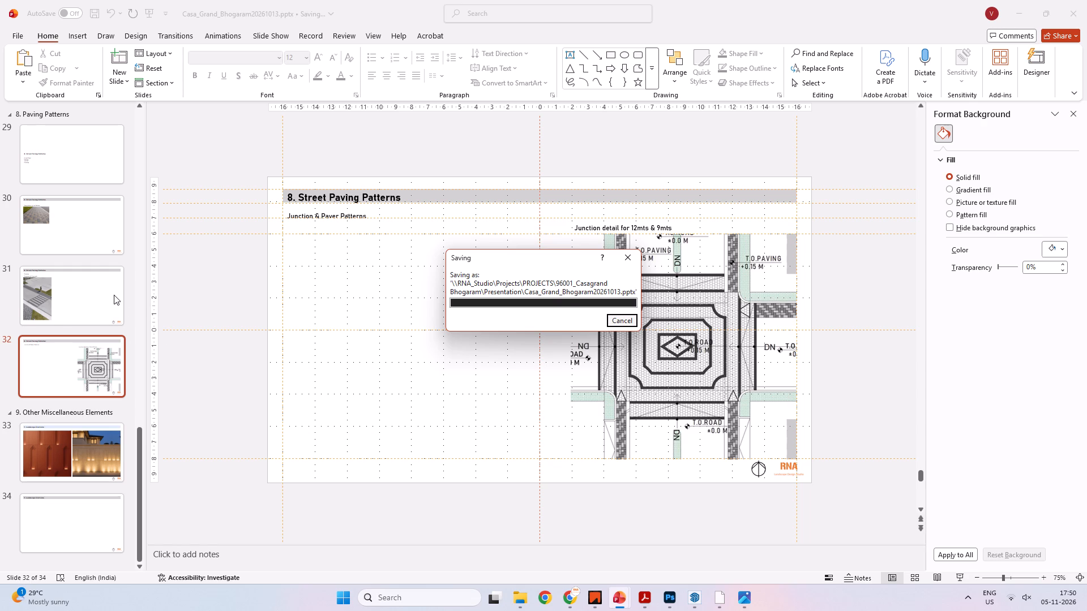
click(0, 296)
click(67, 299)
click(61, 363)
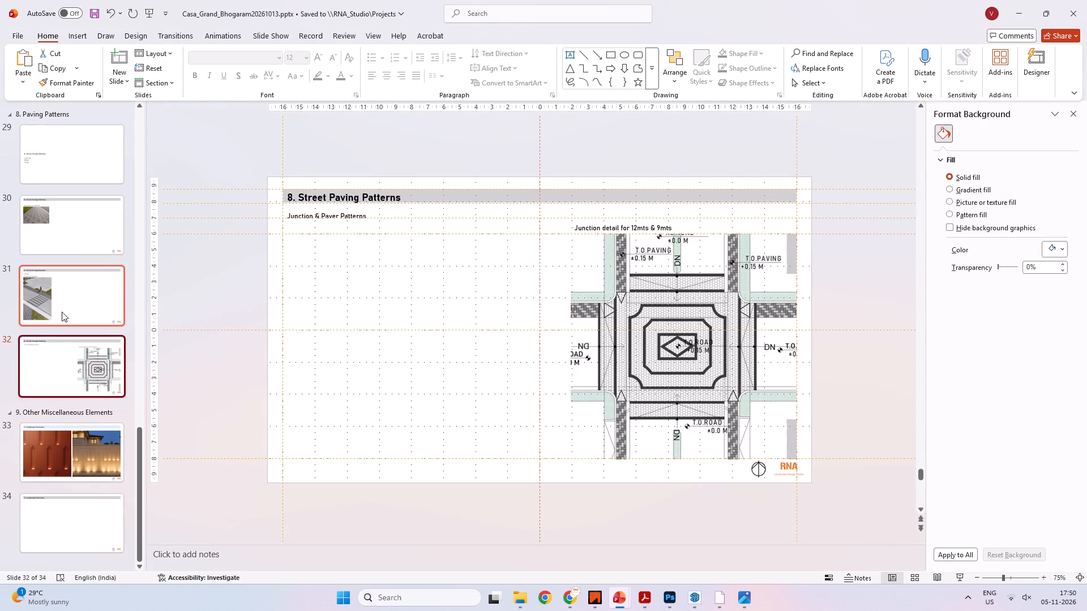
click(60, 304)
click(45, 300)
drag(59, 294, 69, 297)
click(324, 333)
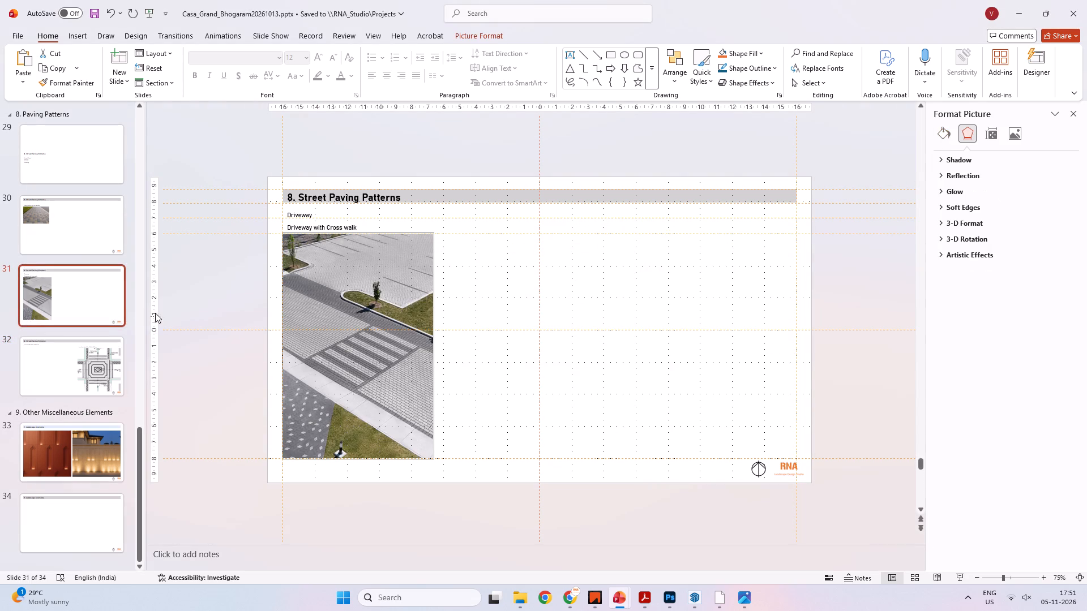
click(122, 302)
key(Delete)
Check slide 30, then look through the JPG images in the project's Working folder in File Explorer.
click(92, 306)
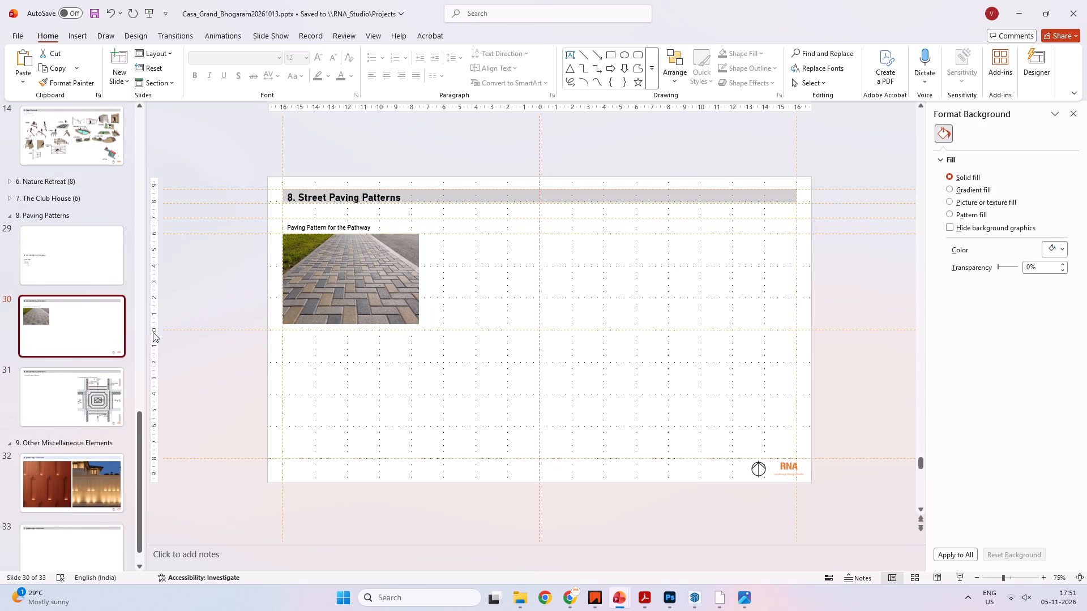
click(294, 283)
click(347, 342)
key(alt+Tab)
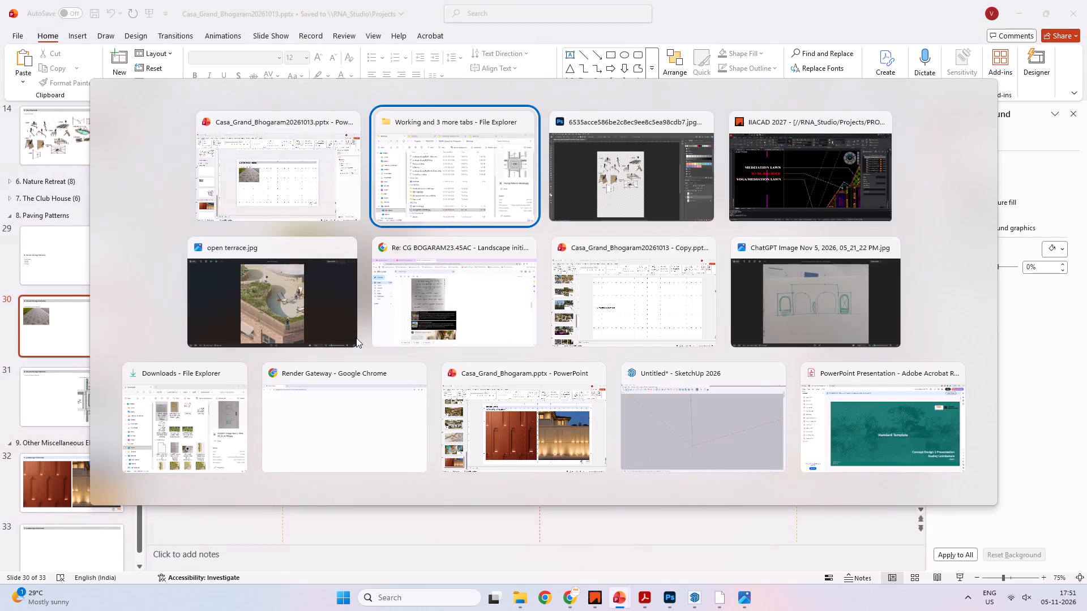
key(alt+Tab)
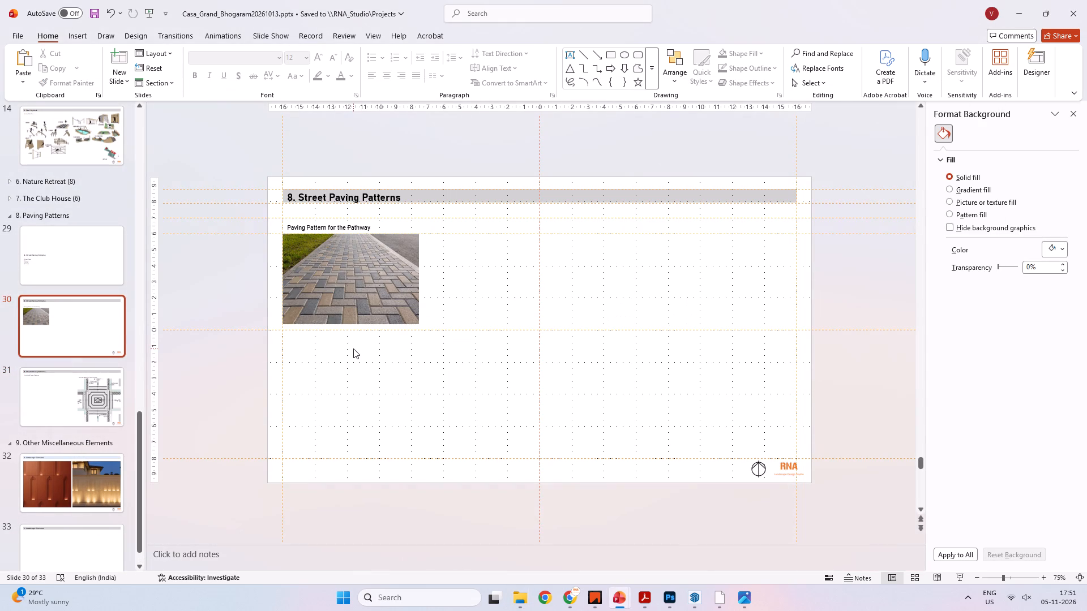
key(alt+Tab)
key(alt+Tab)
alt+click(470, 197)
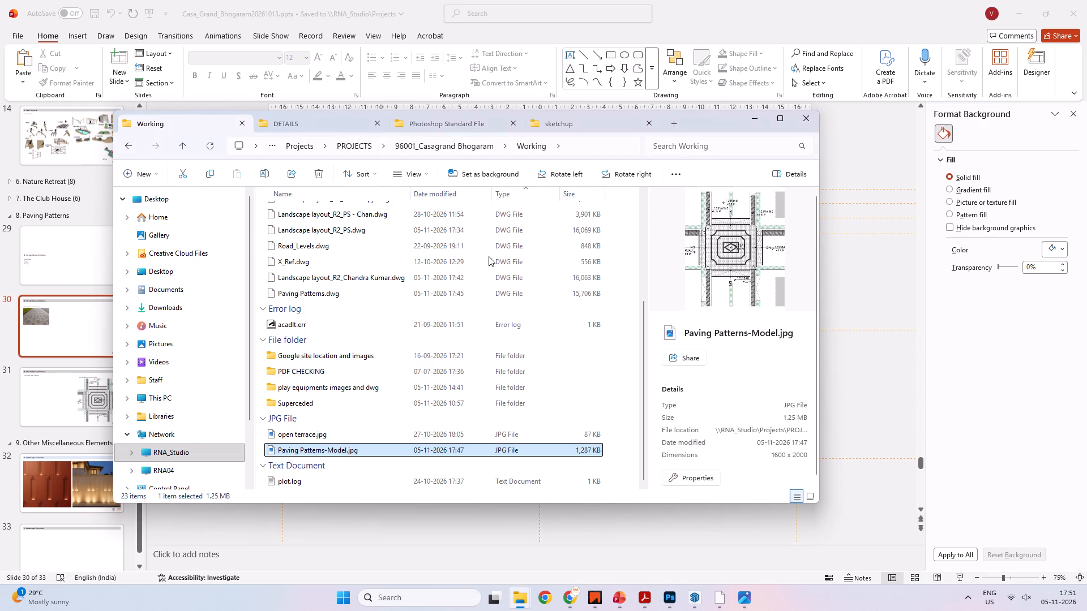
scroll(434, 419, down, 4)
click(362, 432)
click(369, 444)
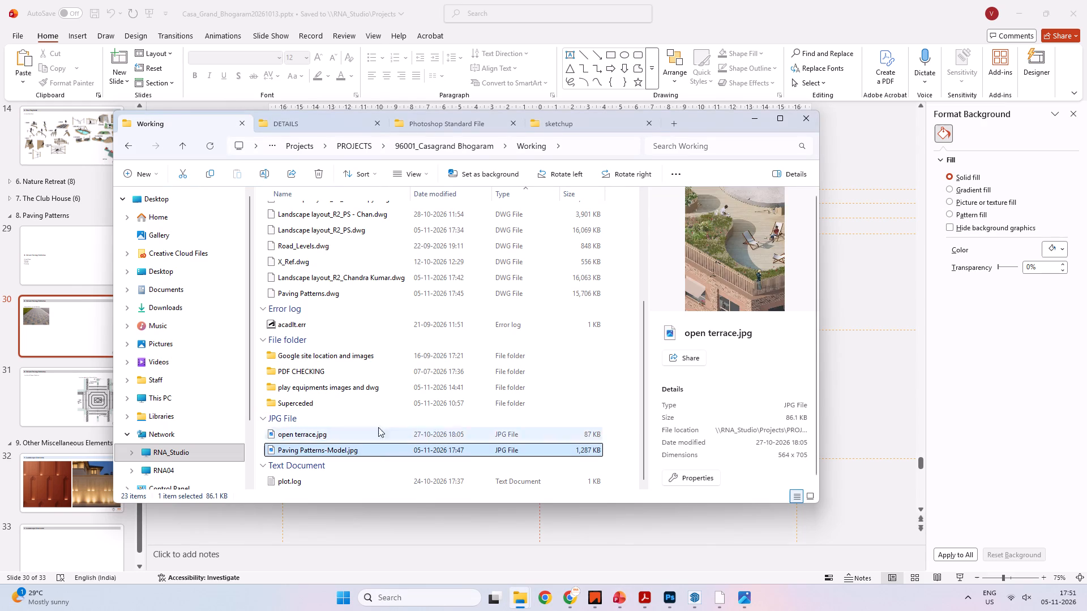
click(752, 131)
click(753, 123)
Switch to IIACAD and examine the site layouts in Landscape layout_R2_PS.dwg and SH COMMENTS - LANDSCAPE.dwg.
key(alt+Tab)
key(alt+Tab)
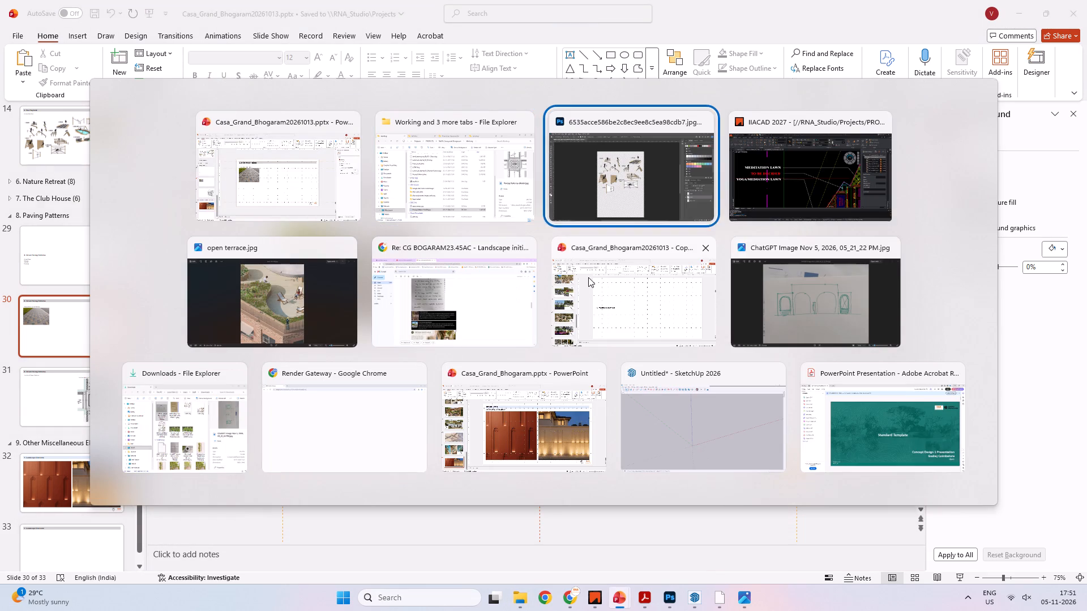
key(alt+Tab)
key(alt+Tab)
key(alt+Tab)
key(alt+Tab)
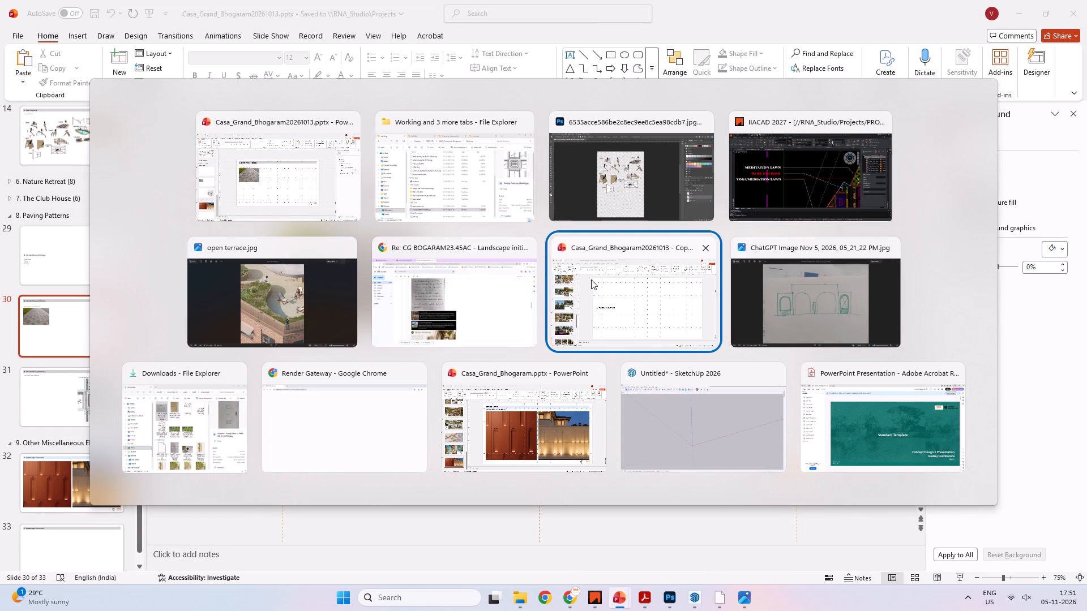
key(alt+Tab)
key(alt+Tab)
key(alt+Tab)
alt+click(824, 169)
scroll(608, 378, down, 4)
middle_drag(590, 360, 443, 265)
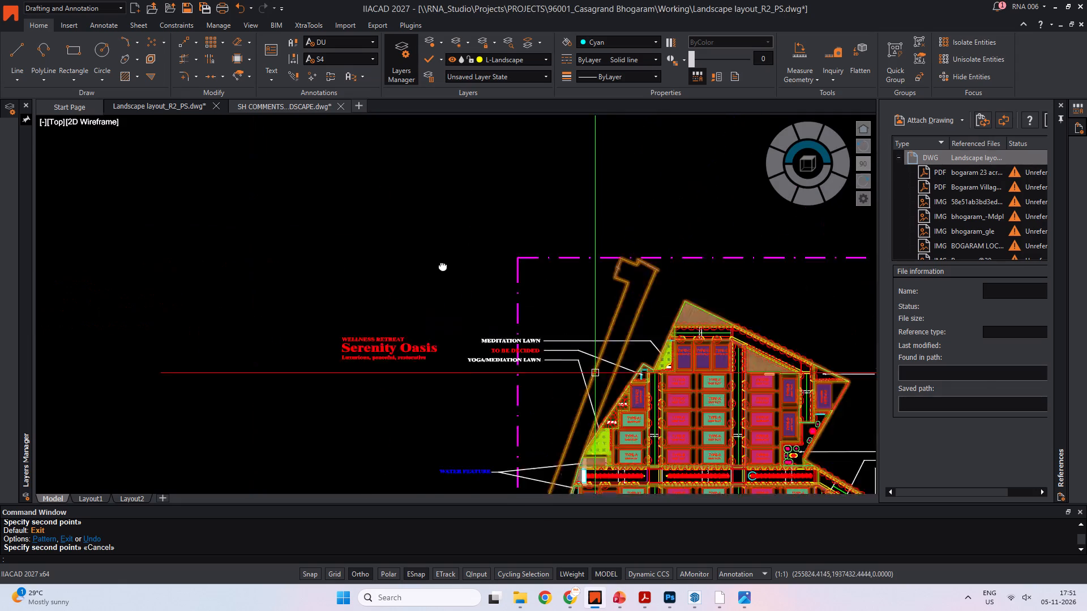
middle_drag(443, 265, 266, 175)
scroll(594, 317, down, 2)
middle_drag(590, 315, 408, 264)
middle_drag(705, 371, 378, 250)
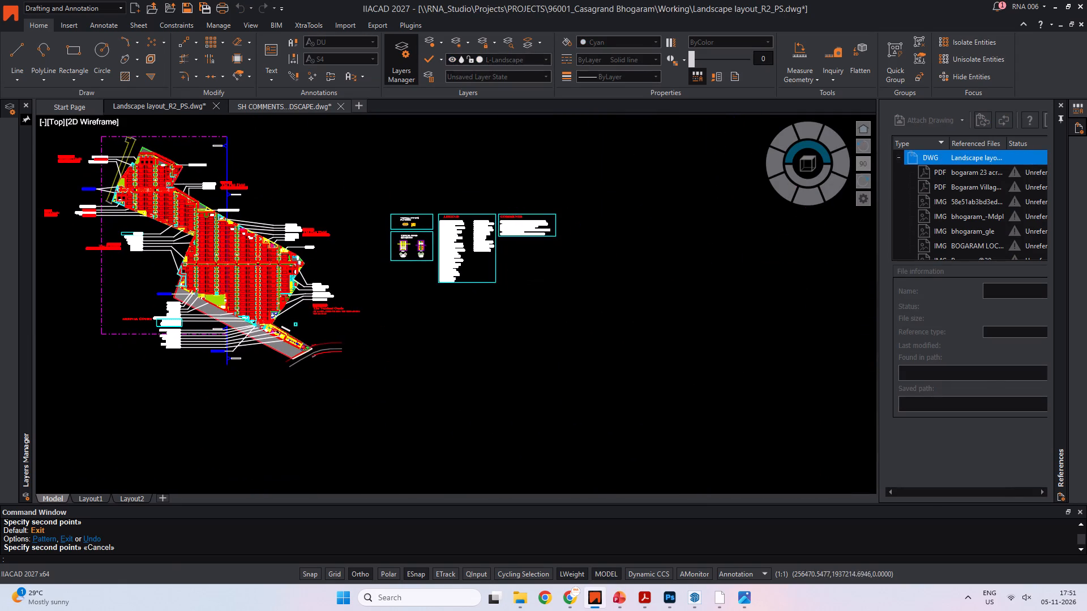
click(306, 109)
middle_drag(789, 282, 756, 292)
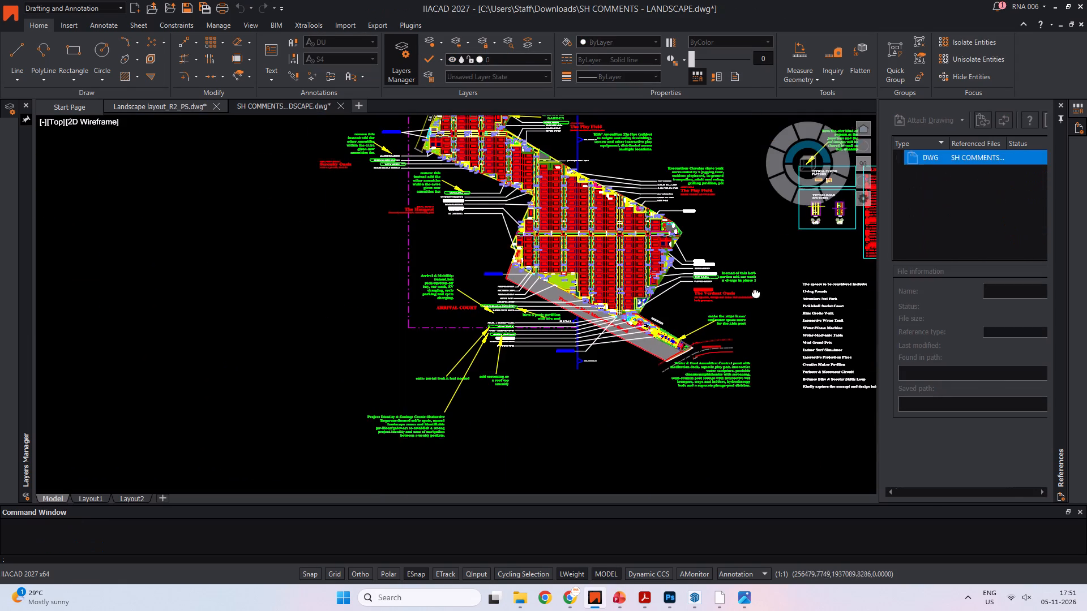
middle_drag(756, 292, 472, 326)
middle_drag(736, 287, 538, 295)
scroll(604, 264, down, 2)
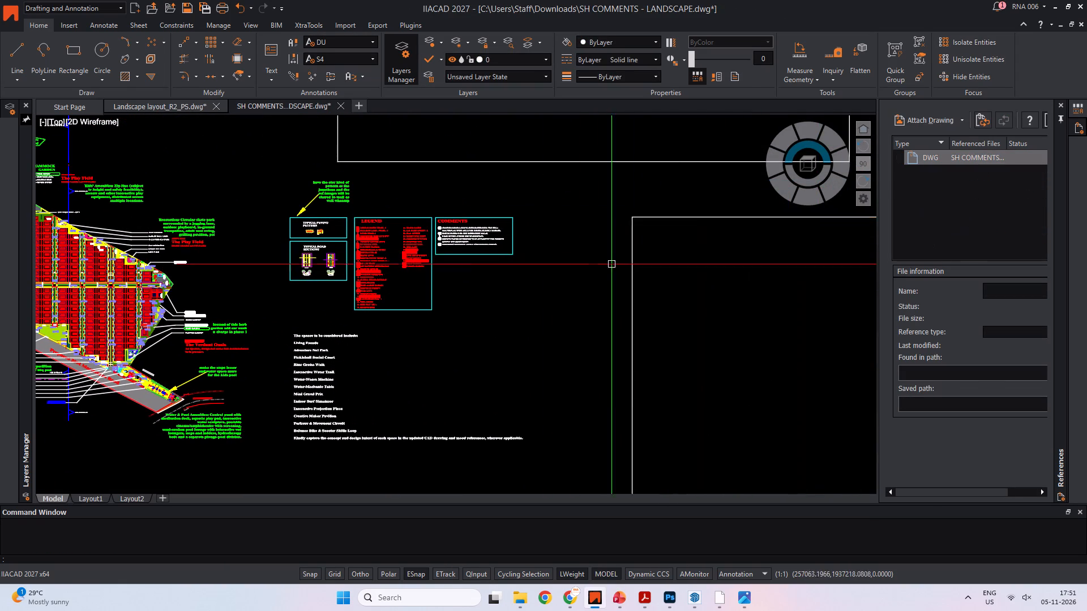
middle_drag(579, 268, 499, 279)
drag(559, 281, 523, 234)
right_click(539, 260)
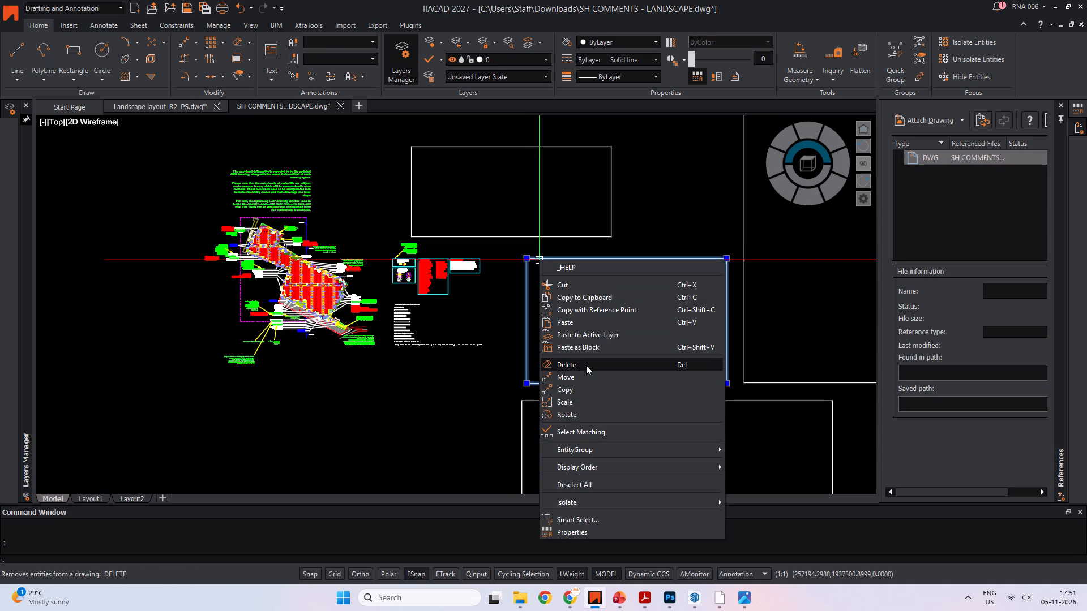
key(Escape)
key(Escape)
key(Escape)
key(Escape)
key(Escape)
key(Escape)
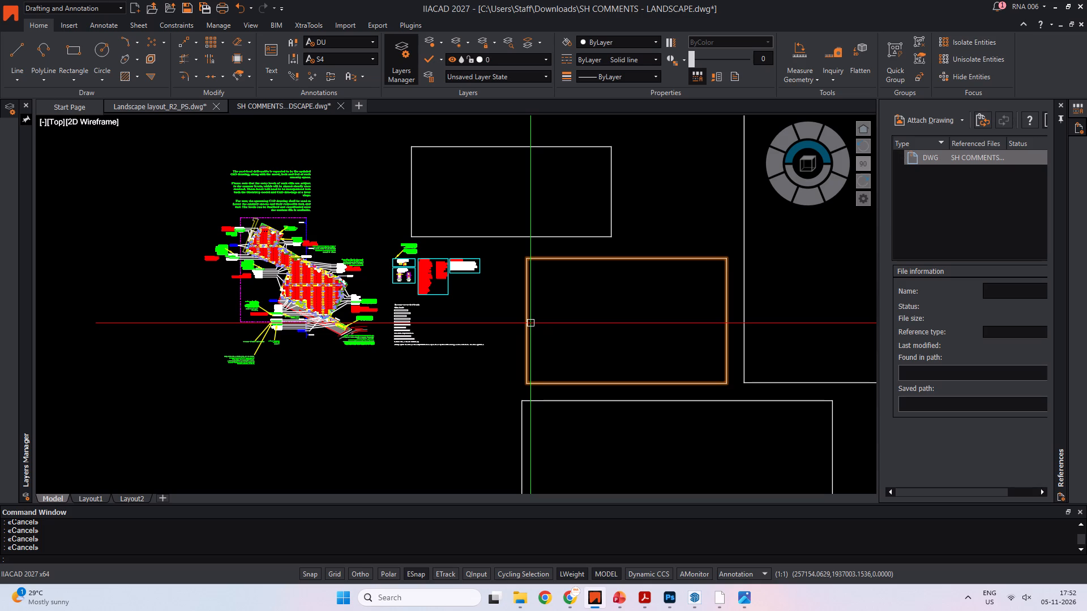
Return to the Casa_Grand_Bhogaram20261013 presentation, check slides 29 and 30, and look through the slide thumbnails.
key(alt+Tab)
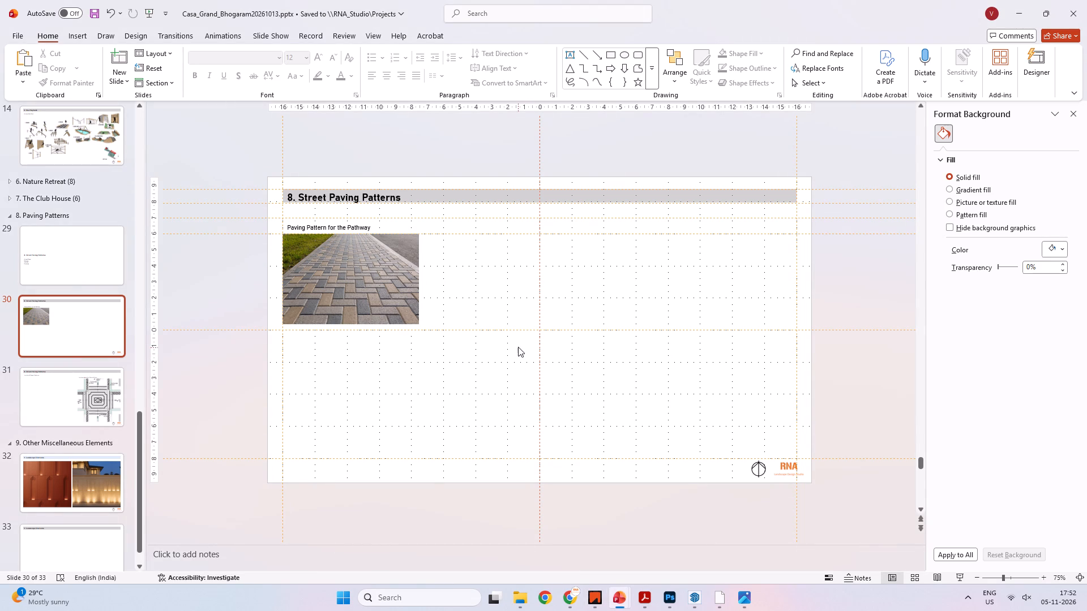
click(79, 320)
click(76, 262)
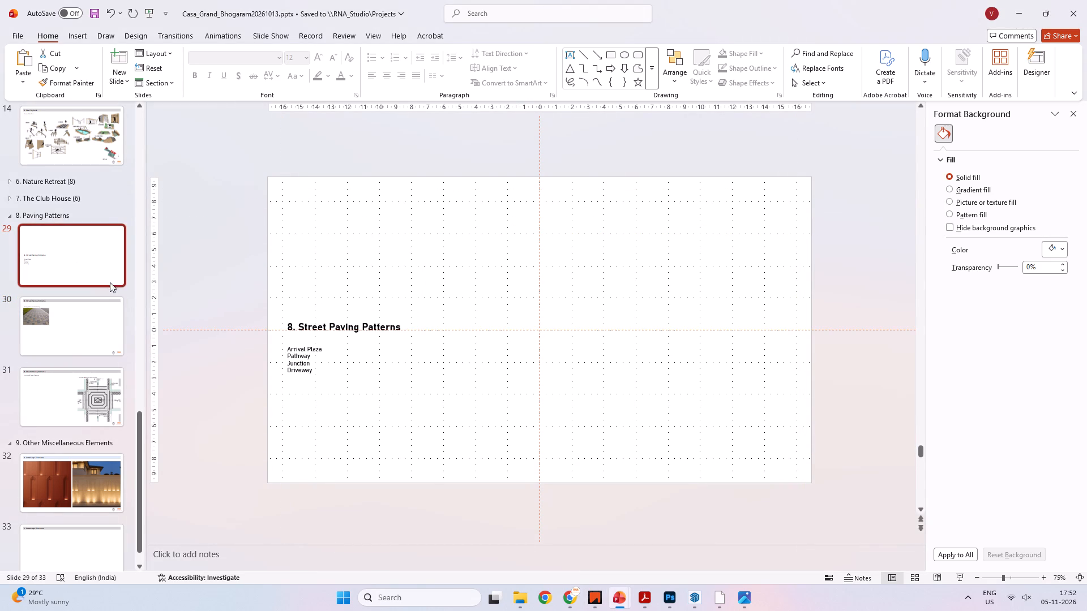
click(296, 354)
click(206, 386)
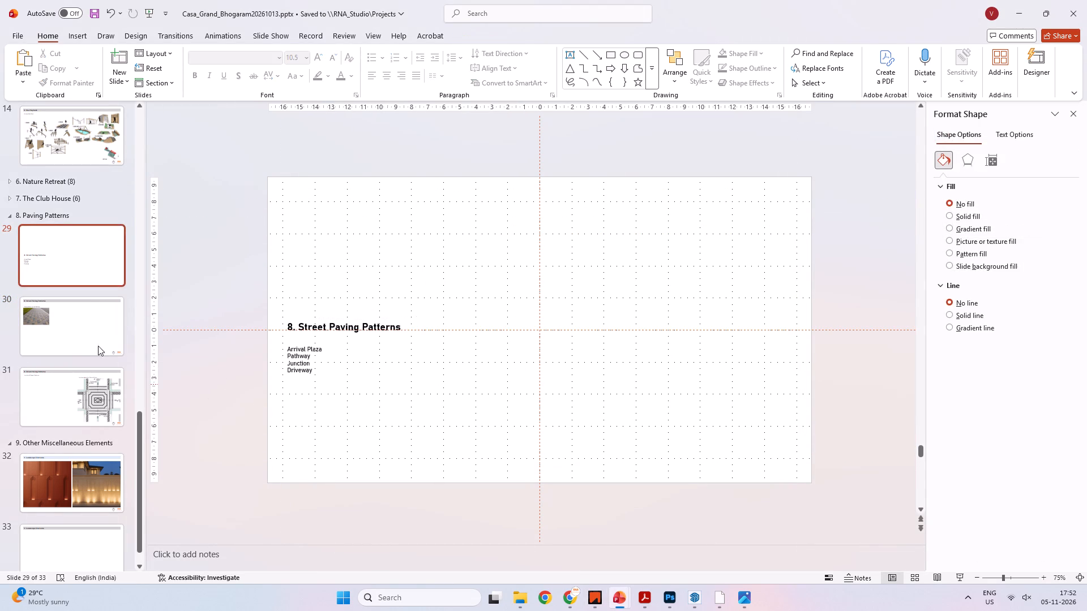
click(44, 312)
scroll(55, 269, up, 4)
scroll(65, 305, up, 18)
middle_click(63, 329)
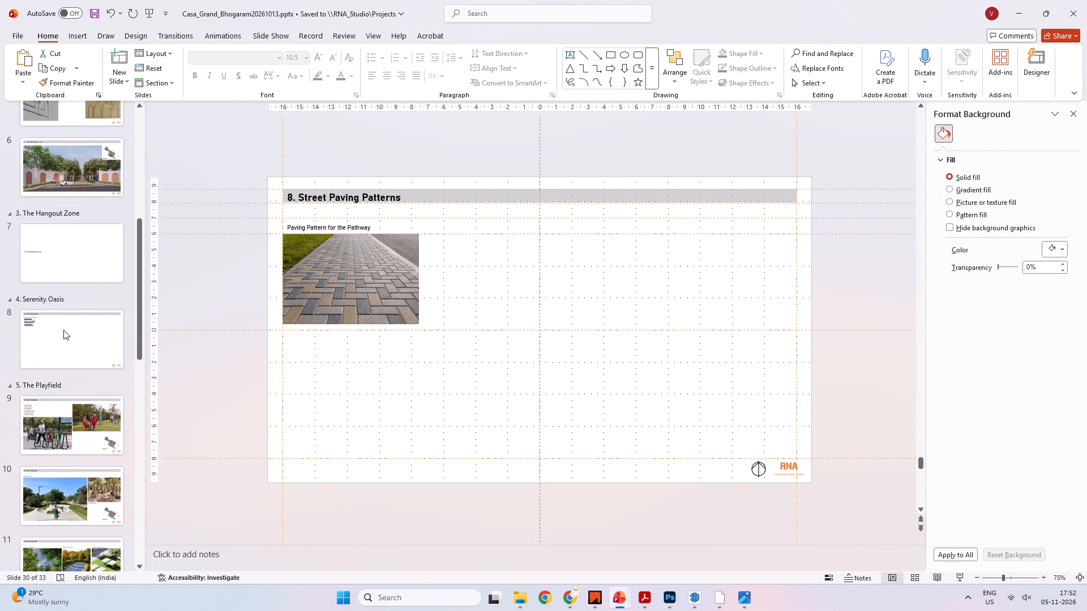
scroll(63, 330, up, 17)
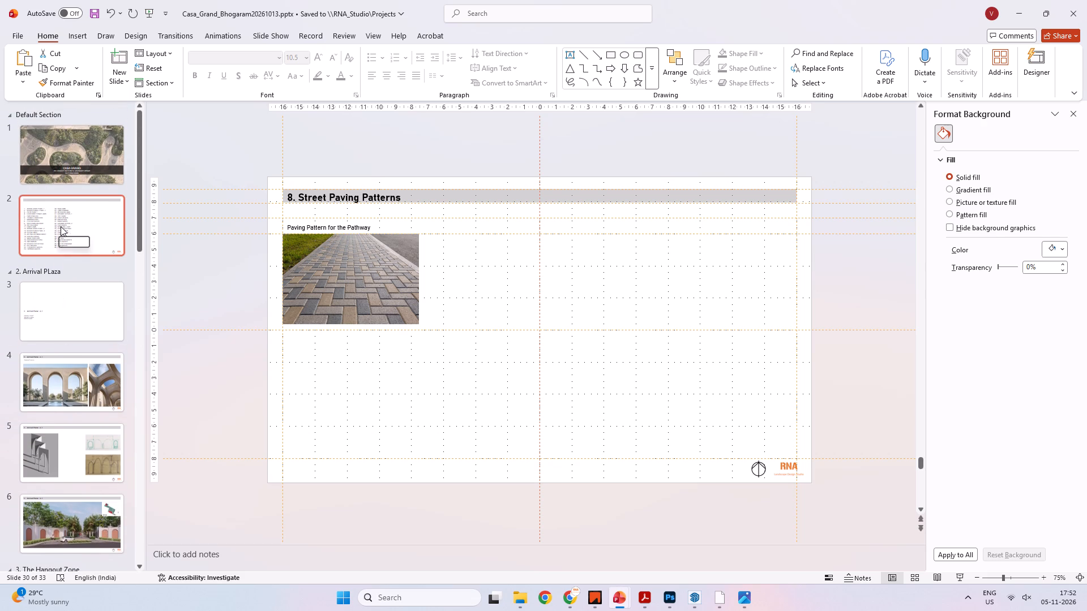
scroll(63, 239, down, 16)
scroll(64, 265, down, 6)
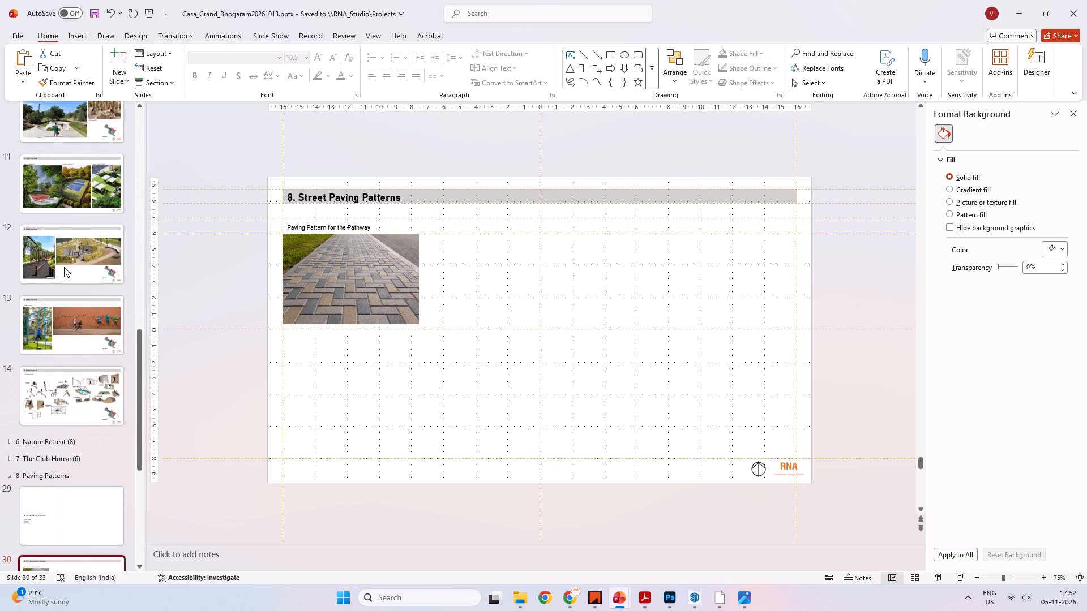
scroll(64, 267, down, 9)
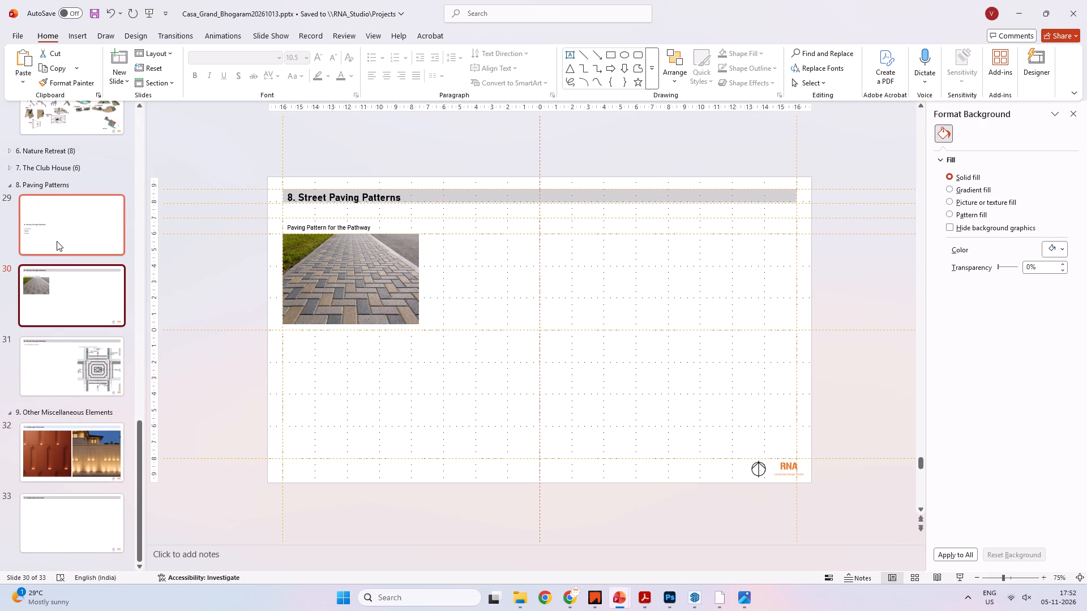
scroll(57, 241, up, 17)
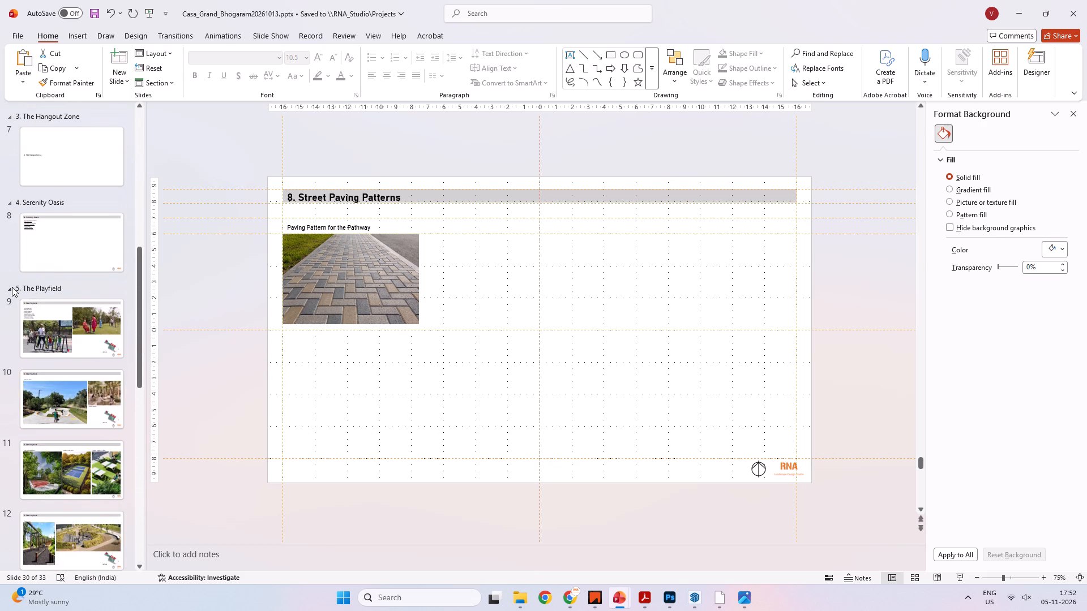
Collapse the Playfield, Nature Retreat, Club House and Paving Patterns sections in the slide thumbnails.
click(12, 287)
scroll(60, 260, up, 12)
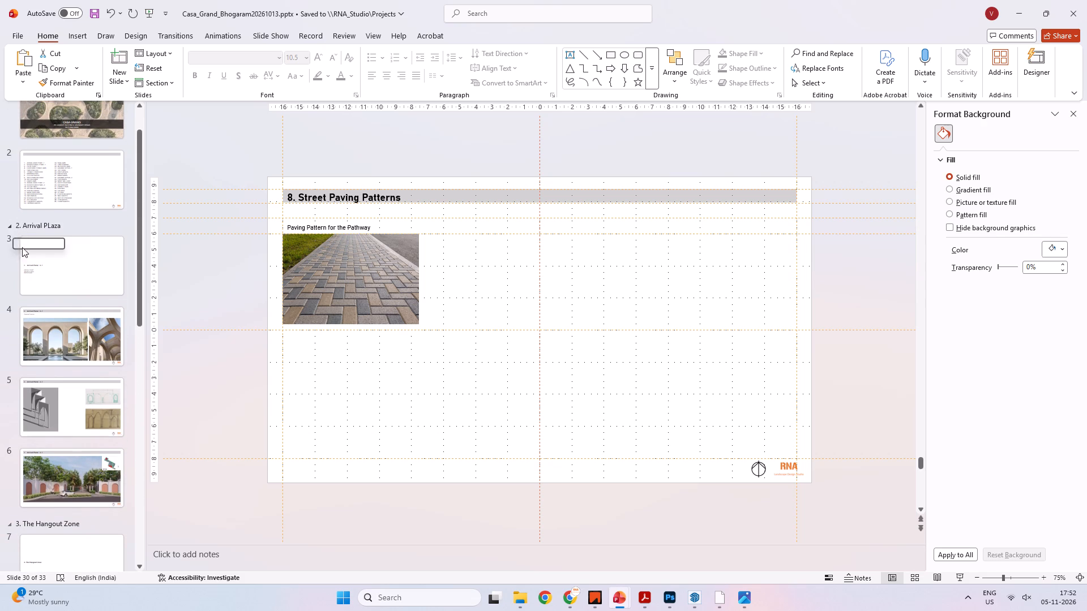
click(217, 351)
scroll(204, 358, up, 10)
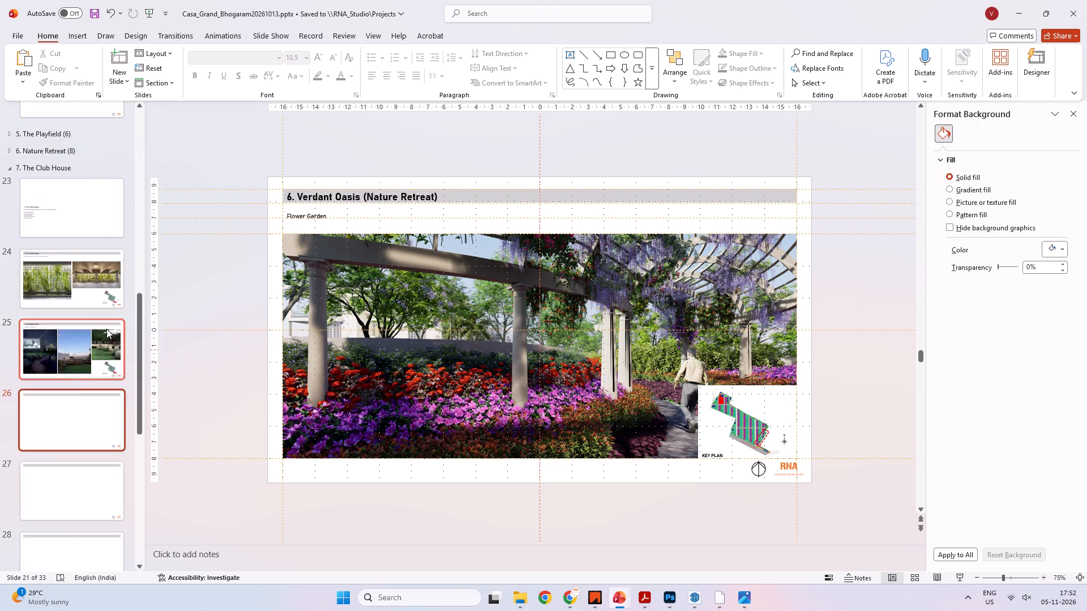
scroll(102, 322, up, 14)
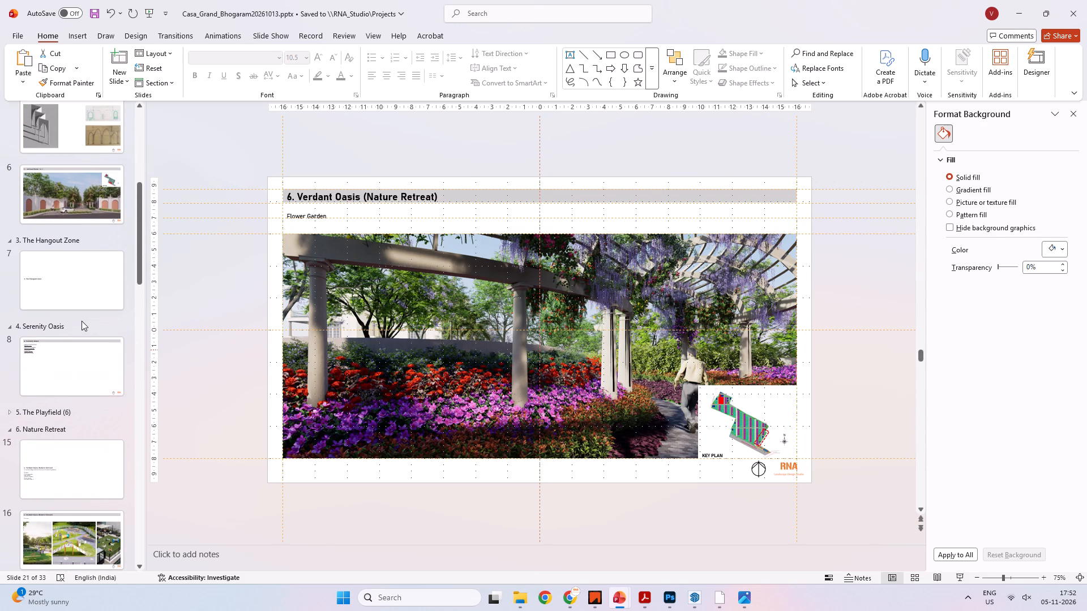
click(8, 427)
click(10, 443)
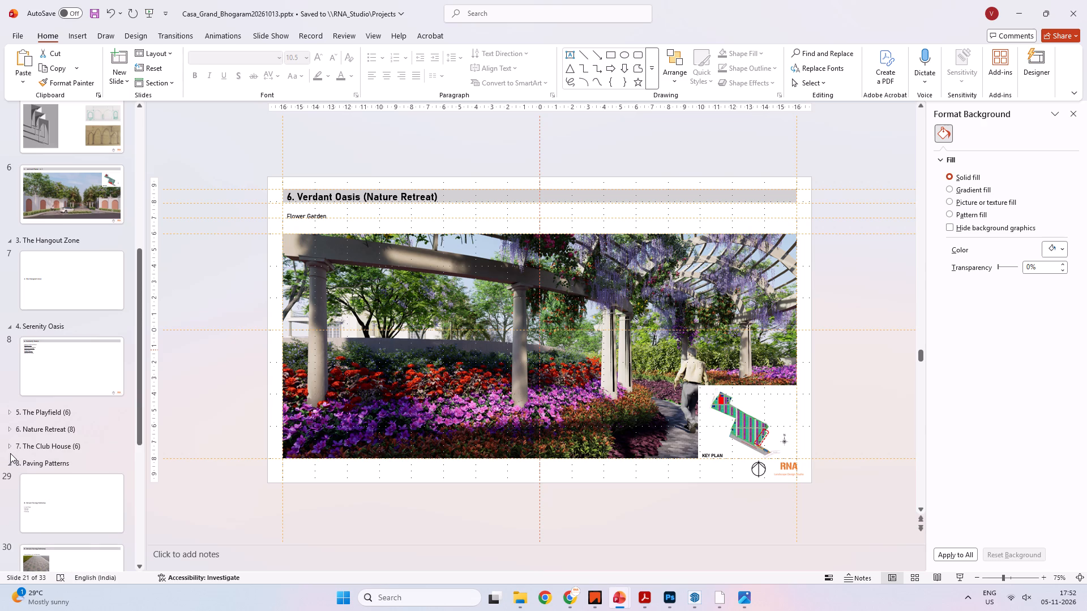
click(10, 456)
click(10, 461)
scroll(46, 438, down, 3)
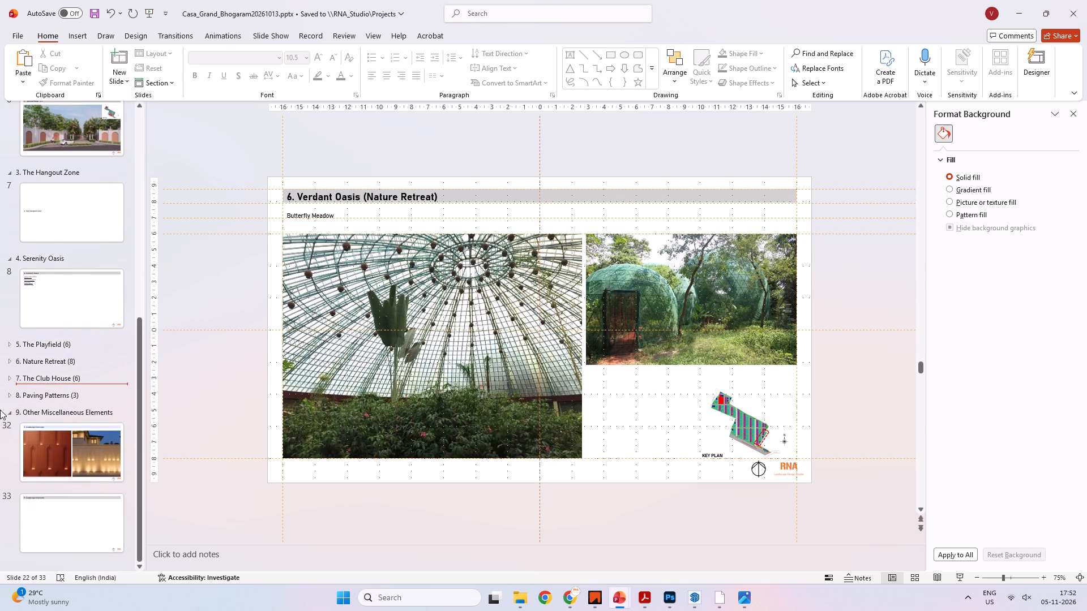
Review the Landscape Elements slides 32 and 33, the opening list on slide 2, and the early section slides up to Serenity Oasis.
click(71, 519)
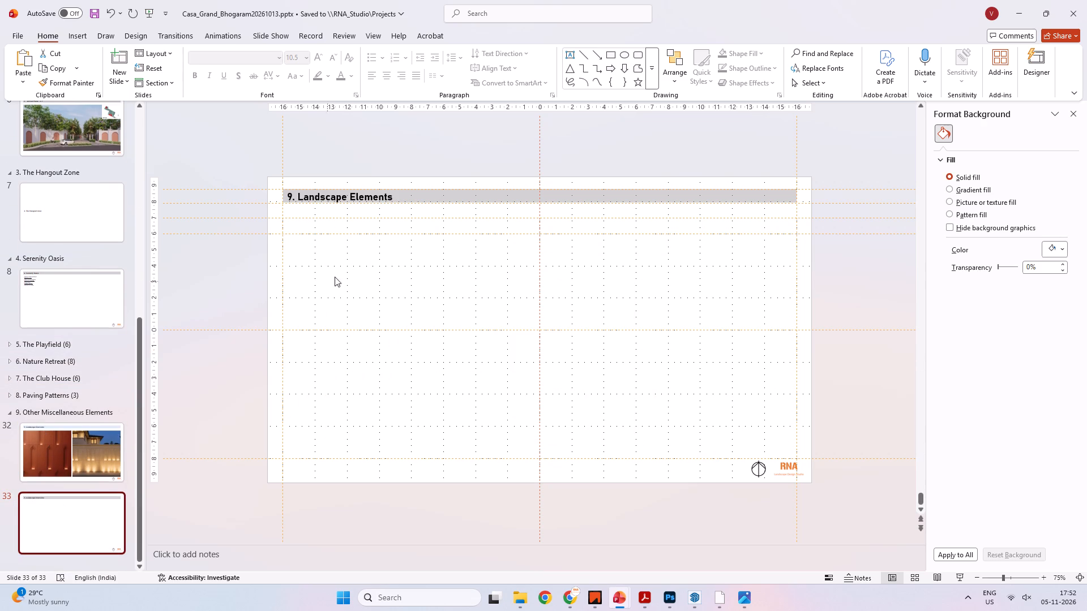
click(80, 455)
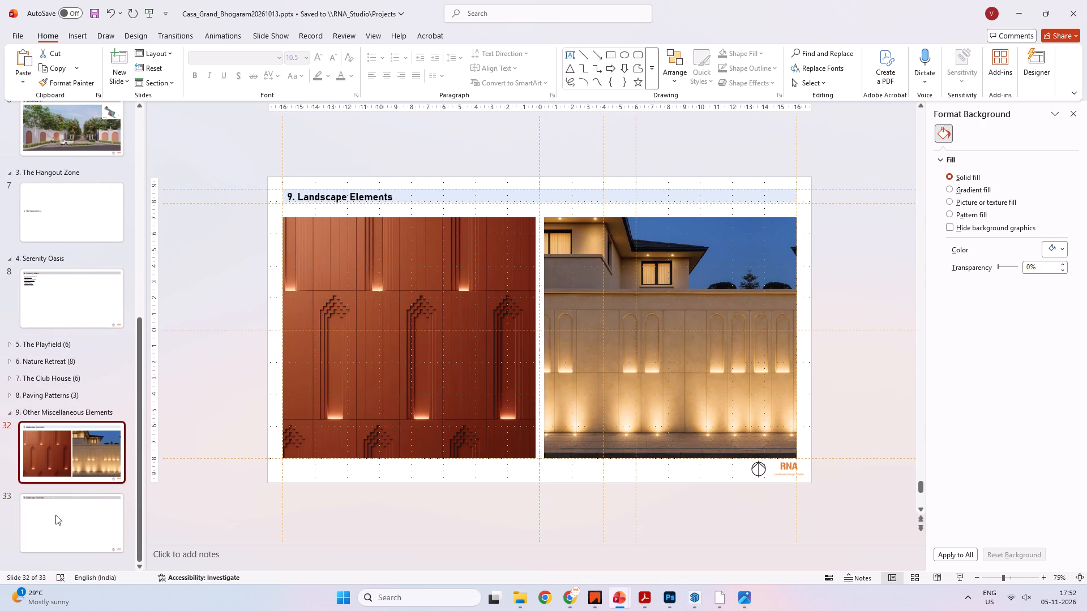
click(57, 530)
scroll(58, 350, up, 3)
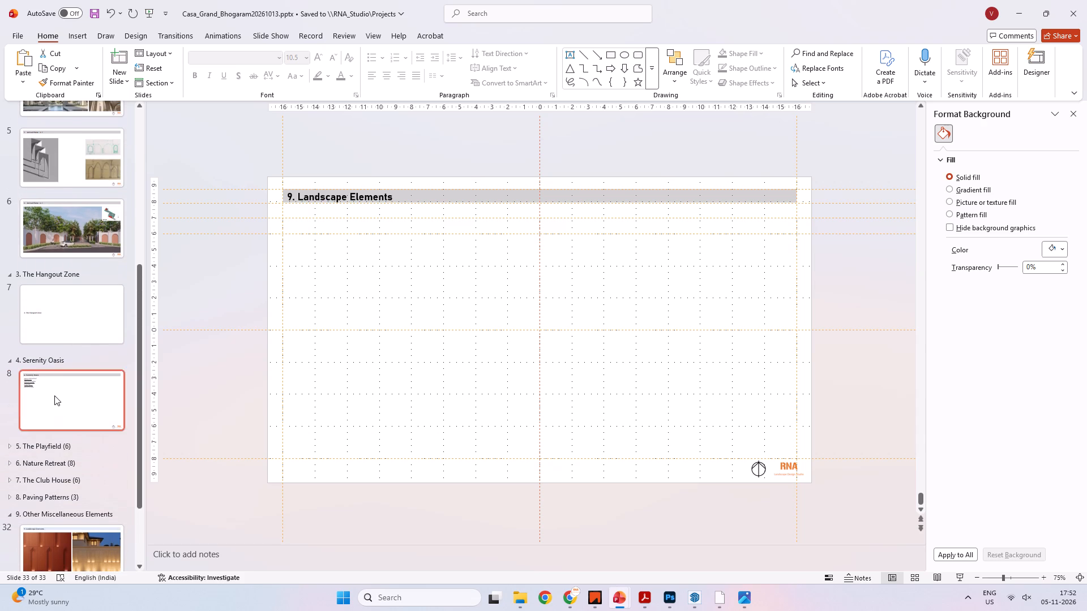
click(54, 395)
click(88, 314)
click(95, 222)
scroll(105, 223, up, 2)
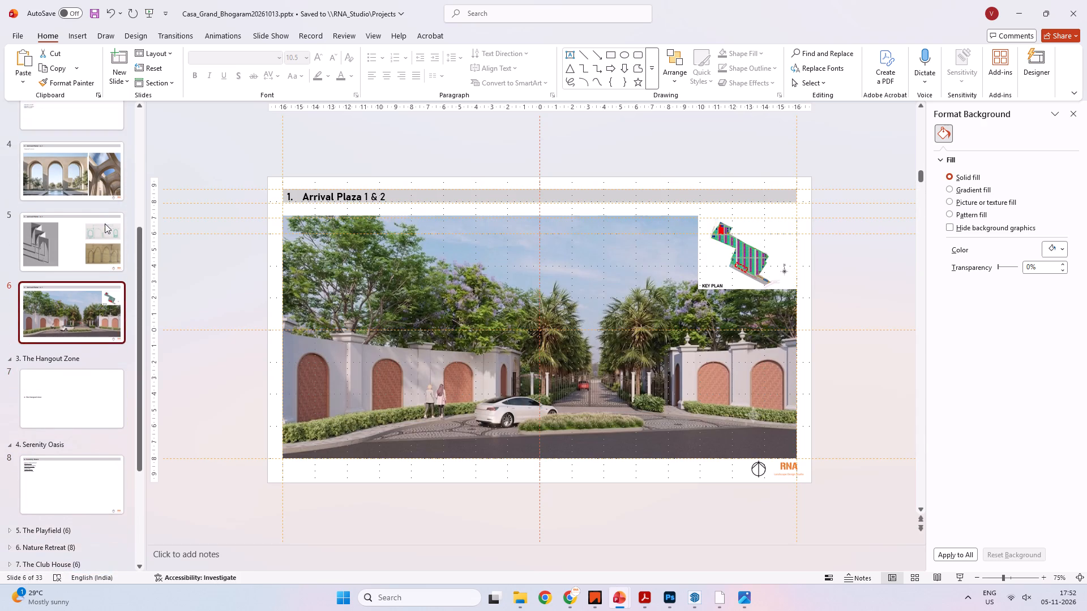
scroll(105, 223, up, 2)
click(71, 230)
scroll(85, 282, up, 3)
click(78, 256)
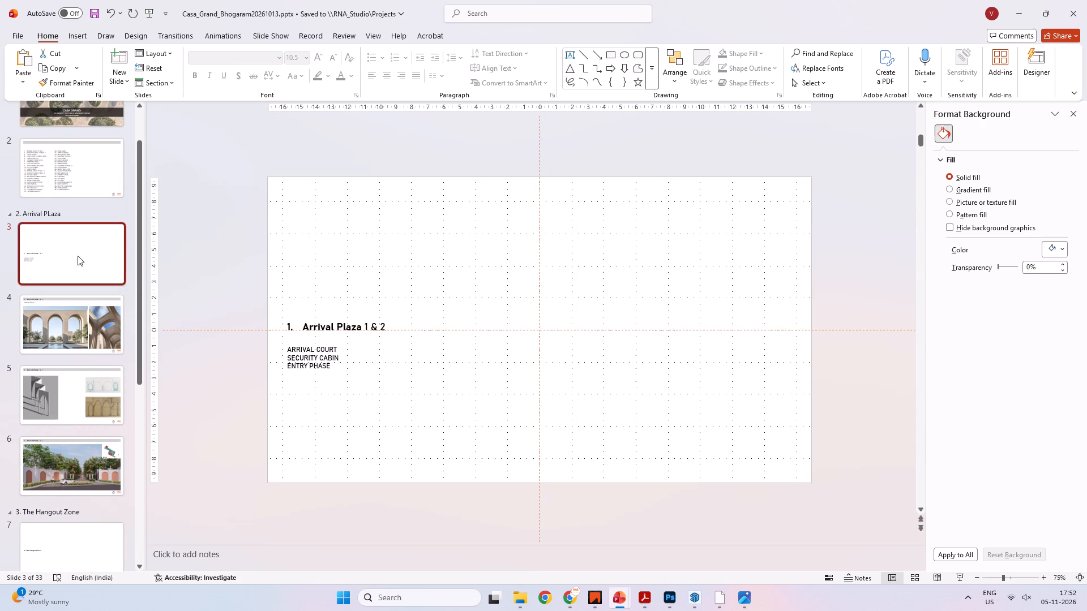
click(63, 148)
scroll(76, 230, up, 2)
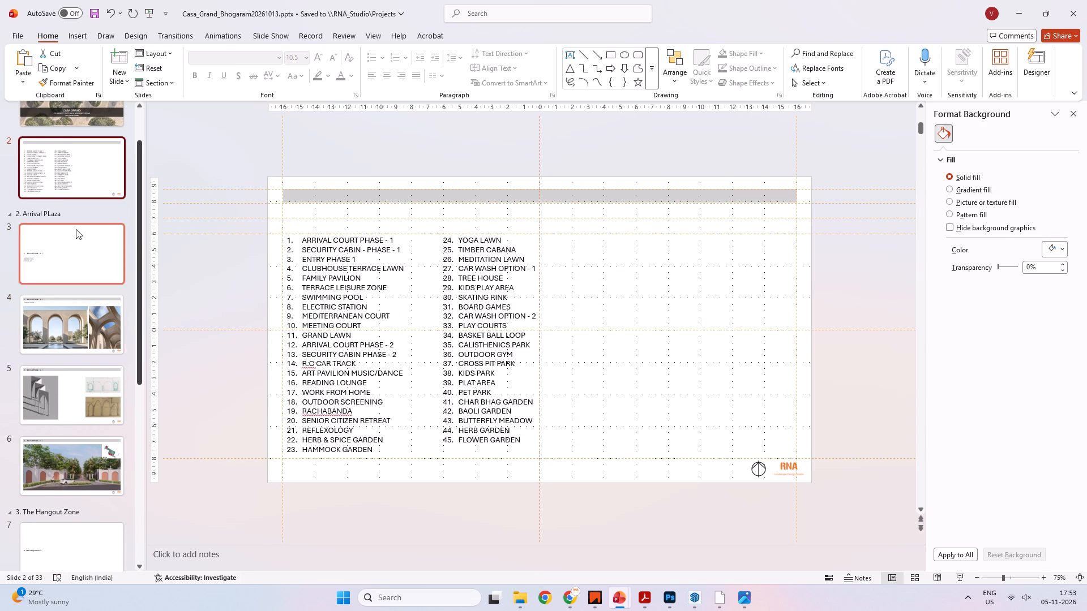
scroll(76, 229, up, 1)
click(69, 172)
click(77, 227)
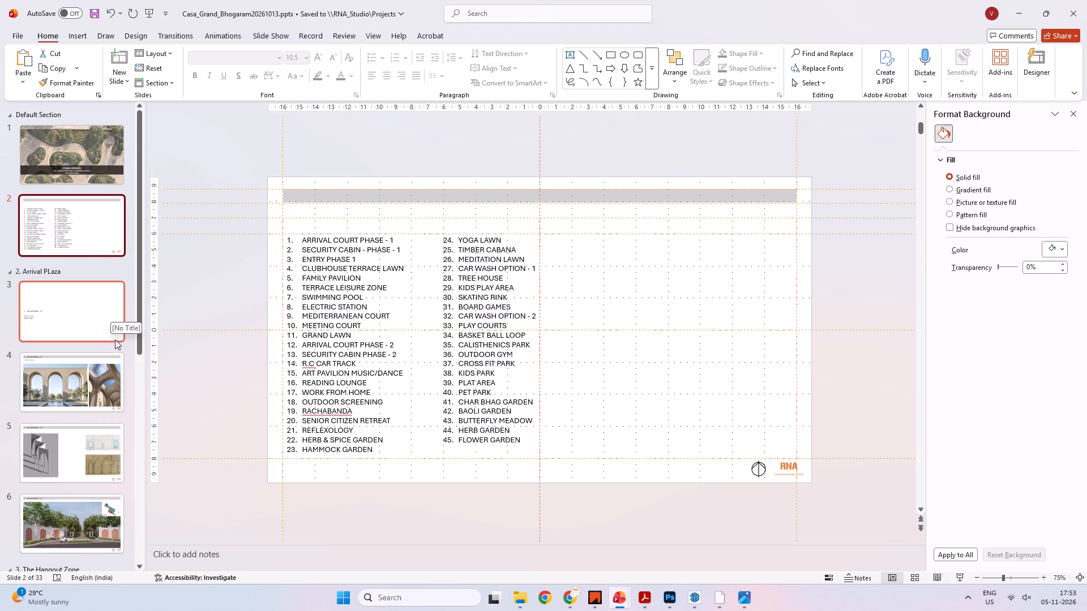
click(88, 311)
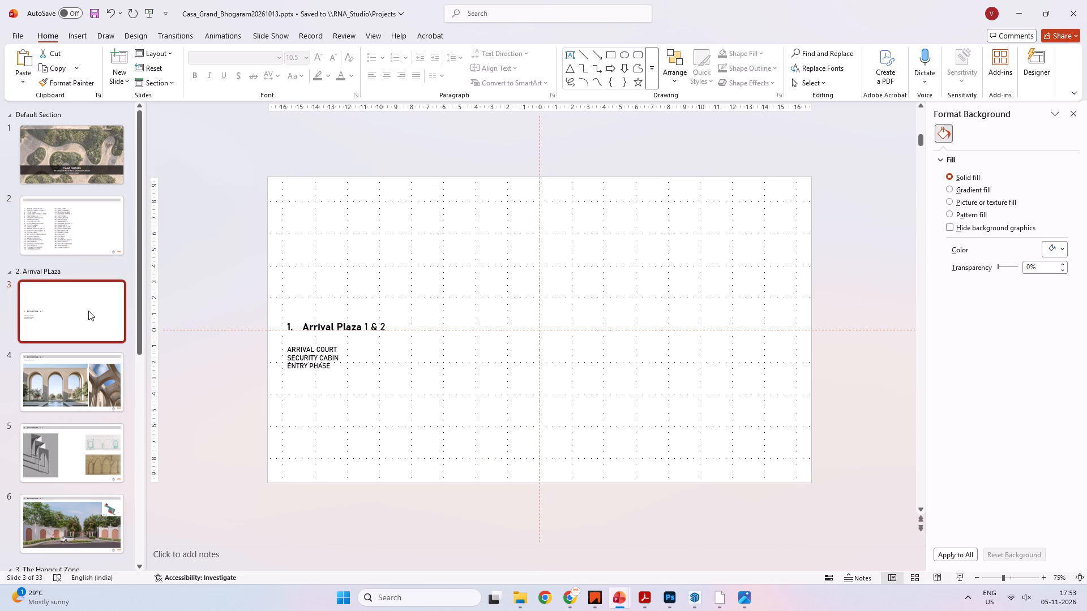
click(90, 389)
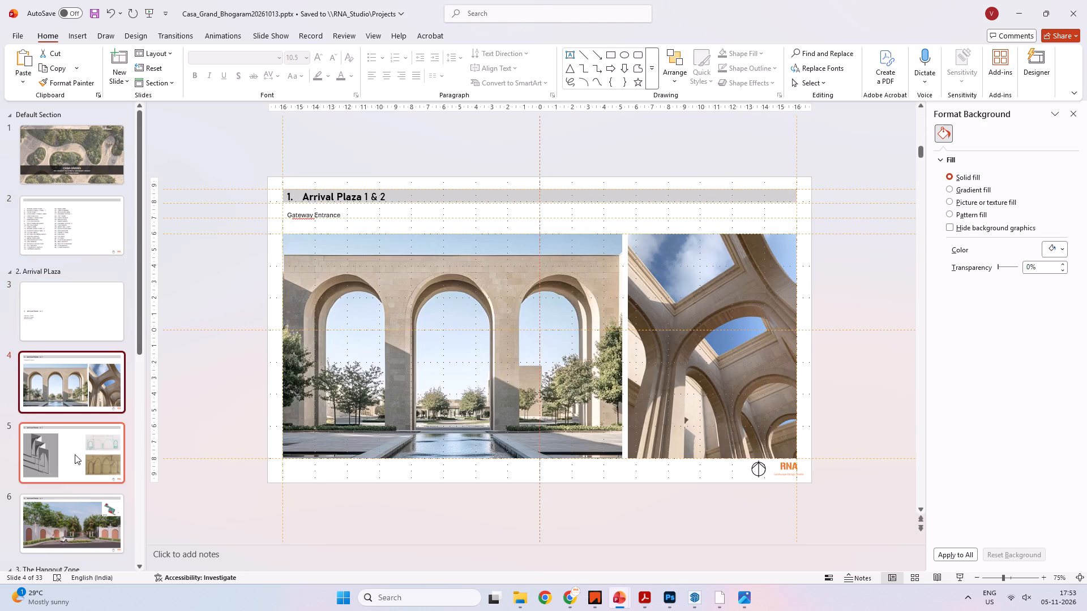
On slide 5, crop the bottom strip off the grey arches picture, up to the base of the front arch.
click(73, 457)
right_click(436, 342)
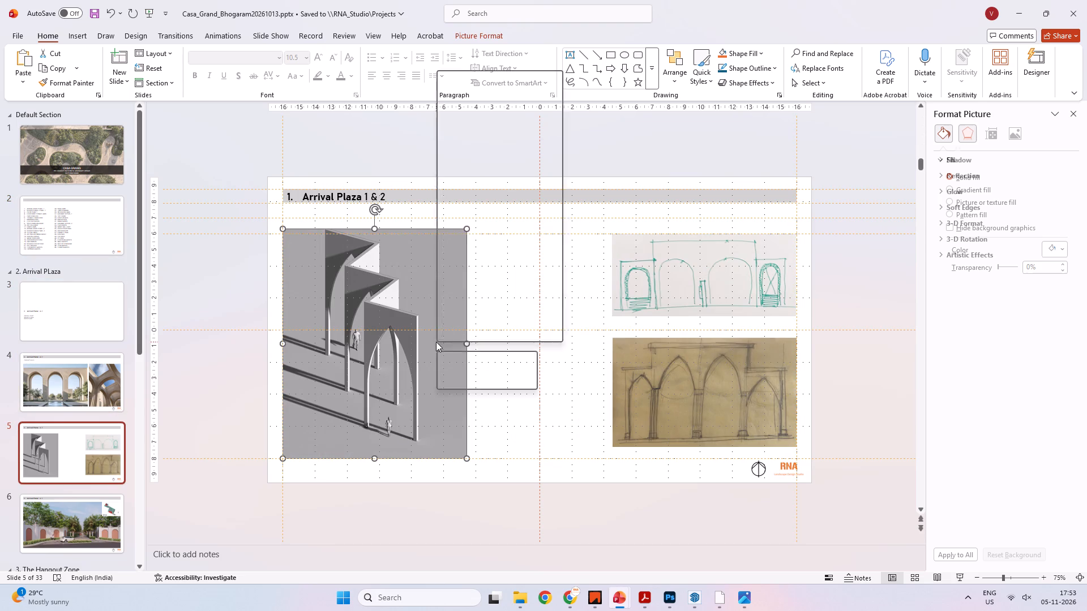
click(505, 369)
click(496, 365)
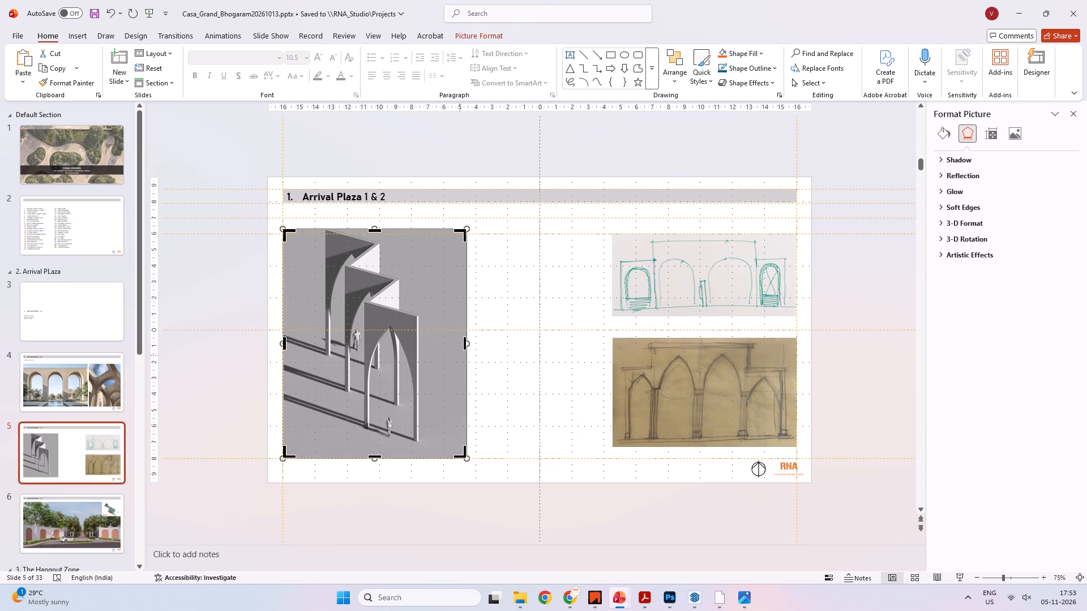
drag(374, 455, 373, 438)
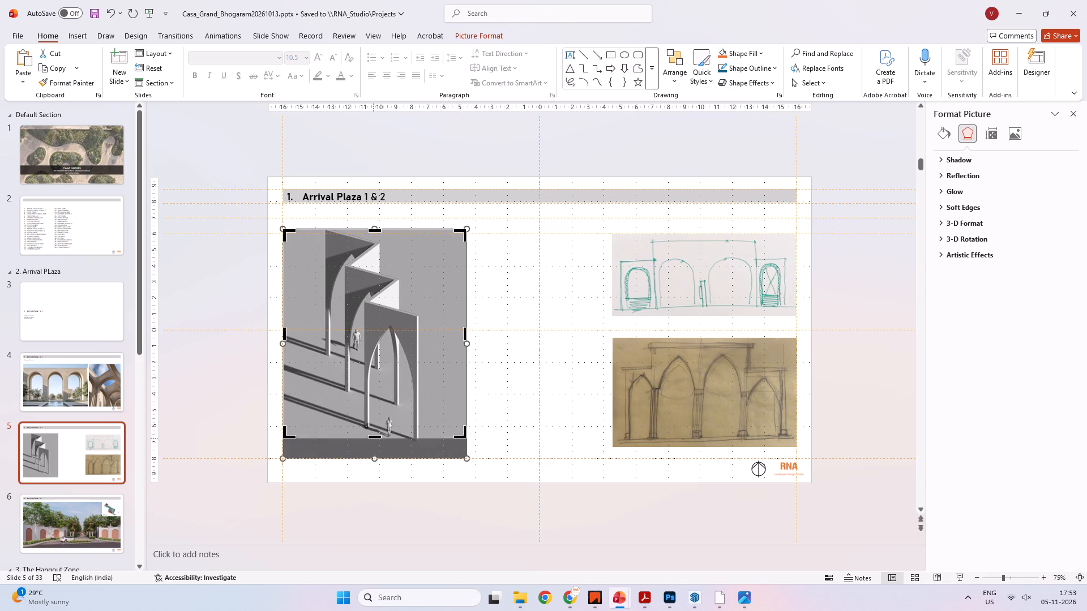
click(507, 369)
Enlarge the cropped grey arches picture proportionally until its bottom edge meets the slide's lower guide.
click(436, 410)
shift+drag(467, 439, 482, 456)
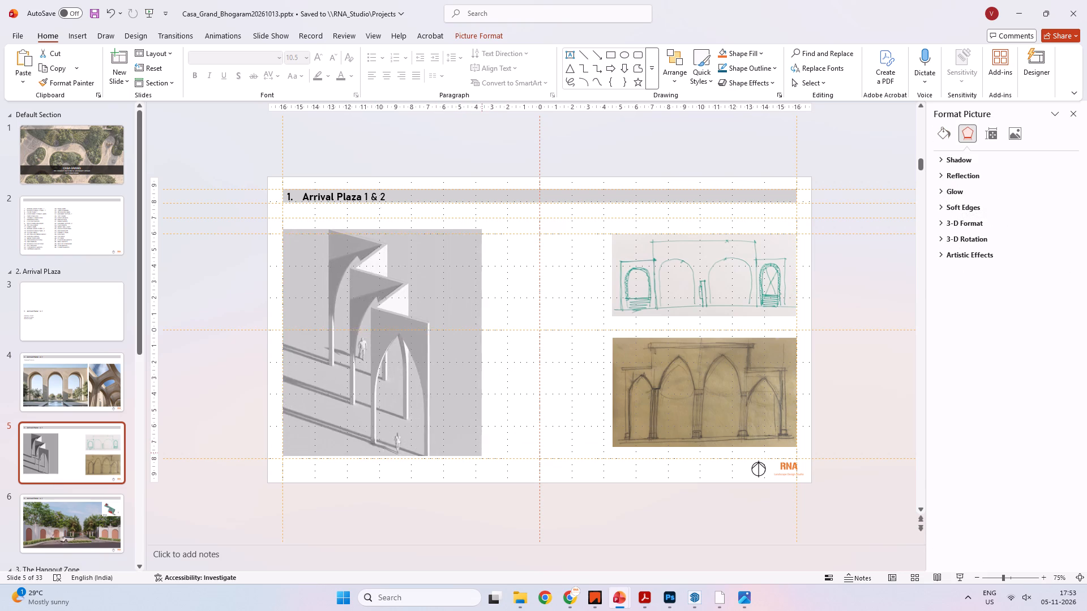
shift+drag(482, 456, 482, 457)
click(531, 428)
Crop a strip about 2.5 cm high off the top of the grey arches picture on slide 5.
click(635, 411)
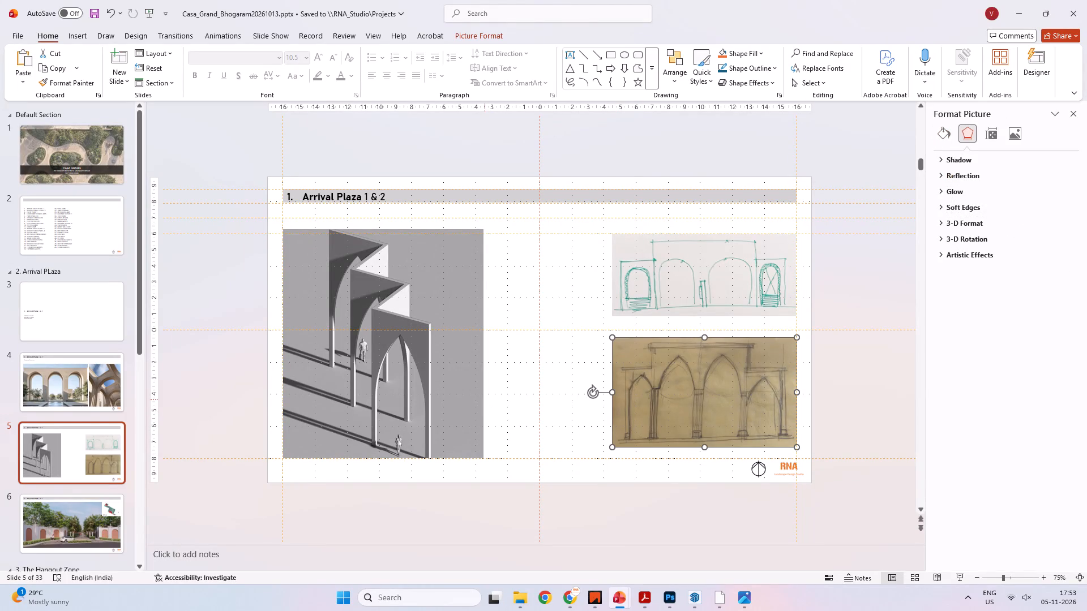
right_click(452, 368)
click(516, 394)
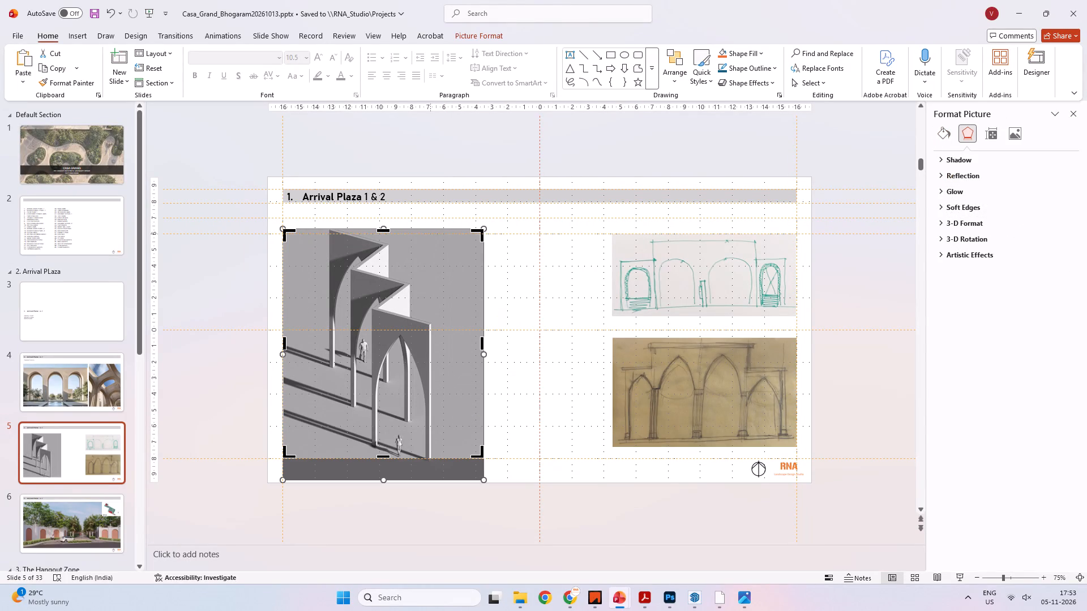
drag(384, 232, 378, 271)
click(516, 298)
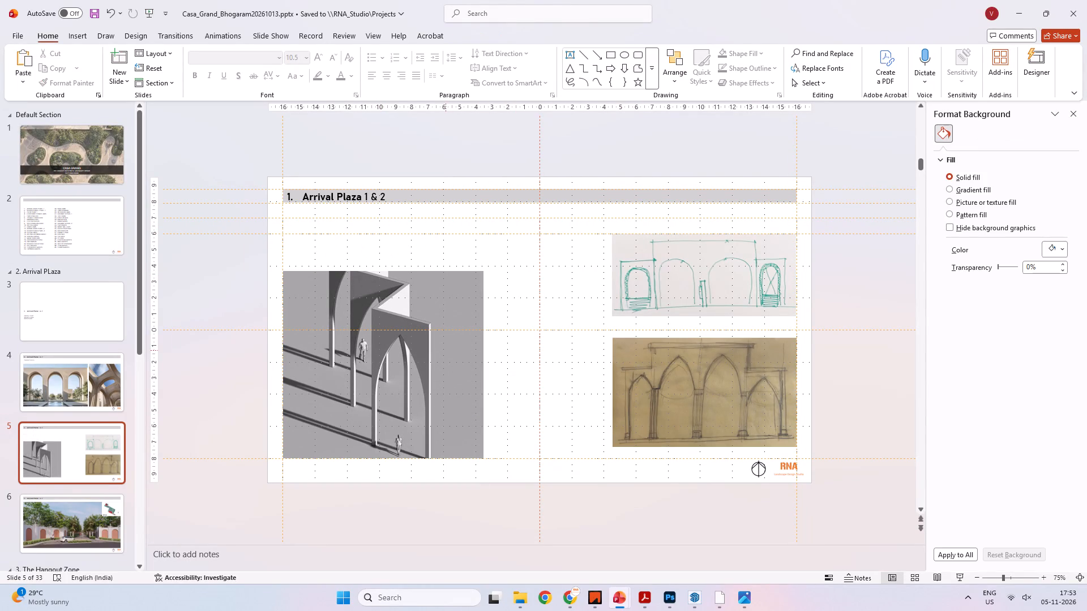
Enlarge the grey arches picture proportionally until its top edge meets the slide's upper content guide, keeping its bottom-left corner in place.
click(446, 348)
shift+drag(486, 268, 523, 240)
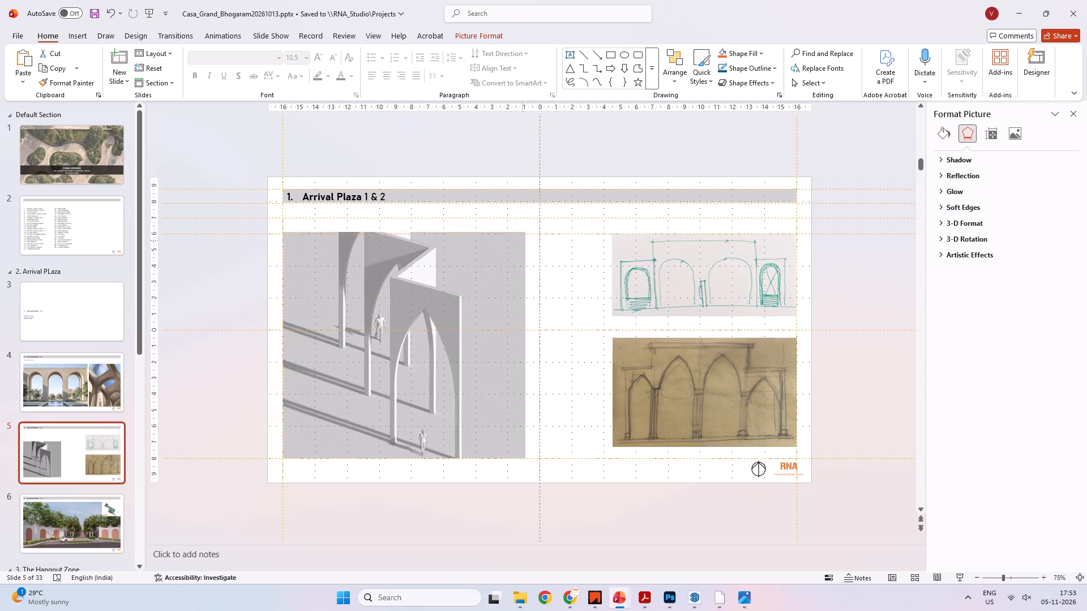
shift+drag(523, 240, 520, 233)
Enlarge the green and brown arch sketches together proportionally to about 13 cm wide, keeping their right edges on the slide's right guide.
click(640, 297)
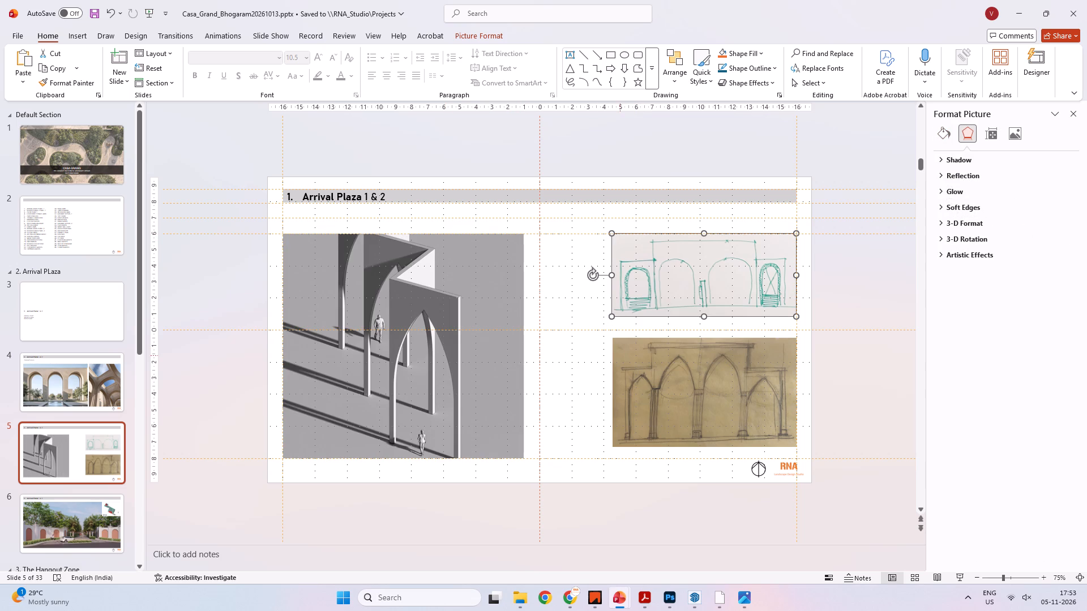
ctrl+click(620, 355)
shift+drag(610, 315, 598, 320)
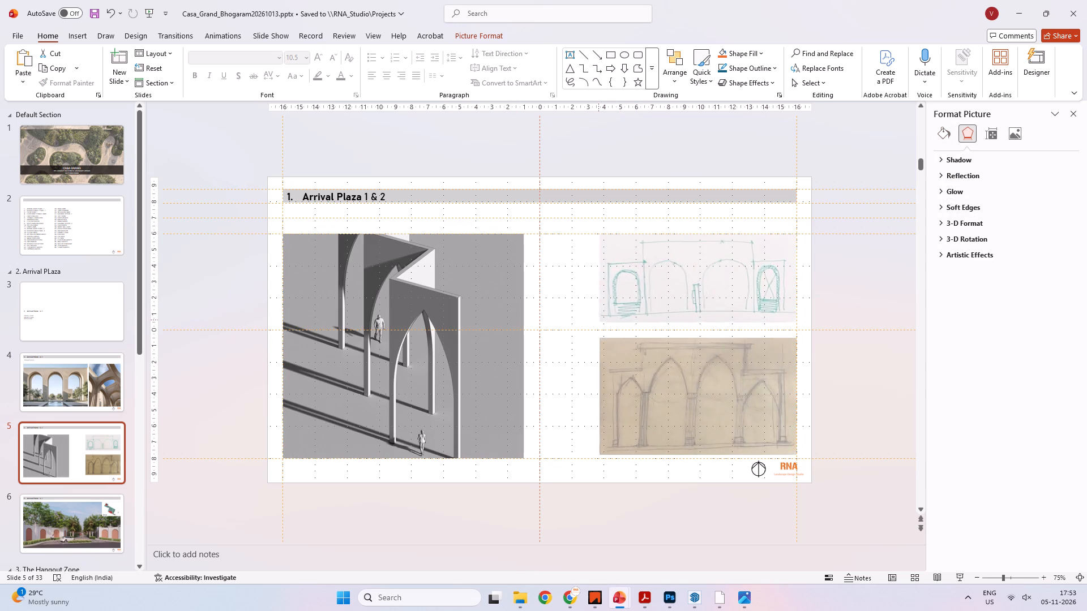
shift+drag(598, 320, 588, 321)
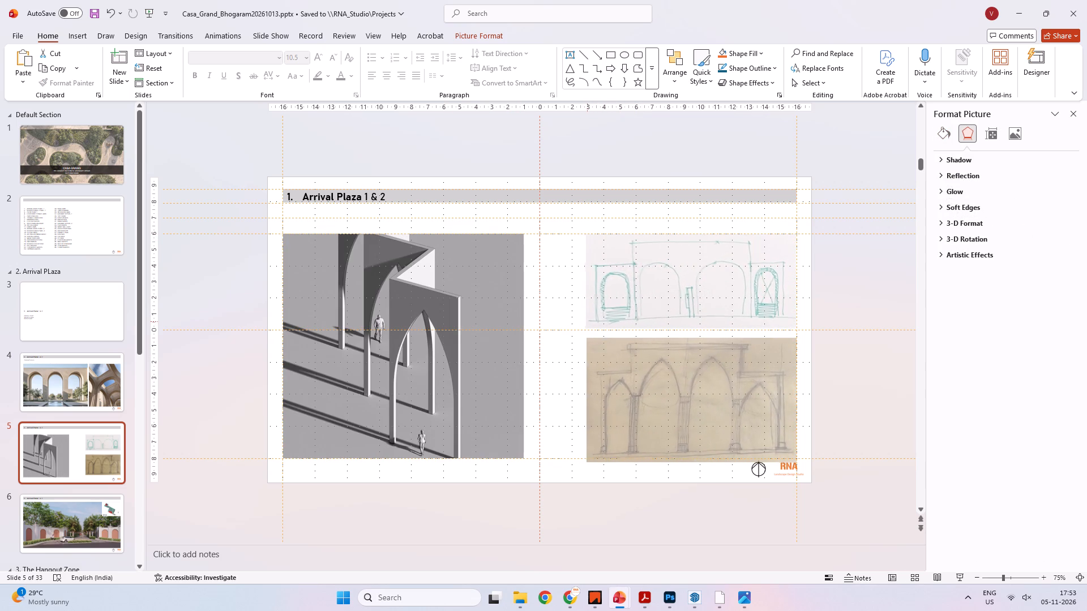
shift+drag(588, 321, 589, 320)
Reposition the brown arch sketch below the green one so its bottom edge sits on the slide's lower guide.
click(811, 346)
click(764, 375)
shift+click(756, 389)
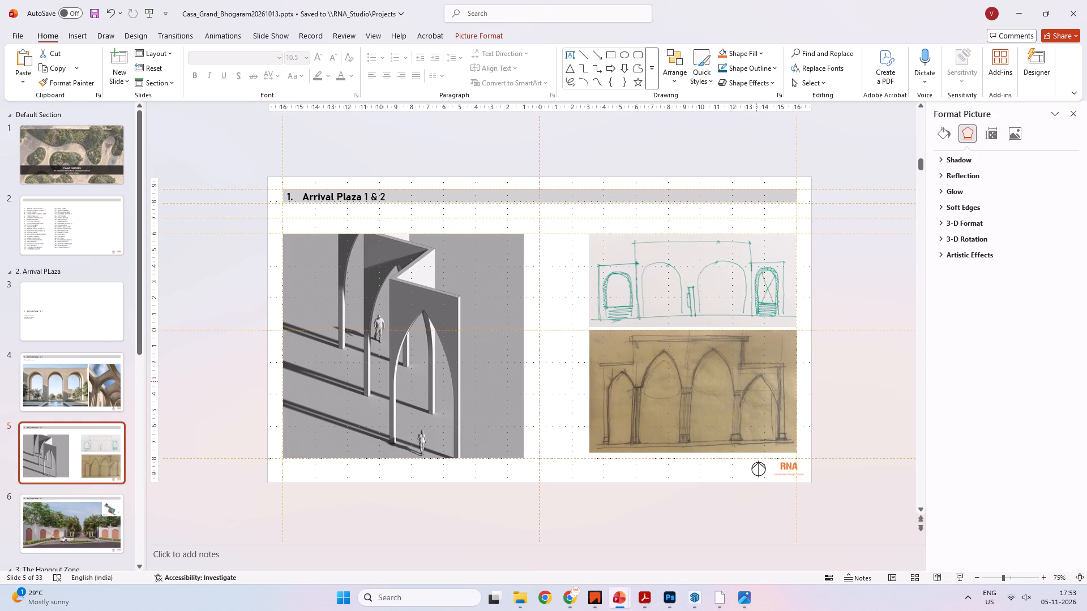
click(824, 393)
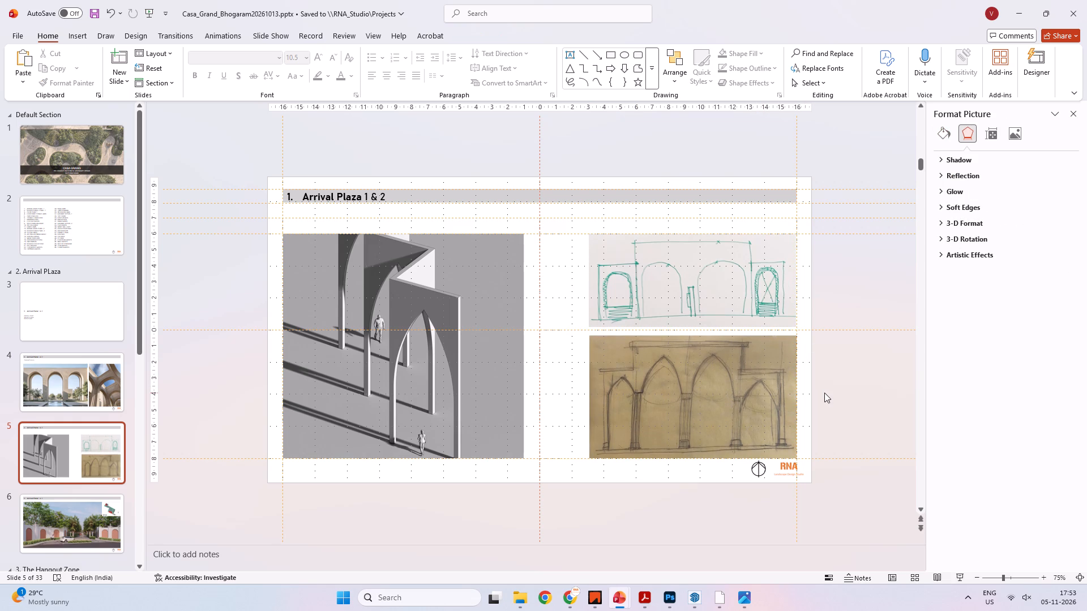
click(657, 286)
click(841, 350)
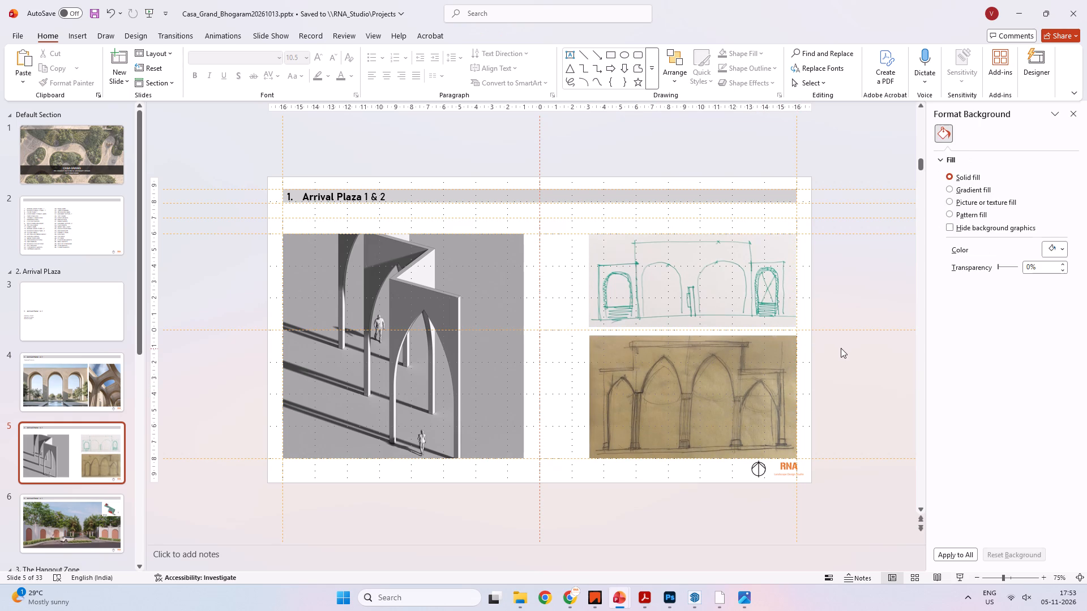
Save the presentation.
key(ctrl+s)
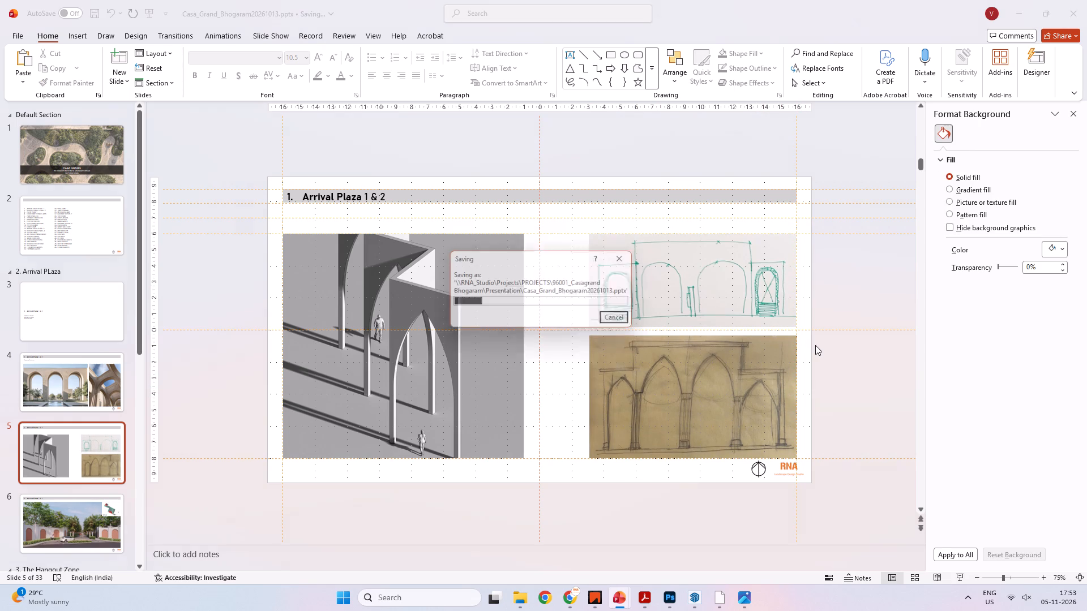
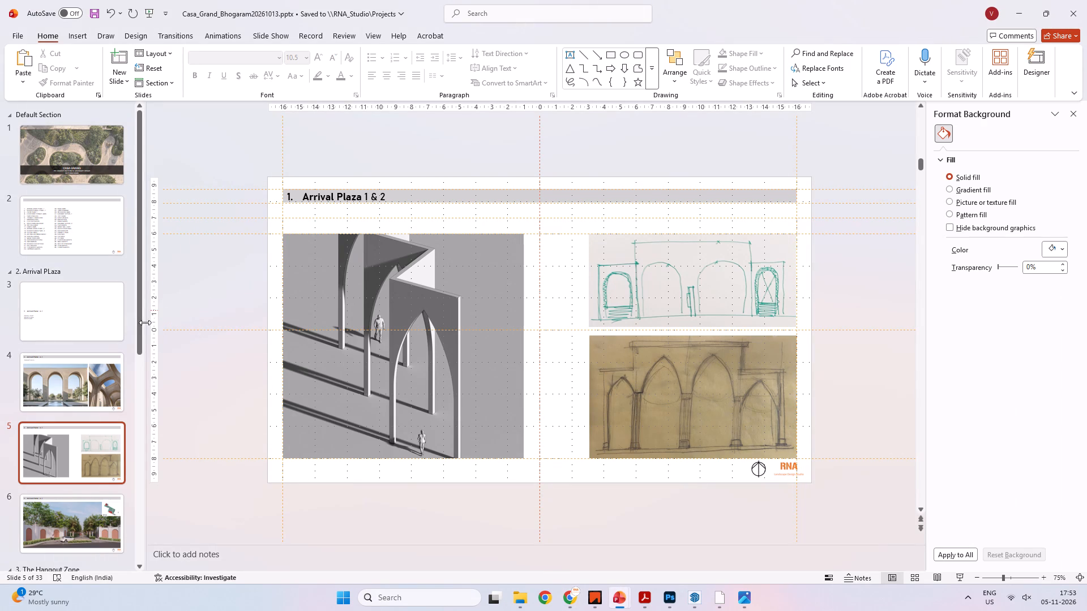
Review the Arrival Plaza slides, The Hangout Zone slide and the Serenity Oasis slide in turn.
click(94, 386)
scroll(100, 369, down, 3)
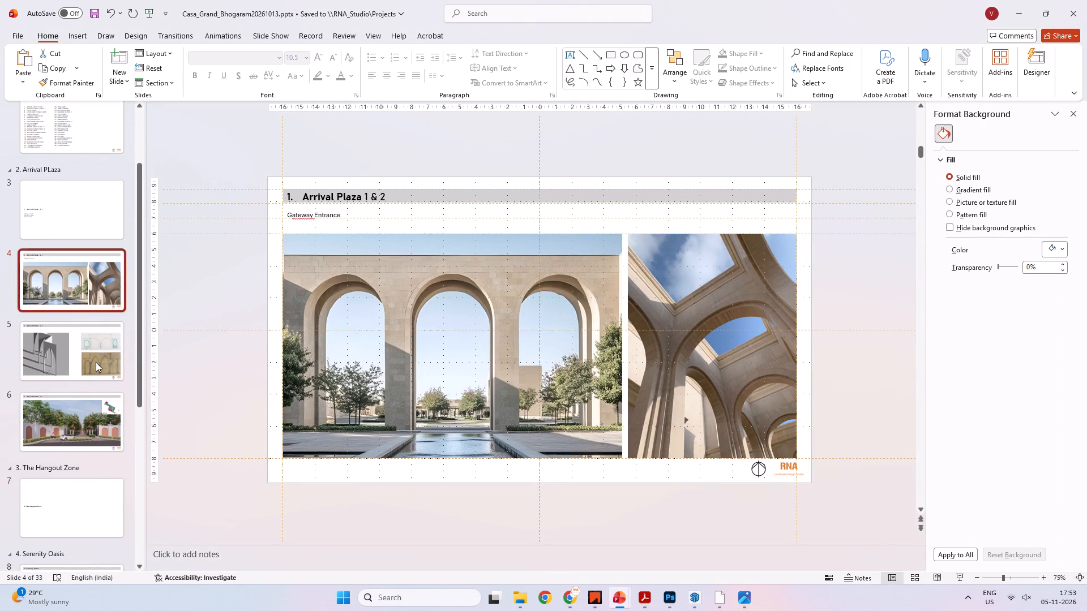
click(95, 362)
click(85, 428)
scroll(78, 425, down, 3)
click(80, 408)
scroll(84, 464, down, 2)
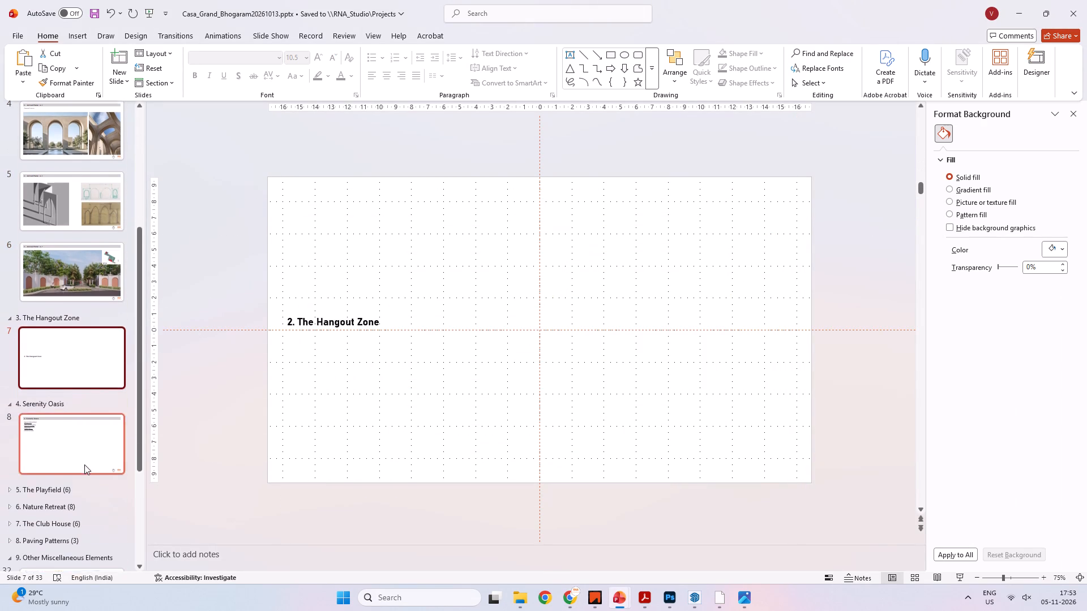
click(91, 421)
Check the Serenity Oasis slide's amenity list, then search Pinterest in Chrome for "yoga lawn with a stage".
key(alt+Tab)
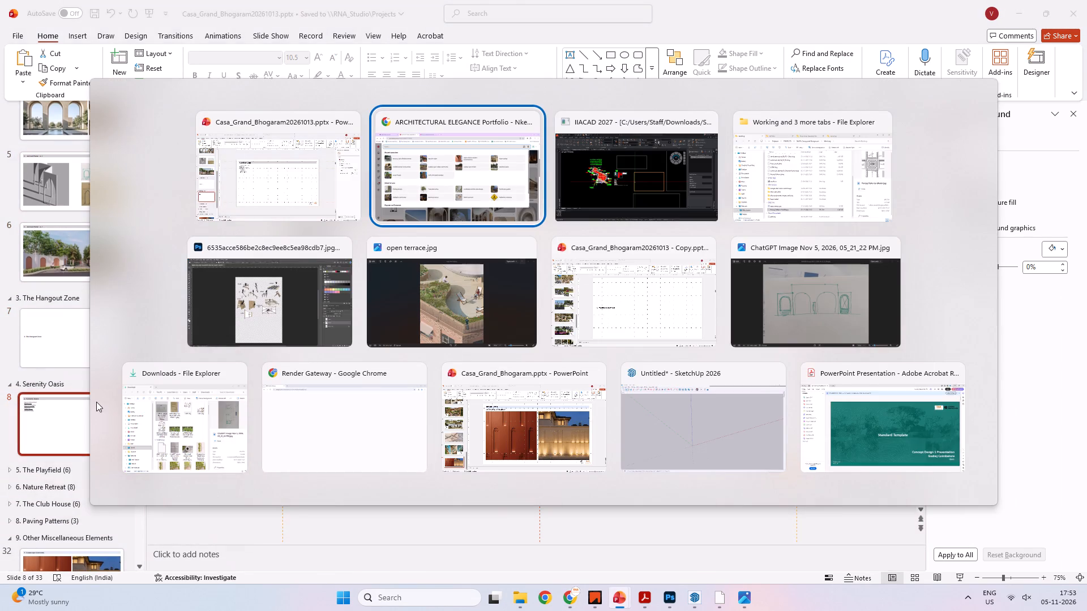
key(Escape)
scroll(242, 268, down, 9)
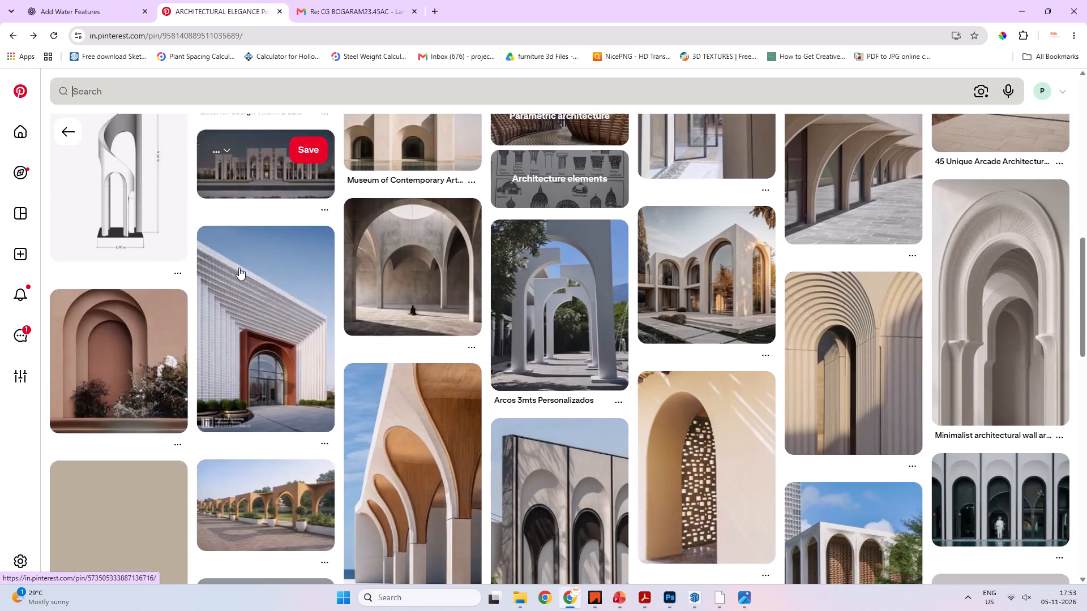
scroll(239, 268, down, 1)
scroll(245, 277, up, 17)
click(159, 97)
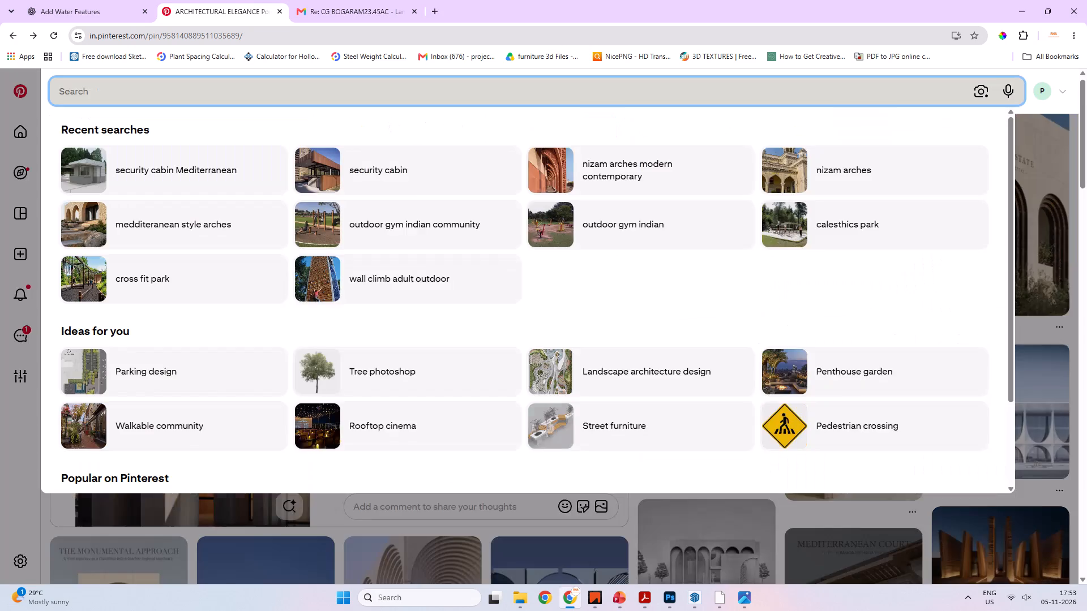
key(alt+Tab)
click(83, 406)
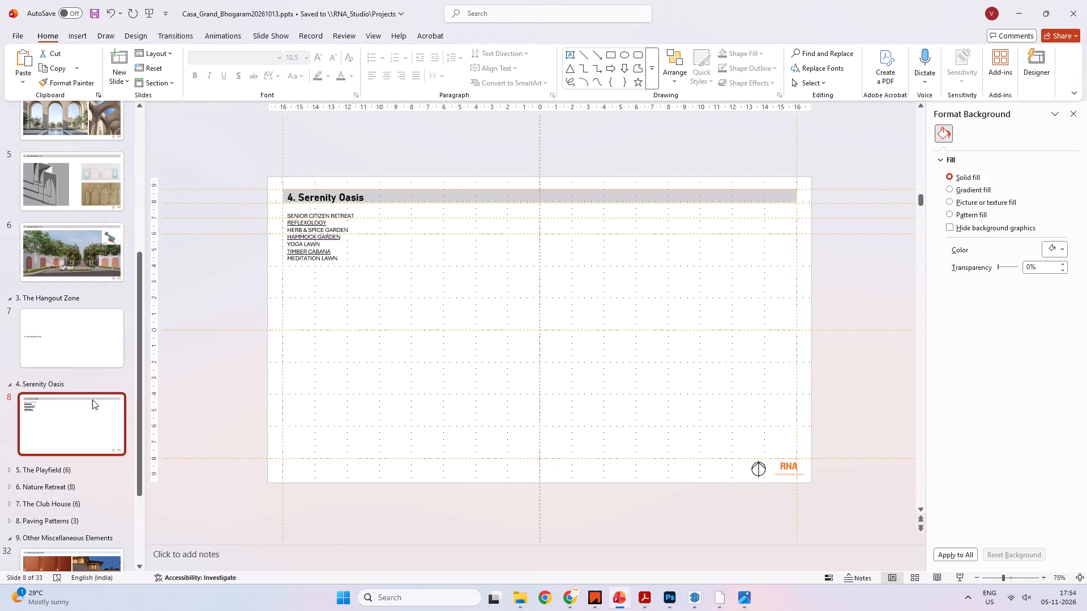
key(alt+Tab)
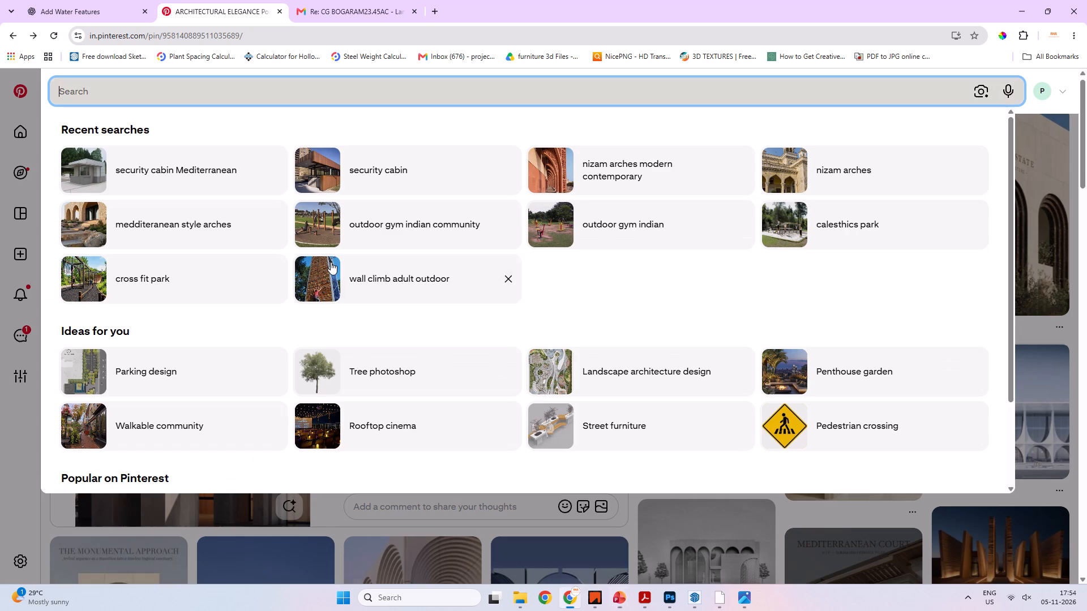
text(yoga w)
key(BackSpace)
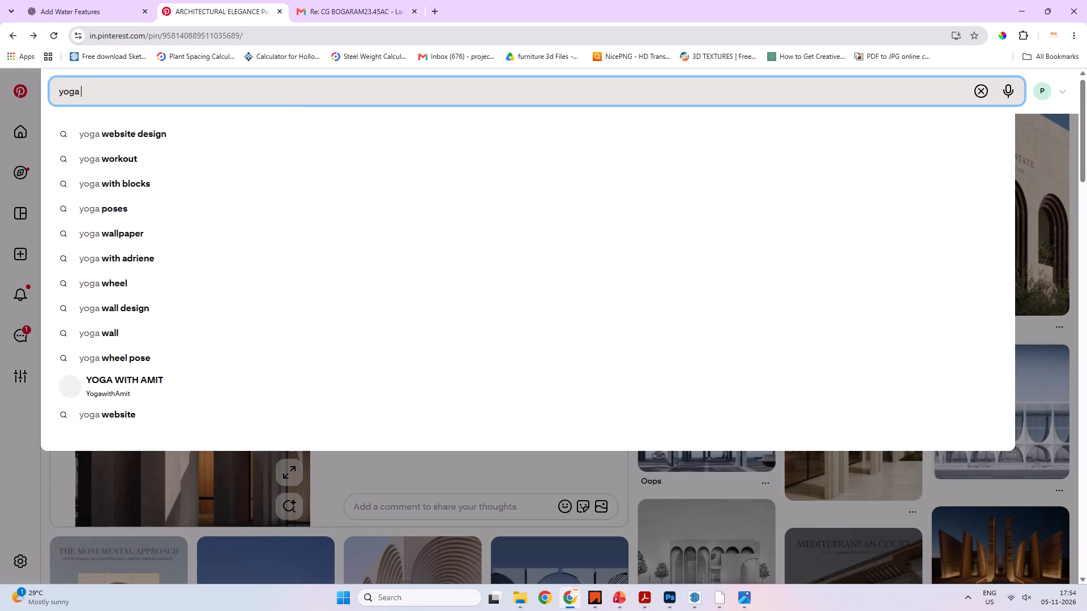
text(kl)
key(BackSpace)
key(BackSpace)
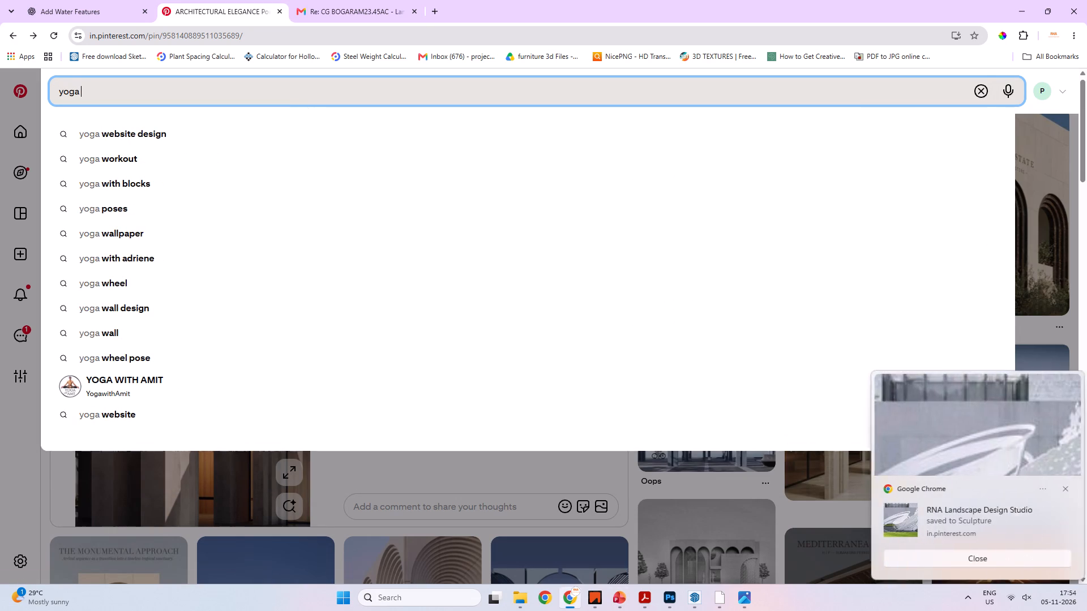
text(lawn)
key(space)
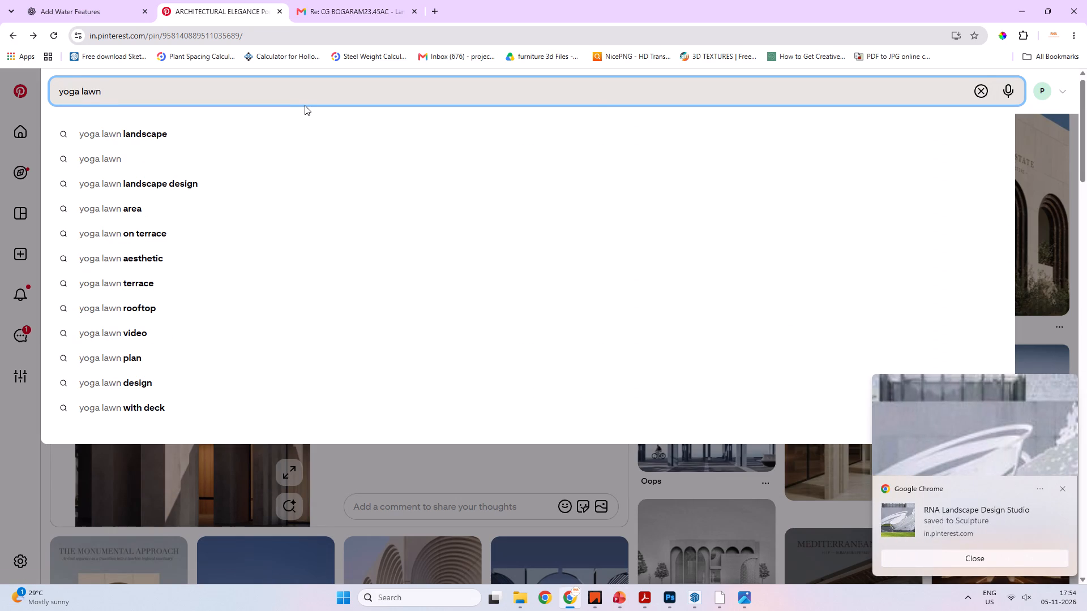
text(with a)
key(space)
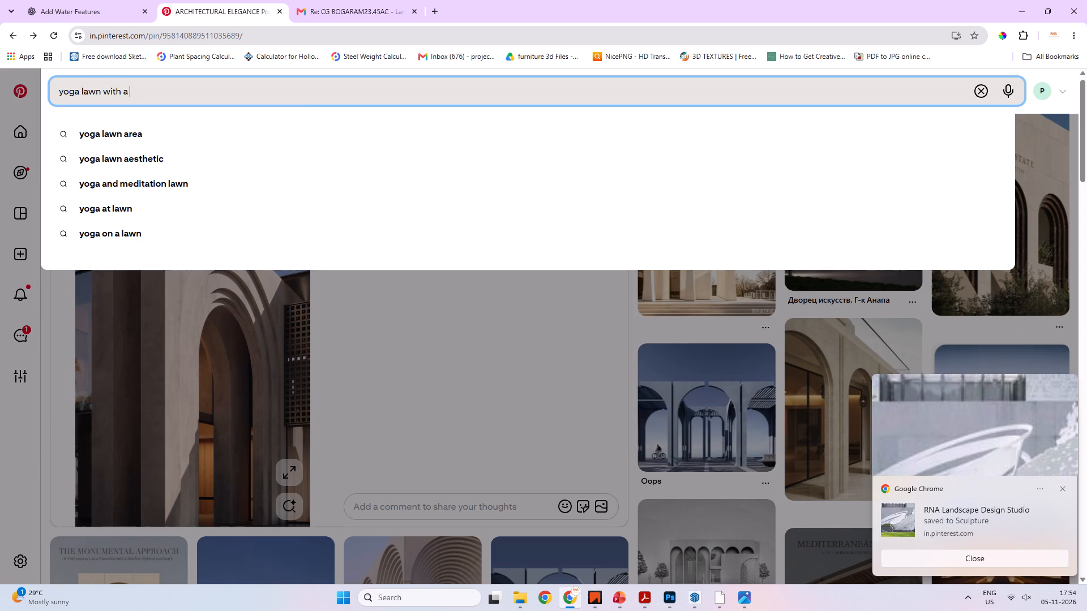
text(stage)
key(space)
key(Return)
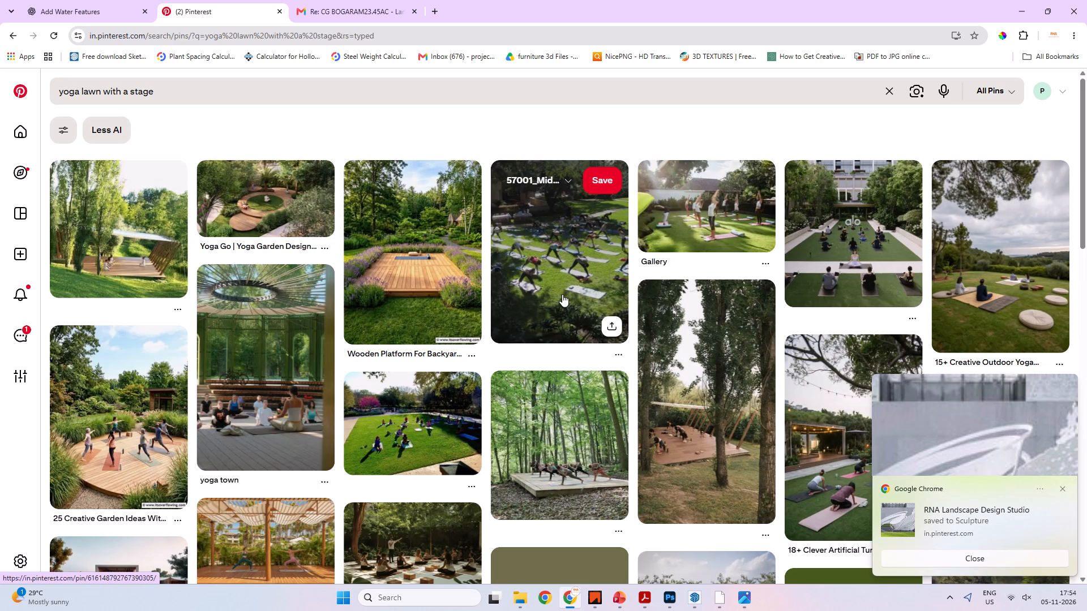
Browse the Pinterest results for yoga lawn and stage reference images suited to the Serenity Oasis slide.
scroll(109, 257, down, 3)
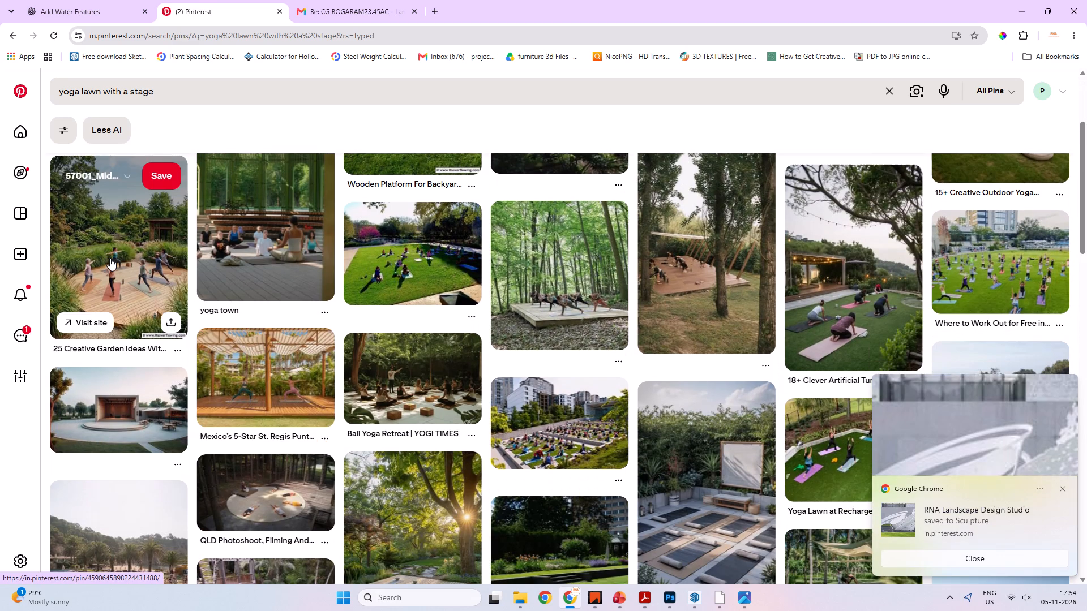
scroll(110, 258, down, 7)
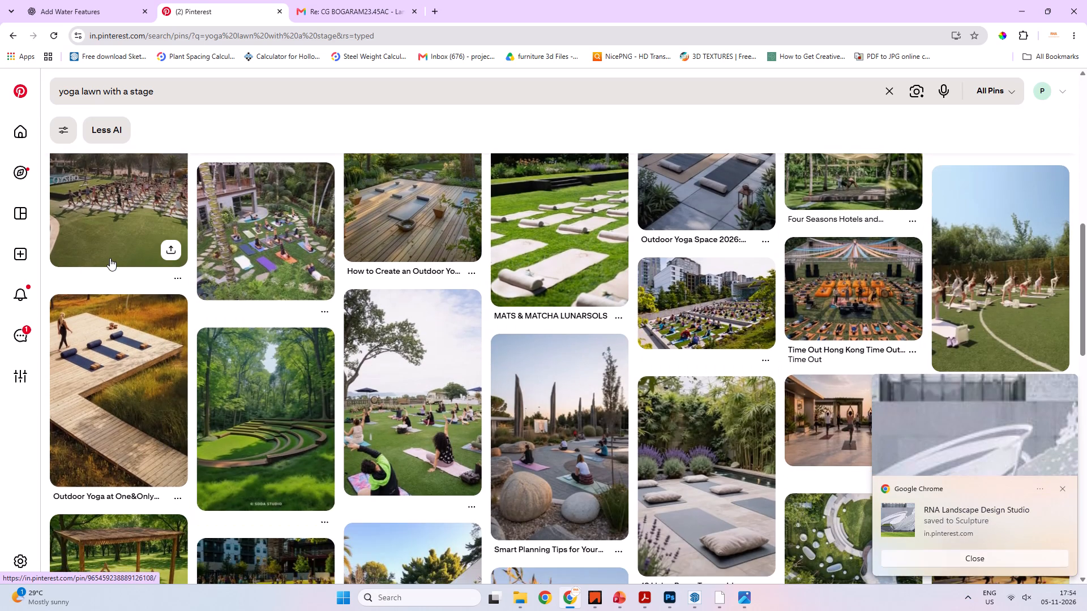
scroll(110, 258, up, 2)
scroll(110, 258, down, 6)
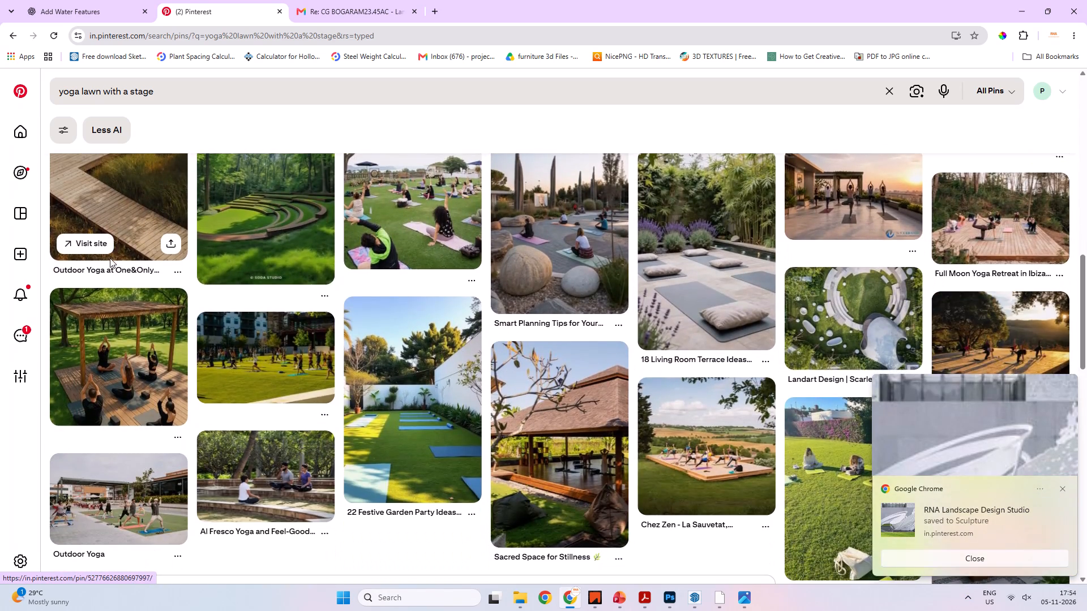
scroll(110, 258, down, 8)
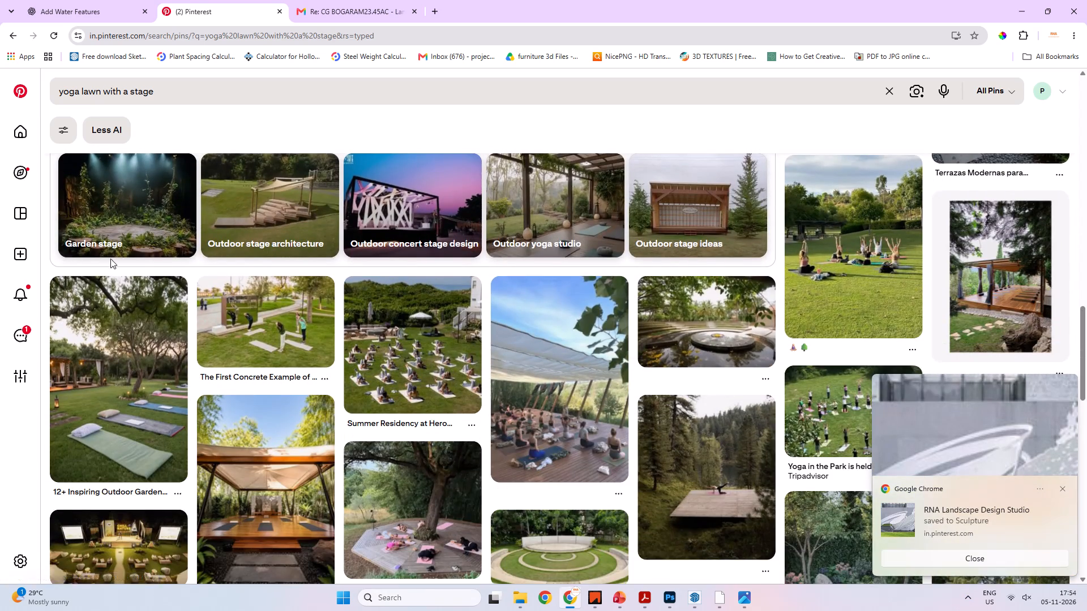
scroll(110, 259, down, 6)
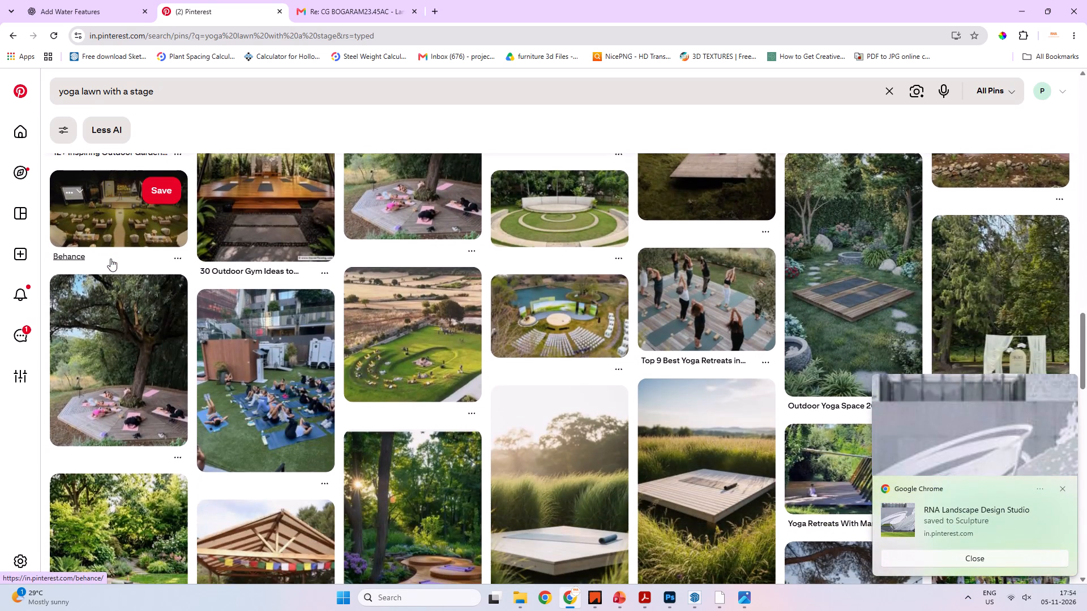
scroll(110, 259, down, 11)
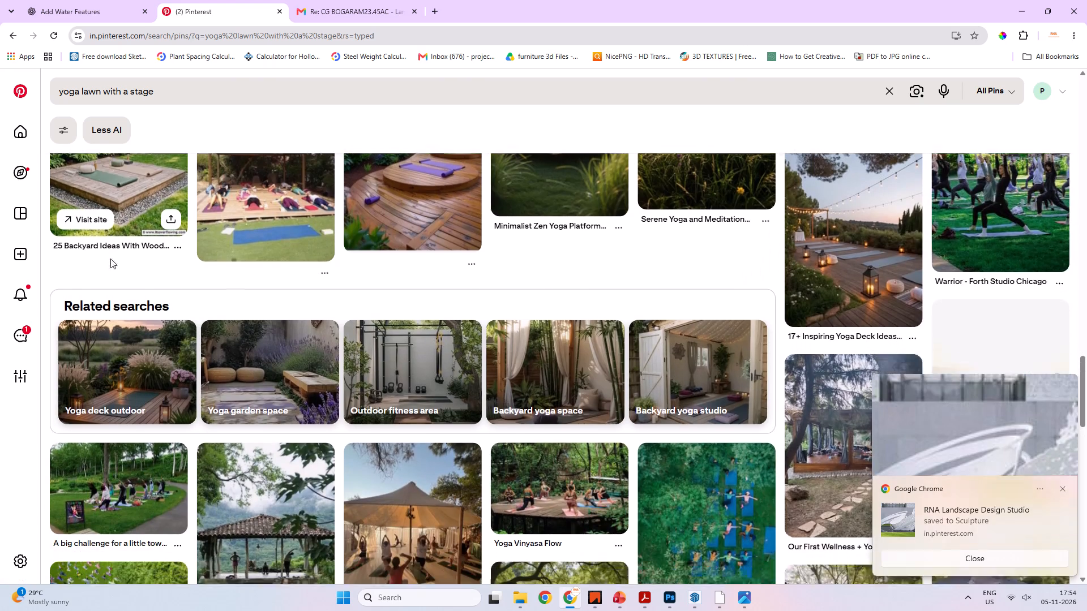
scroll(110, 259, down, 4)
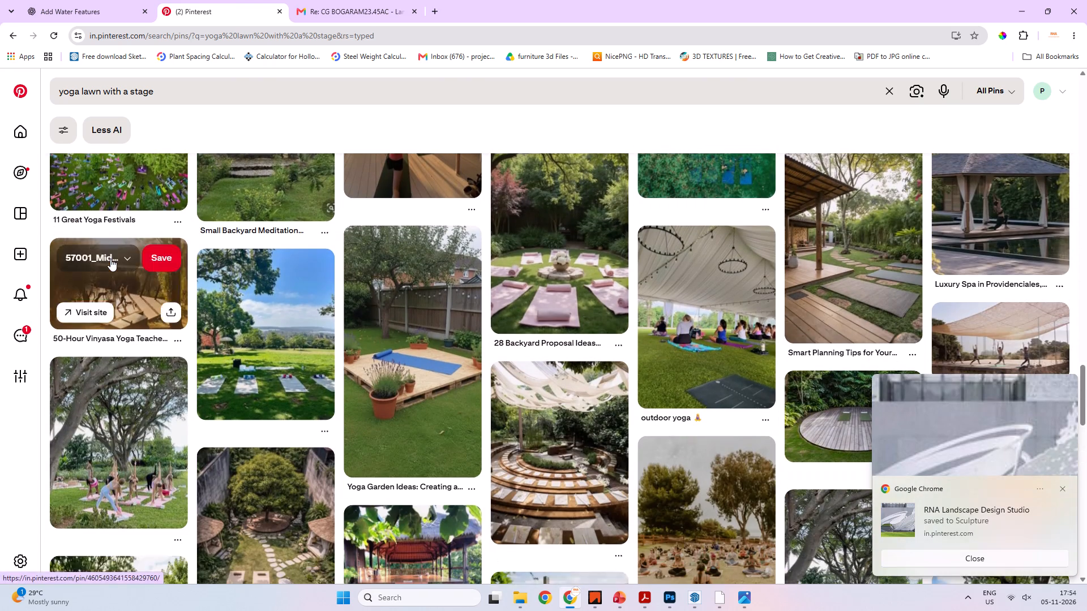
scroll(110, 259, down, 4)
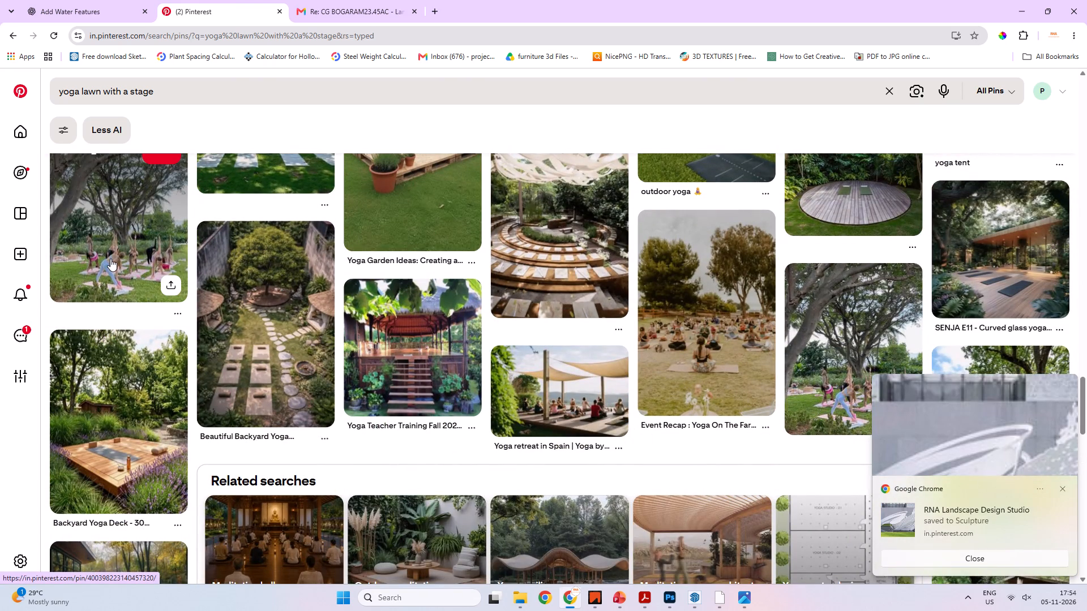
scroll(110, 259, down, 4)
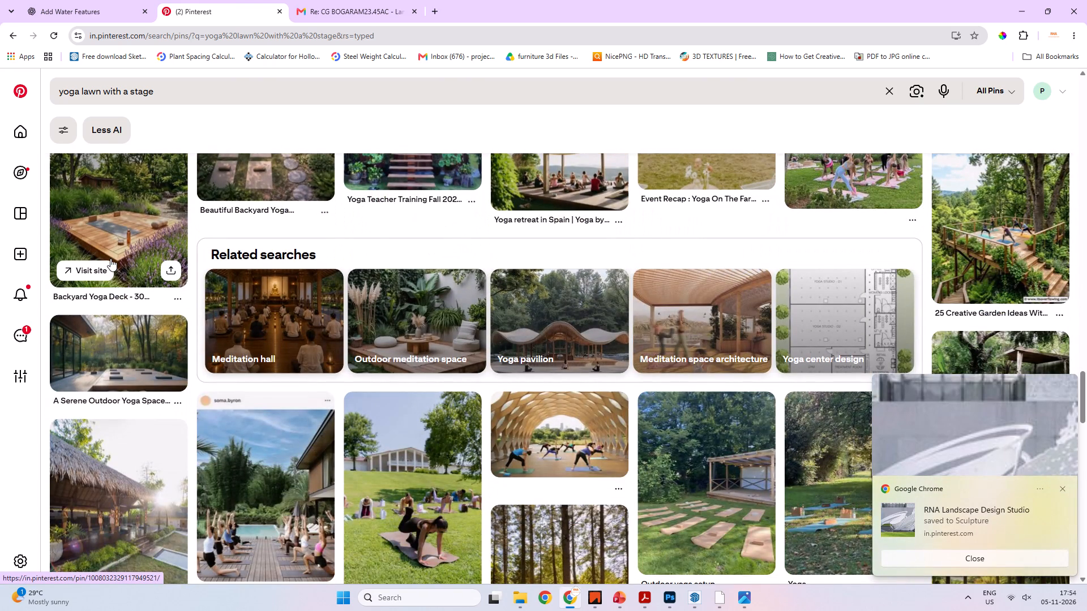
scroll(110, 259, down, 3)
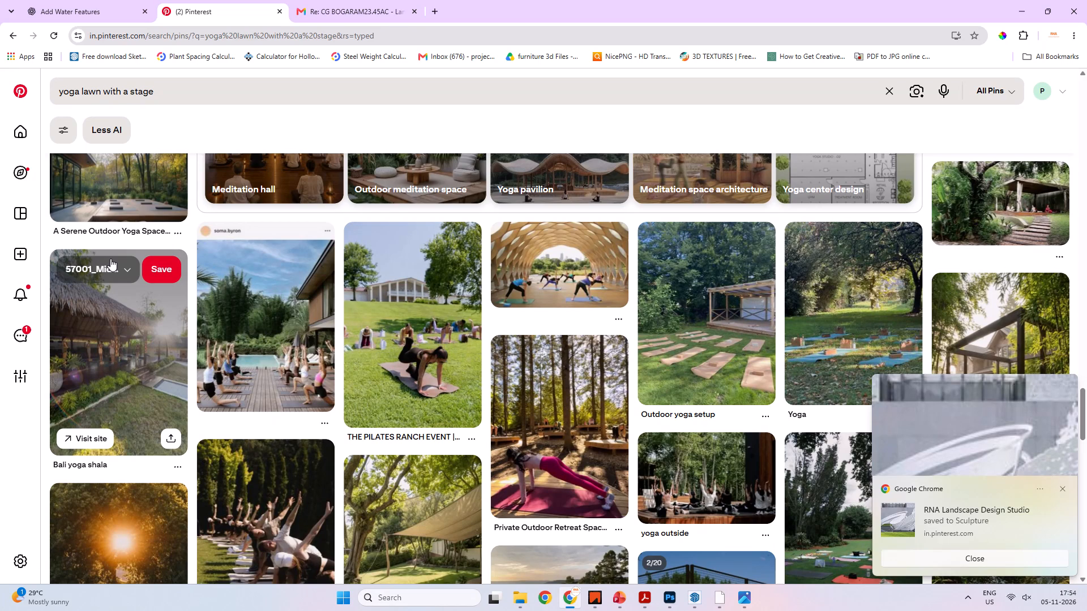
scroll(110, 259, down, 3)
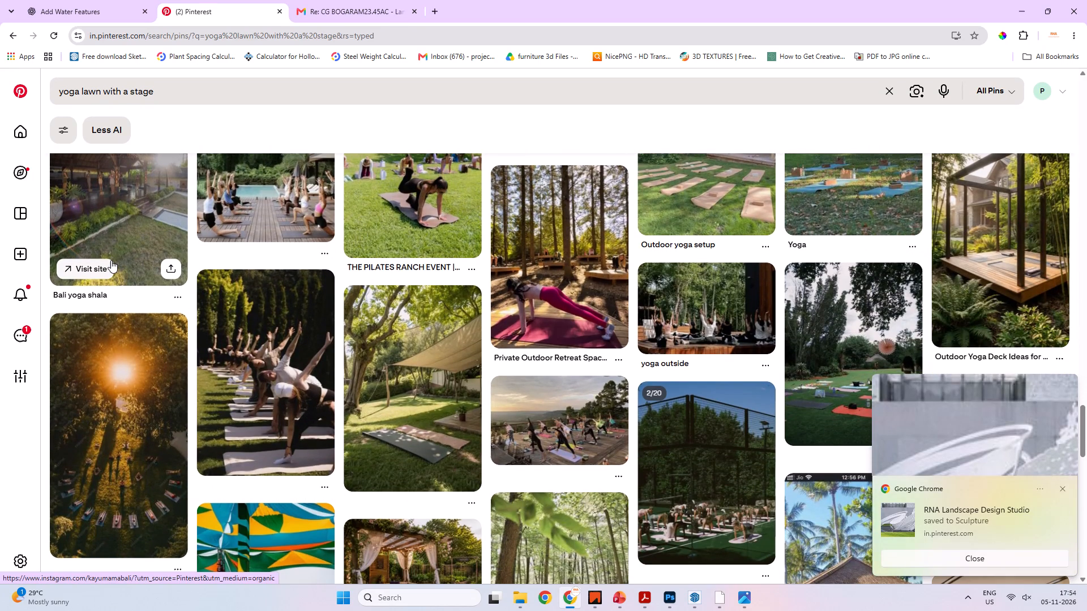
scroll(111, 260, down, 4)
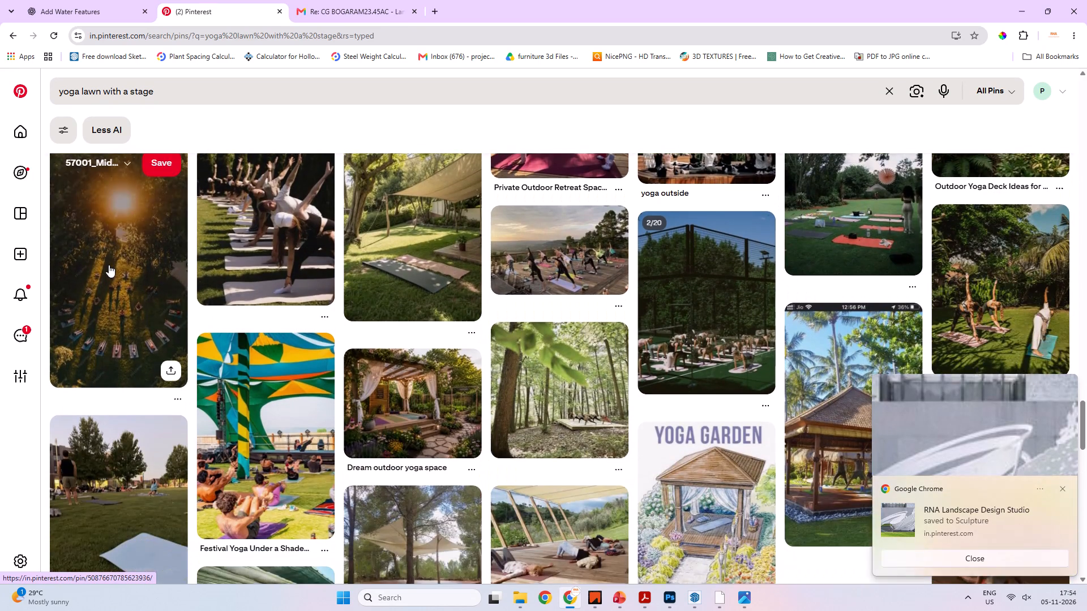
scroll(109, 265, down, 3)
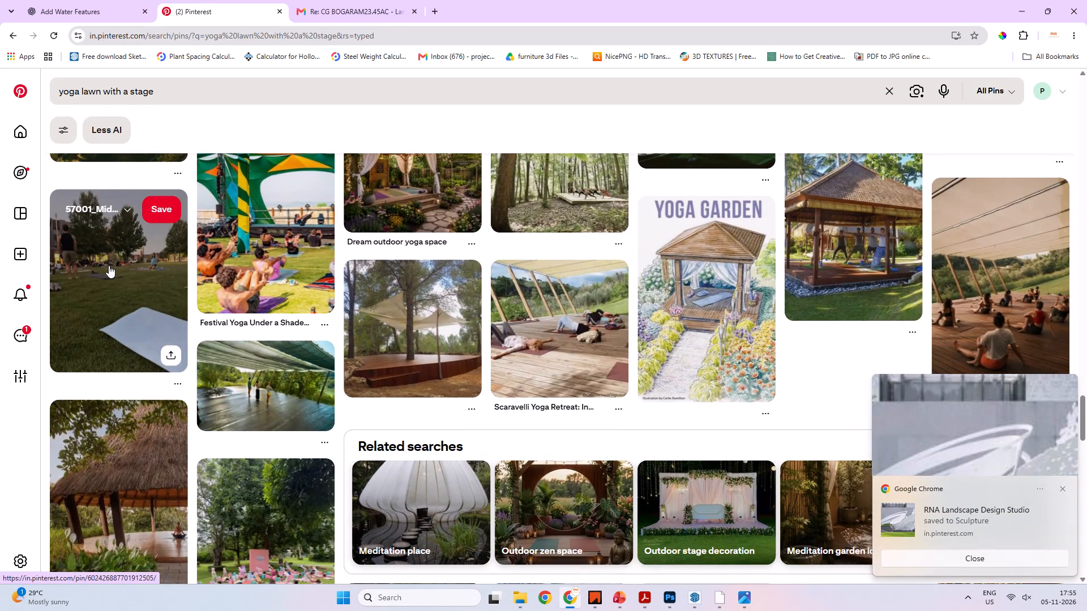
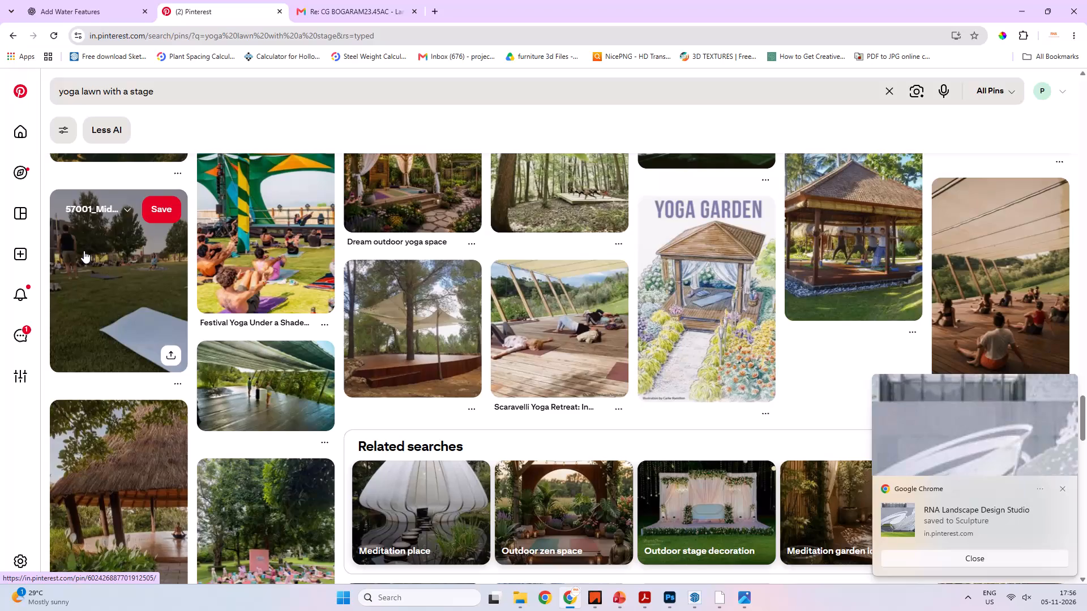
Switch to PowerPoint, dismiss the Chrome notification, and review the Serenity Oasis, The Hangout Zone and Arrival Plaza 1 & 2 slides.
key(alt+Tab)
click(245, 282)
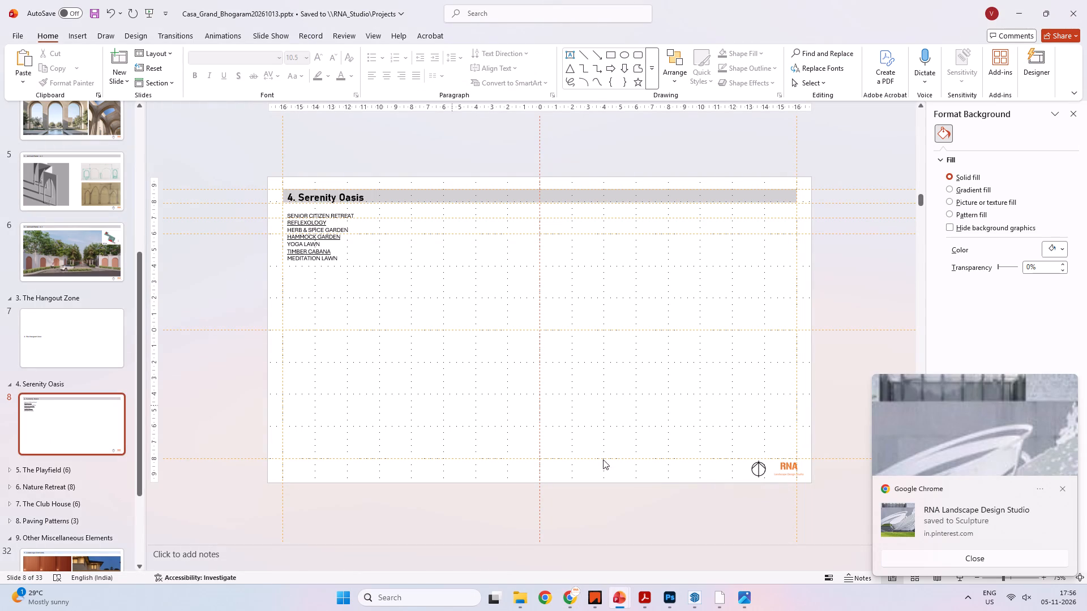
click(1063, 489)
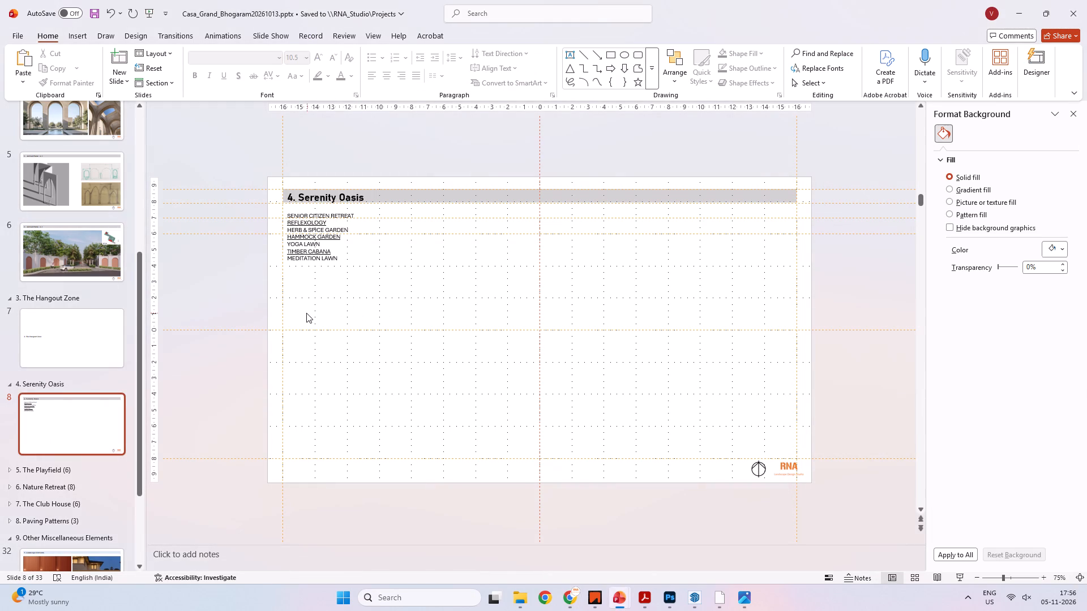
click(228, 319)
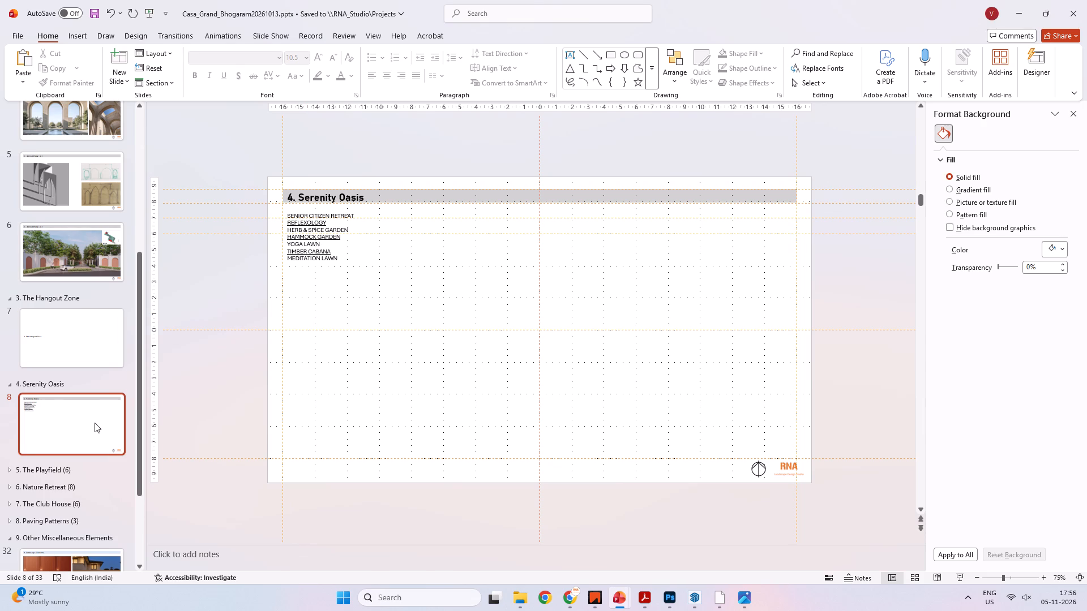
click(95, 423)
click(381, 332)
click(71, 420)
click(89, 334)
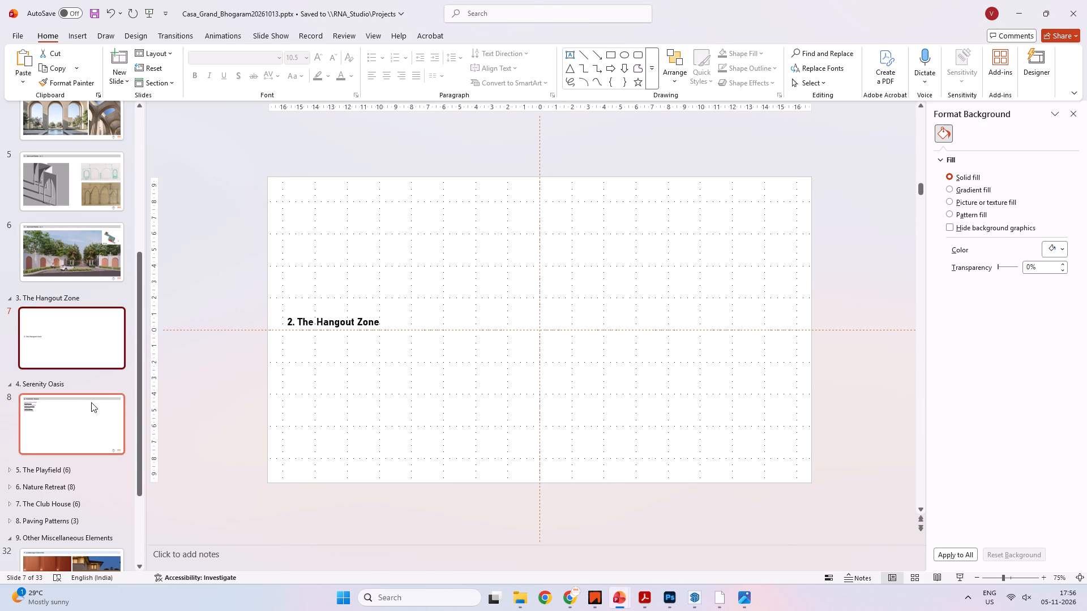
click(89, 420)
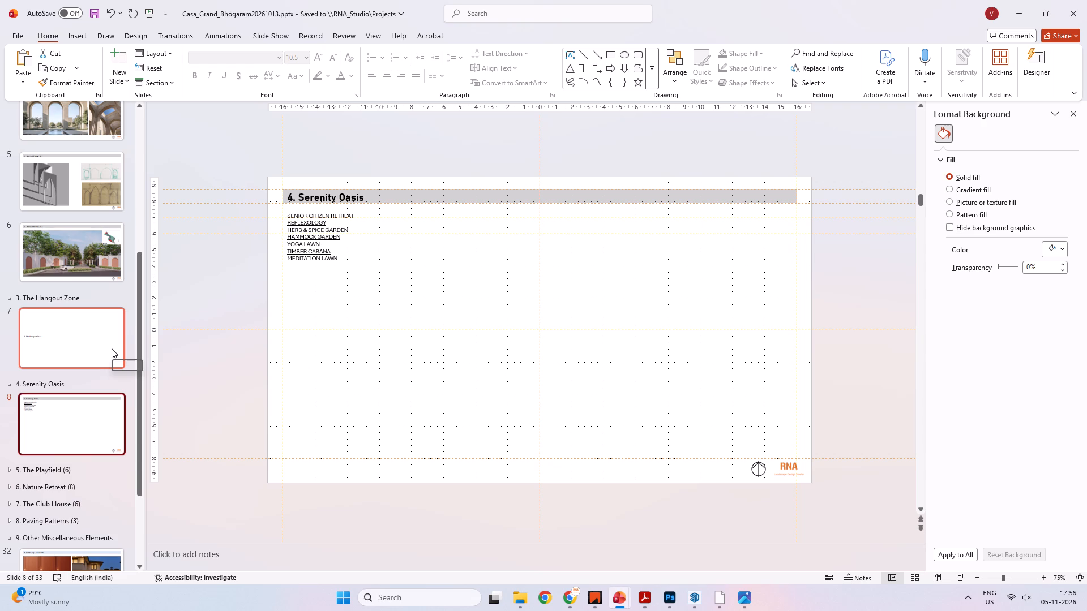
click(65, 179)
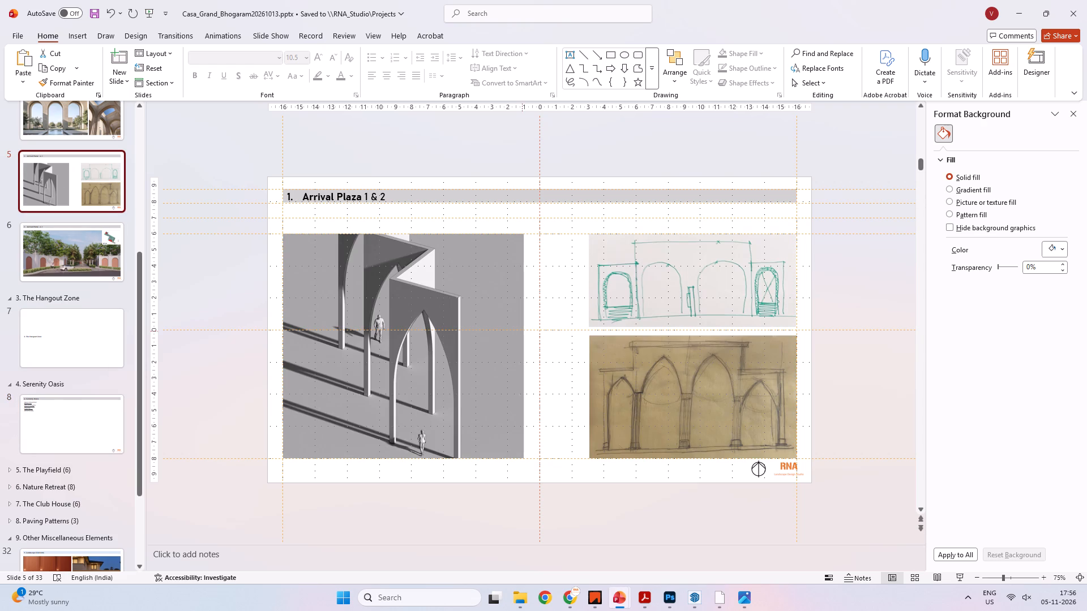
Switch back to Pinterest in Chrome and shorten the search to "yoga lawn".
key(alt+Tab)
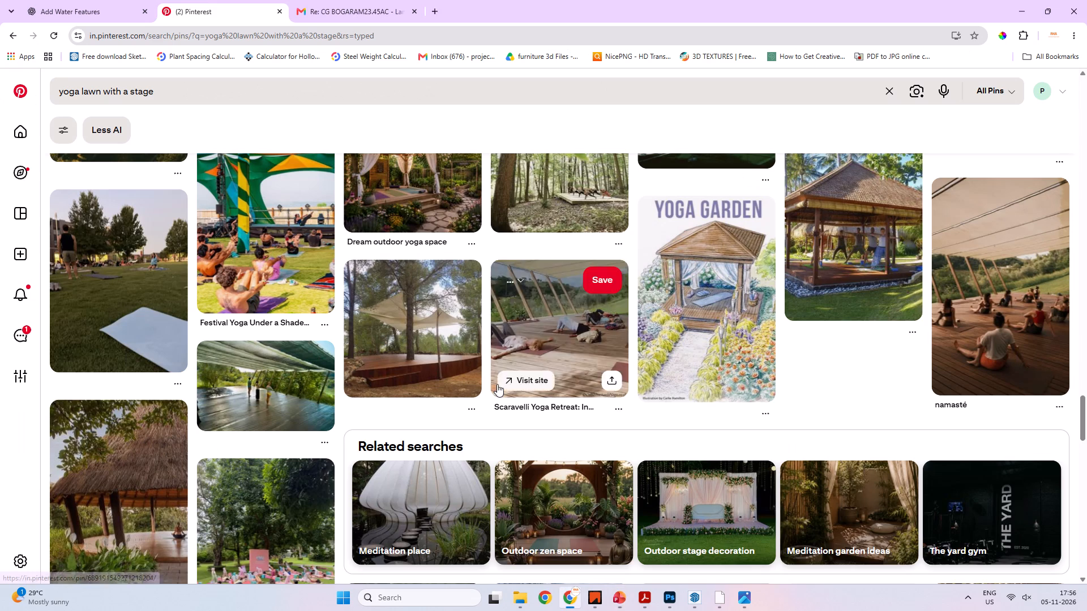
scroll(485, 329, up, 20)
scroll(485, 329, up, 7)
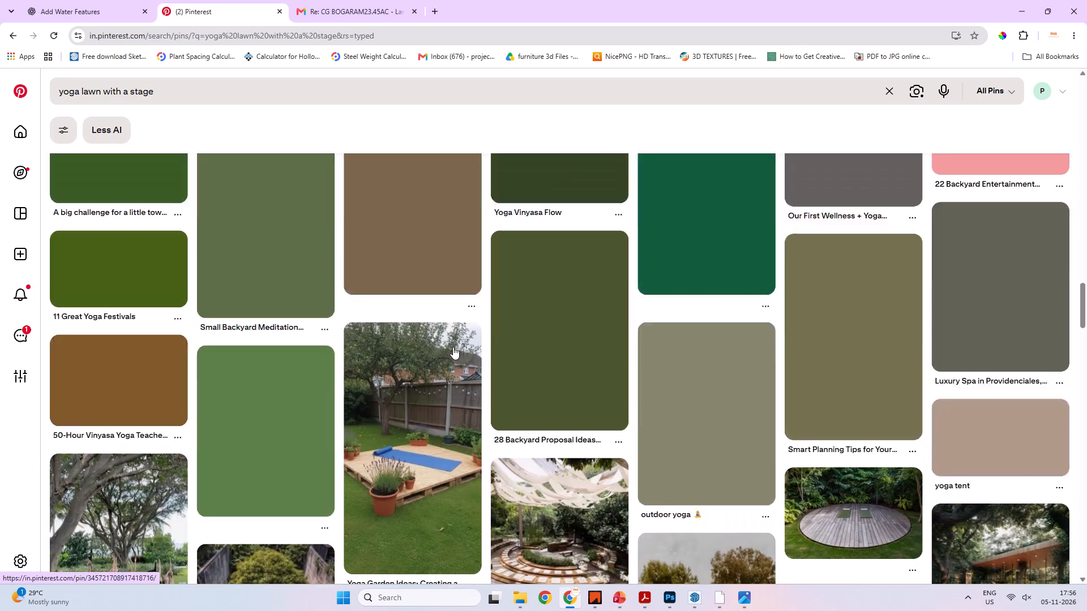
scroll(453, 347, up, 5)
scroll(453, 347, up, 17)
scroll(452, 347, up, 5)
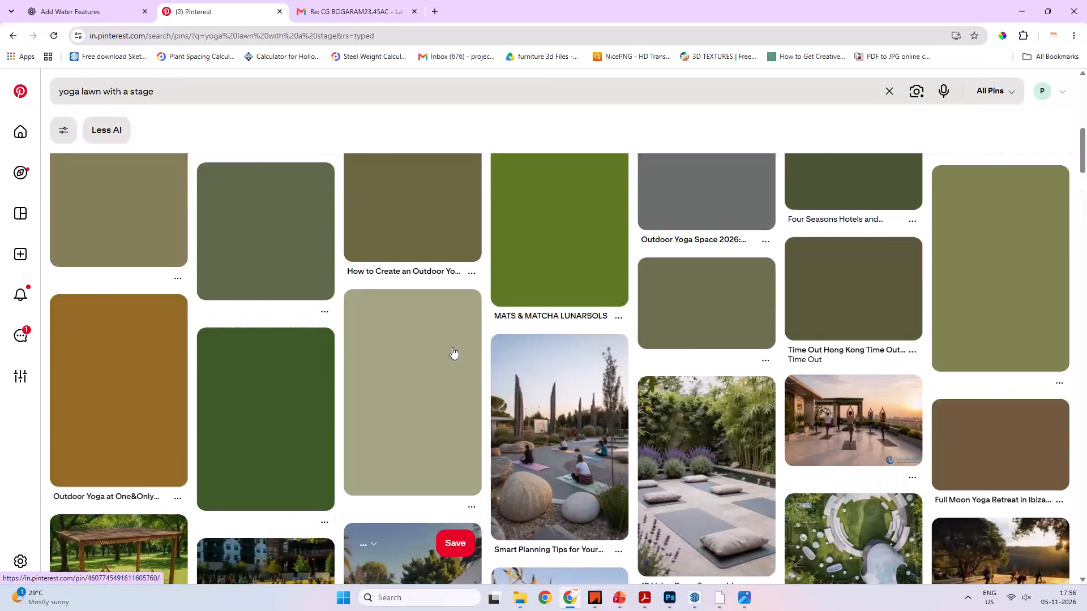
scroll(452, 347, up, 16)
scroll(452, 347, up, 6)
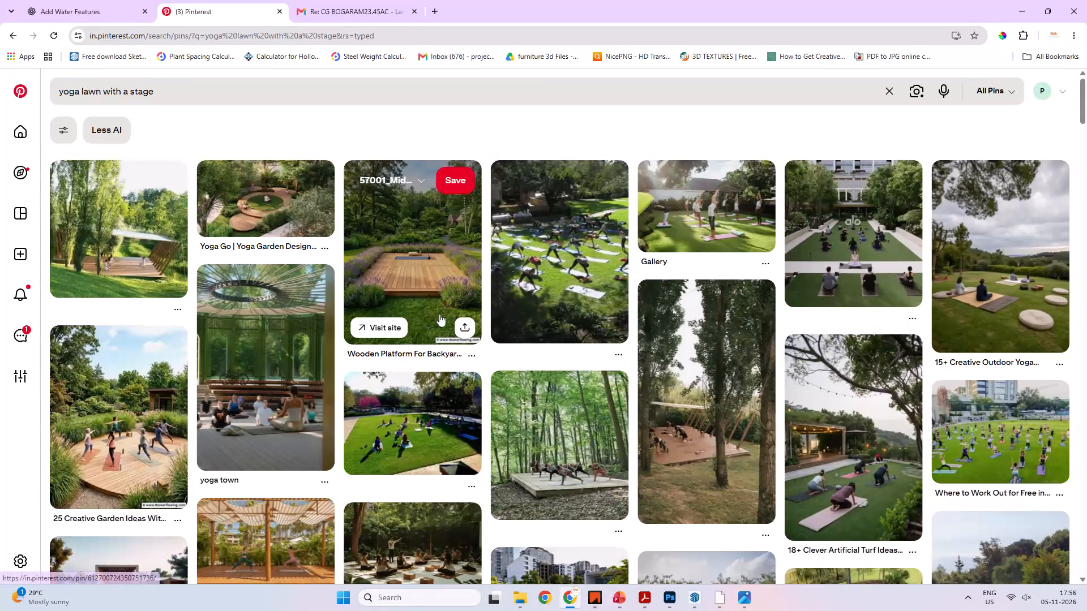
scroll(437, 310, up, 4)
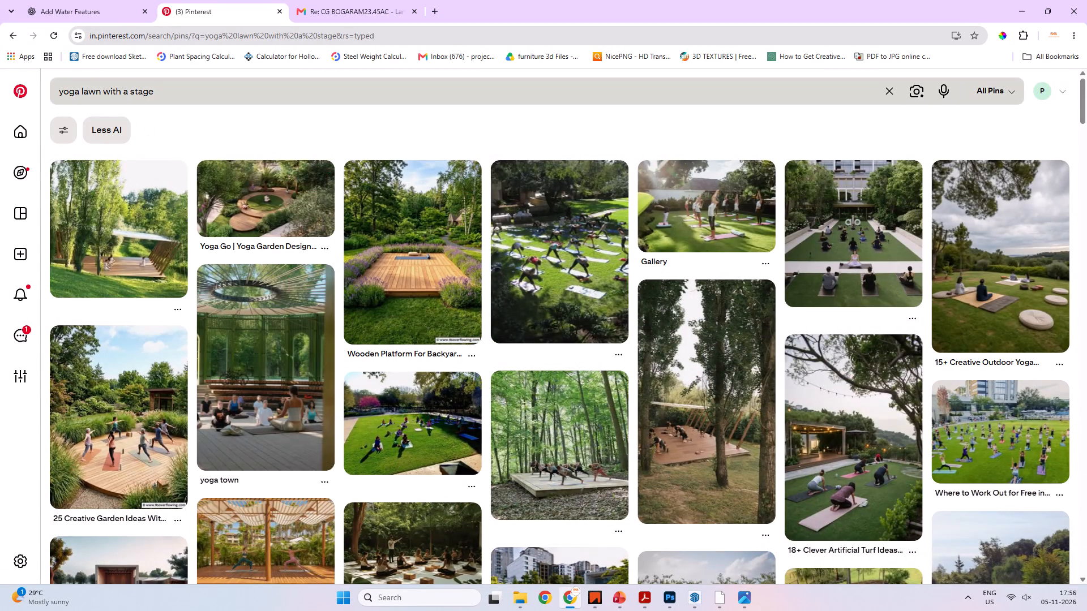
drag(172, 90, 64, 91)
click(173, 100)
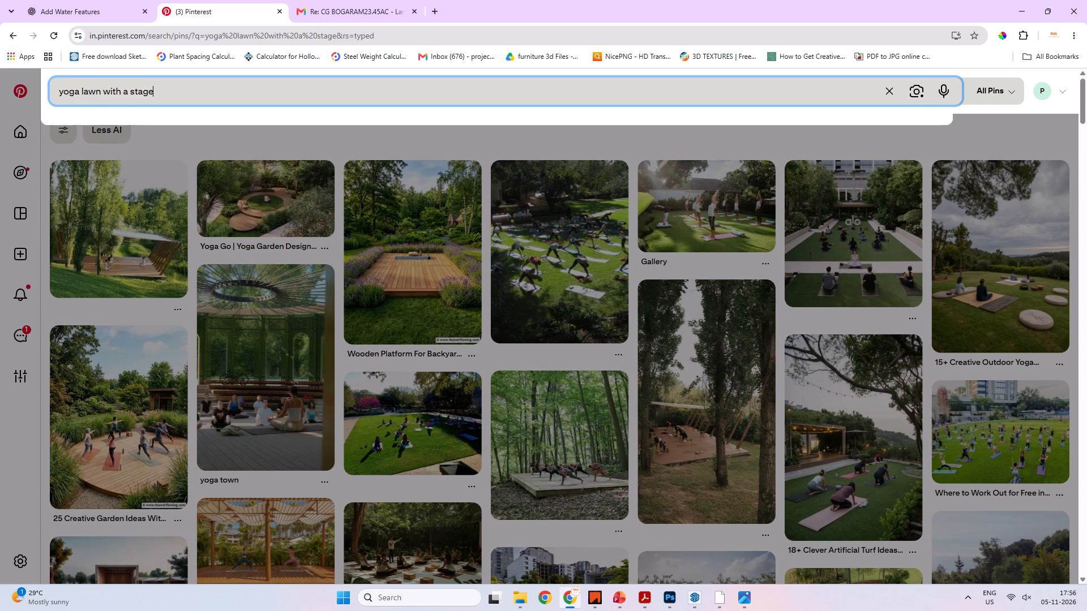
key(BackSpace)
key(BackSpace)
key(BackSpace)
key(BackSpace)
key(BackSpace)
key(BackSpace)
key(BackSpace)
key(BackSpace)
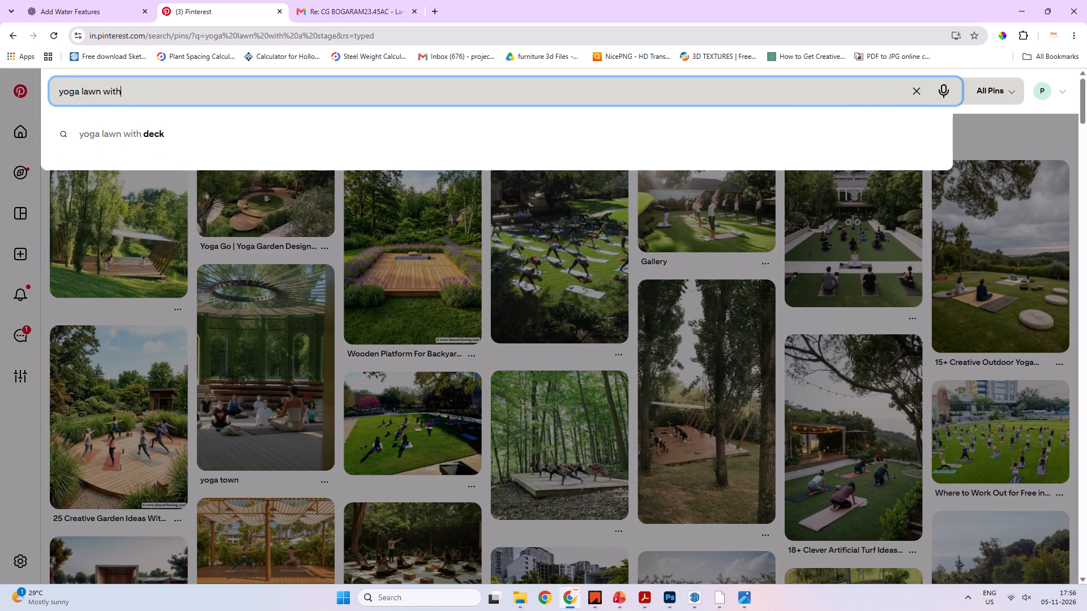
key(BackSpace)
key(BackSpace)
key(BackSpace)
key(BackSpace)
key(Return)
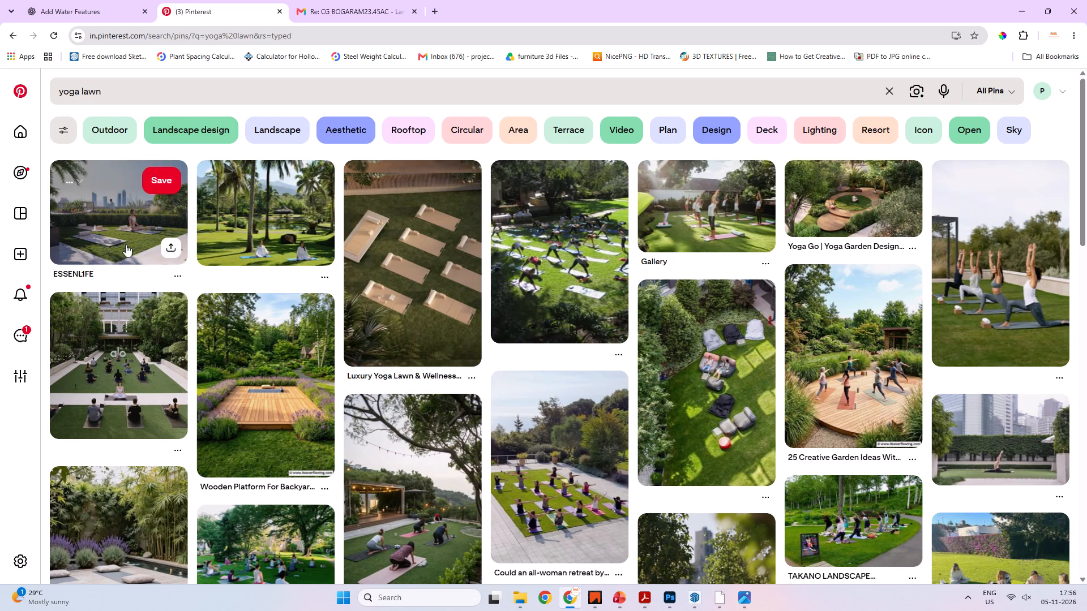
Browse the yoga lawn results, including the "18+ Clever Artificial Turf Ideas" pin and its related pins, for suitable reference images.
scroll(331, 434, down, 4)
click(413, 298)
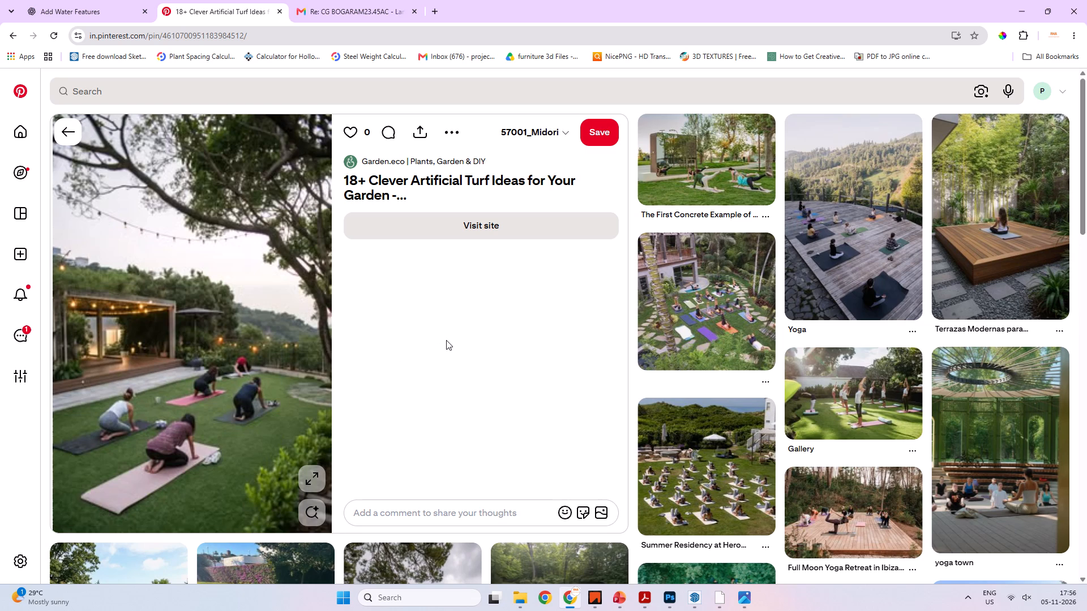
scroll(446, 340, down, 4)
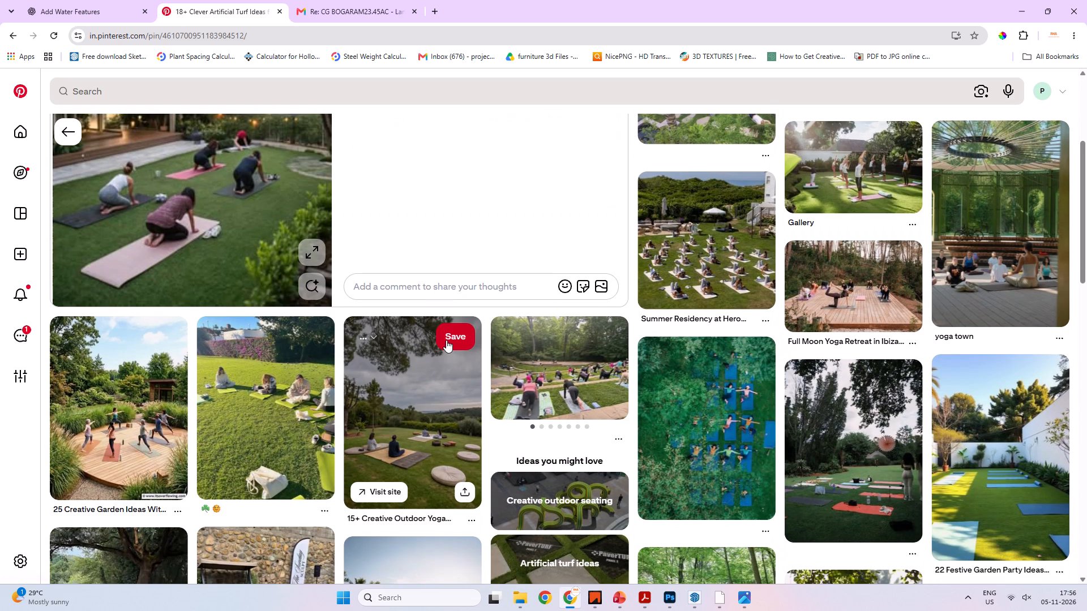
scroll(446, 340, down, 5)
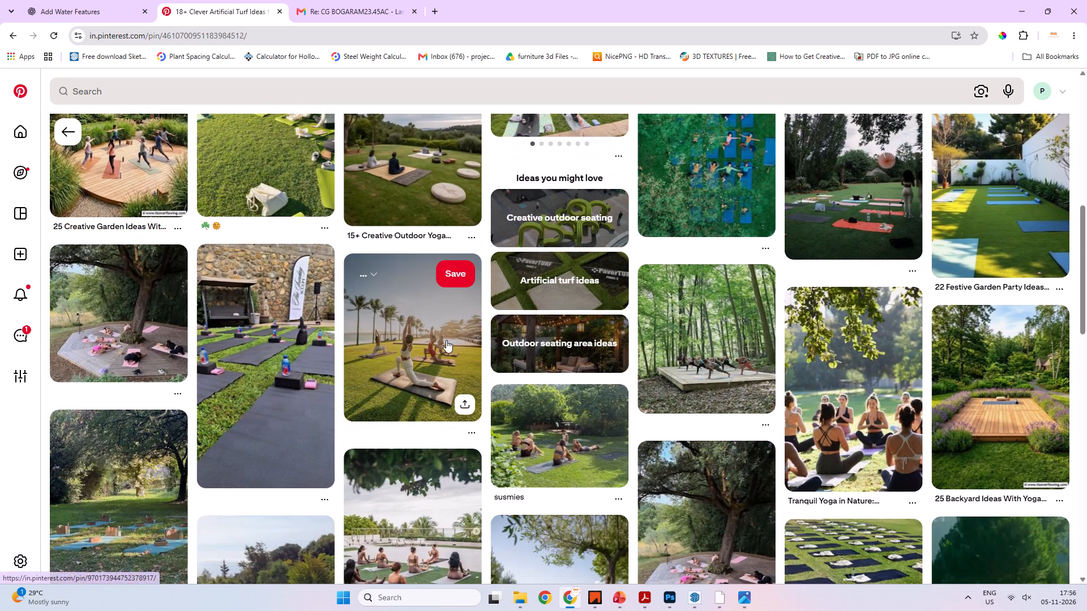
scroll(446, 340, down, 4)
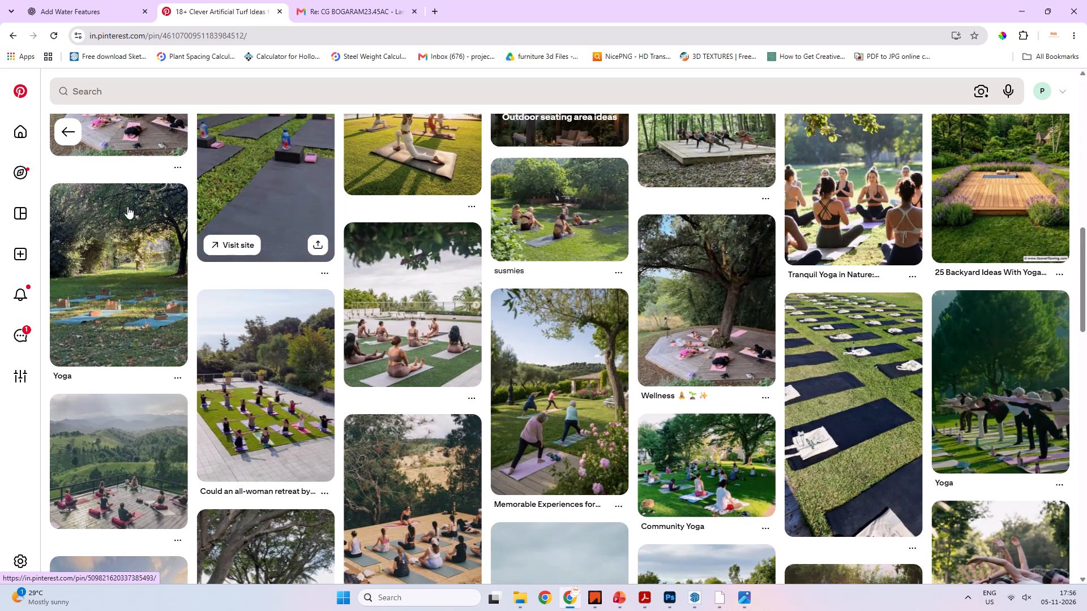
click(63, 136)
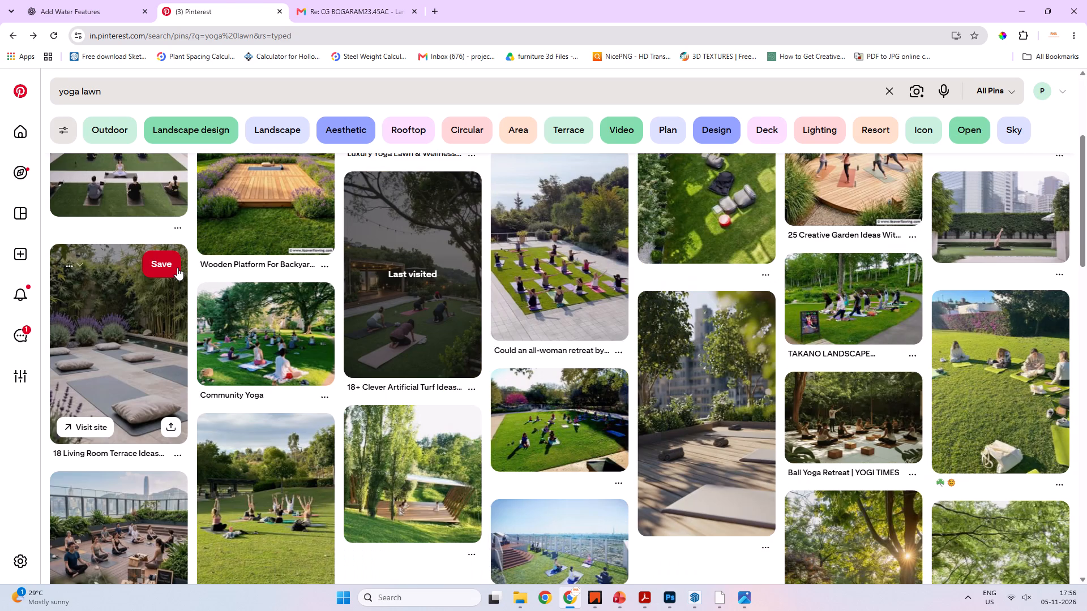
scroll(151, 240, down, 4)
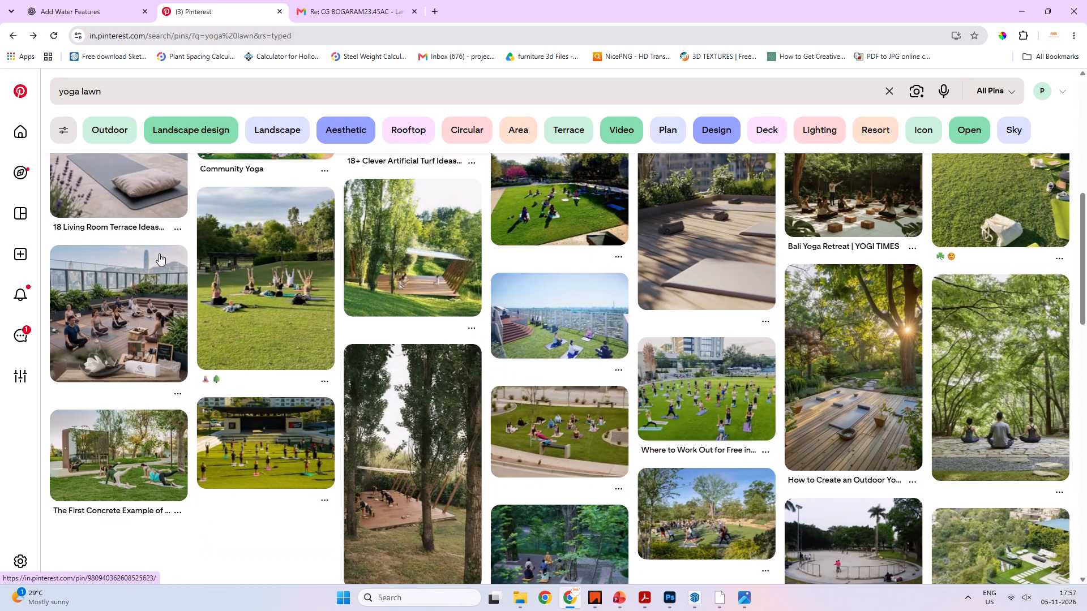
scroll(183, 266, down, 3)
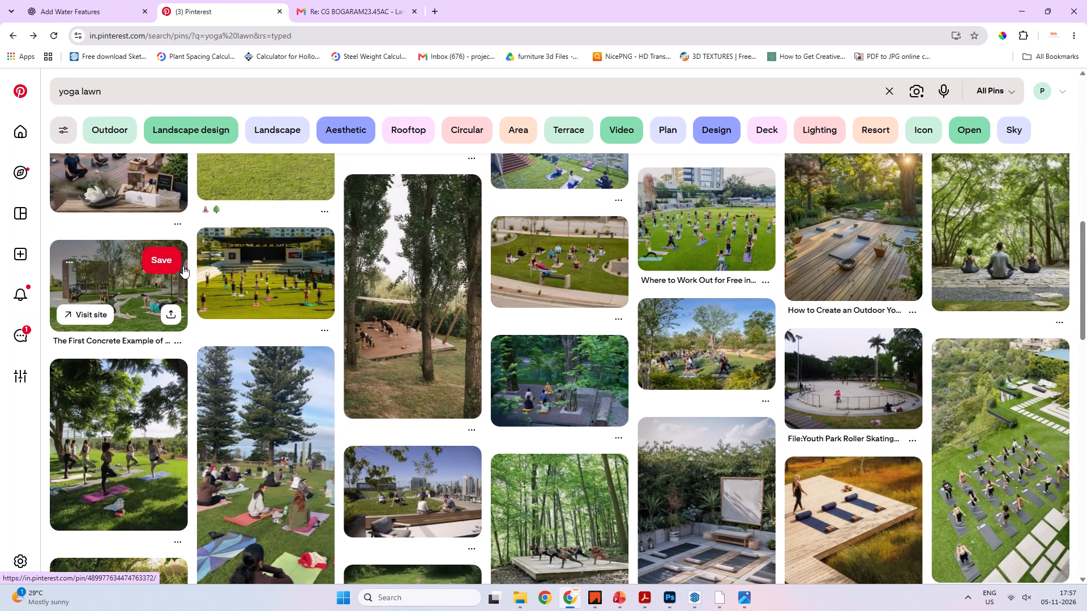
Go back past the yoga lawn searches and begin a new Pinterest search with "yoga deck te".
click(14, 42)
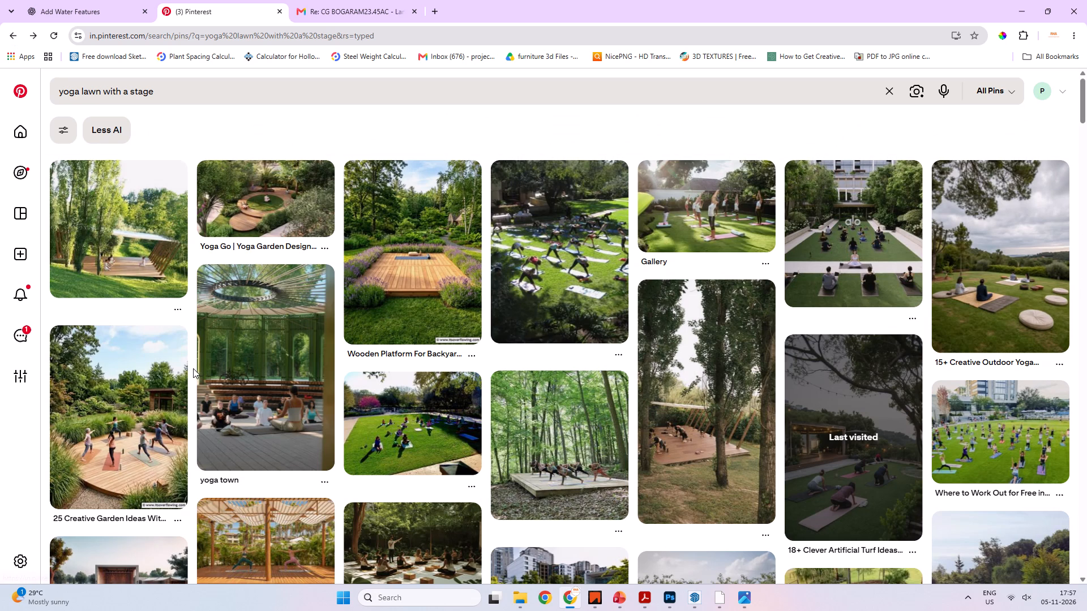
scroll(193, 368, down, 5)
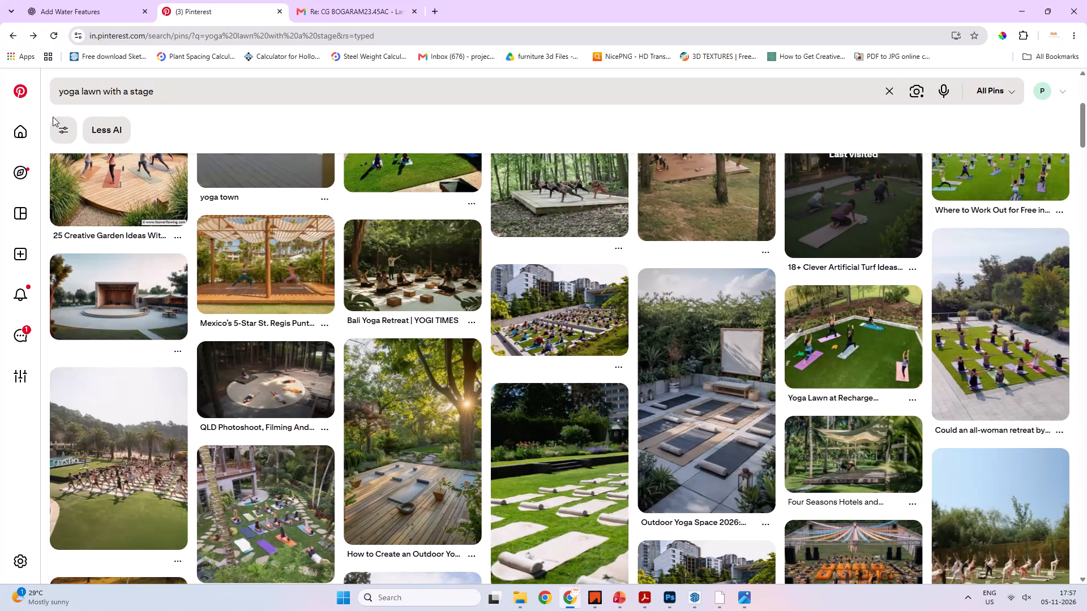
click(12, 34)
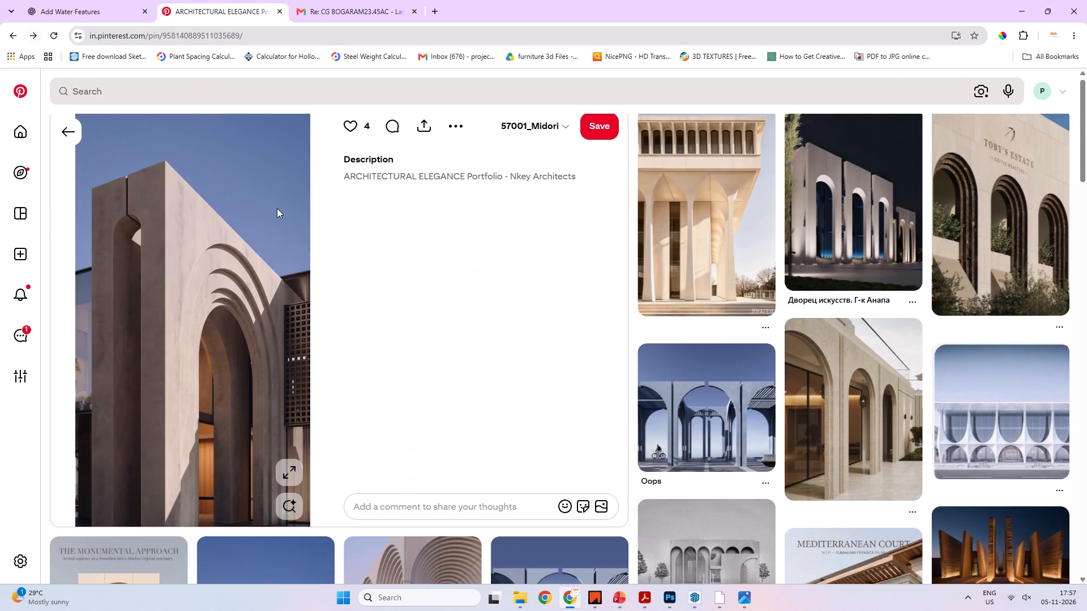
click(209, 89)
text(yoga deck)
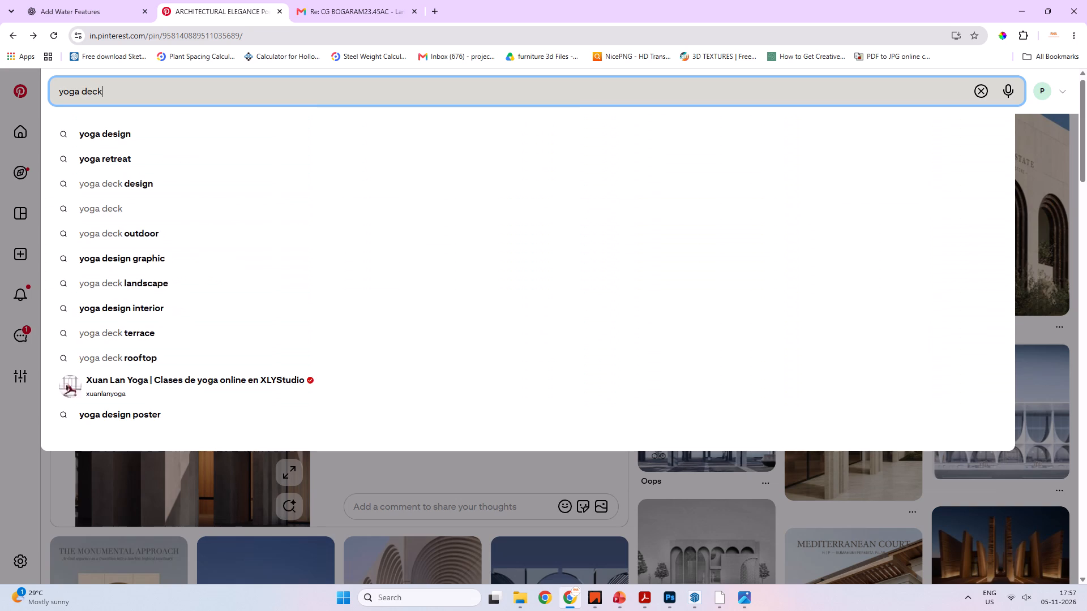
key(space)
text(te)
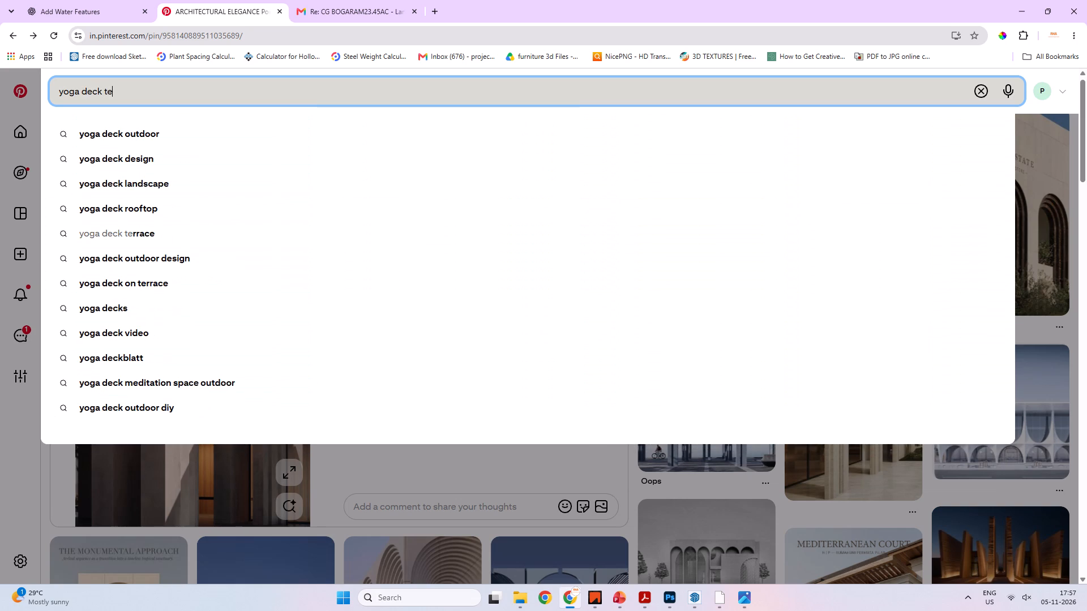
Shorten the Pinterest search to "yoga deck", run it, and look through the results for suitable outdoor yoga deck reference images.
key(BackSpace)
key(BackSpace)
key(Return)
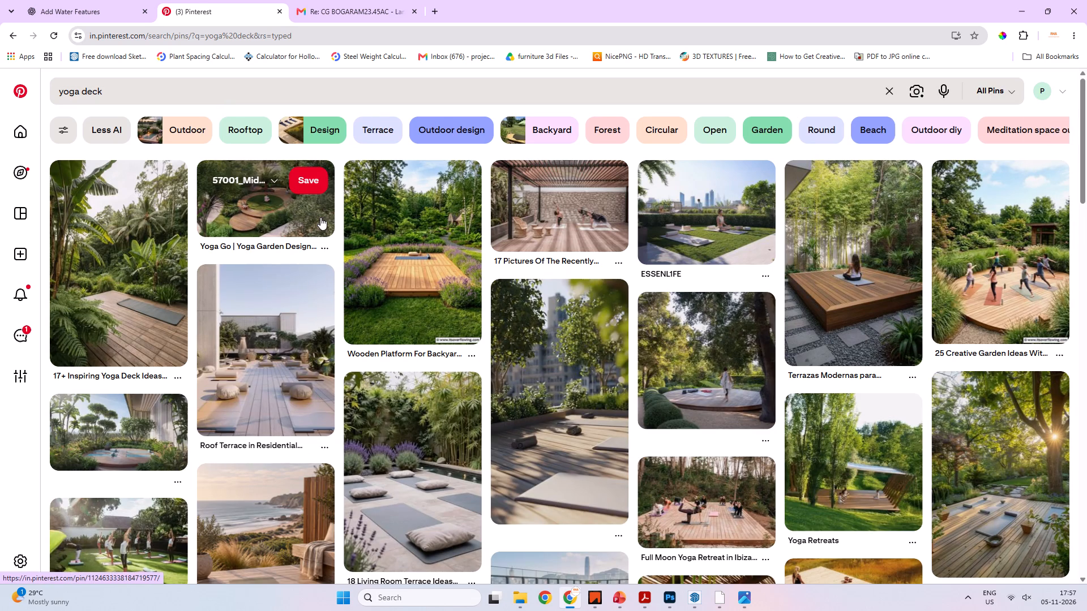
scroll(472, 305, down, 2)
scroll(510, 341, down, 3)
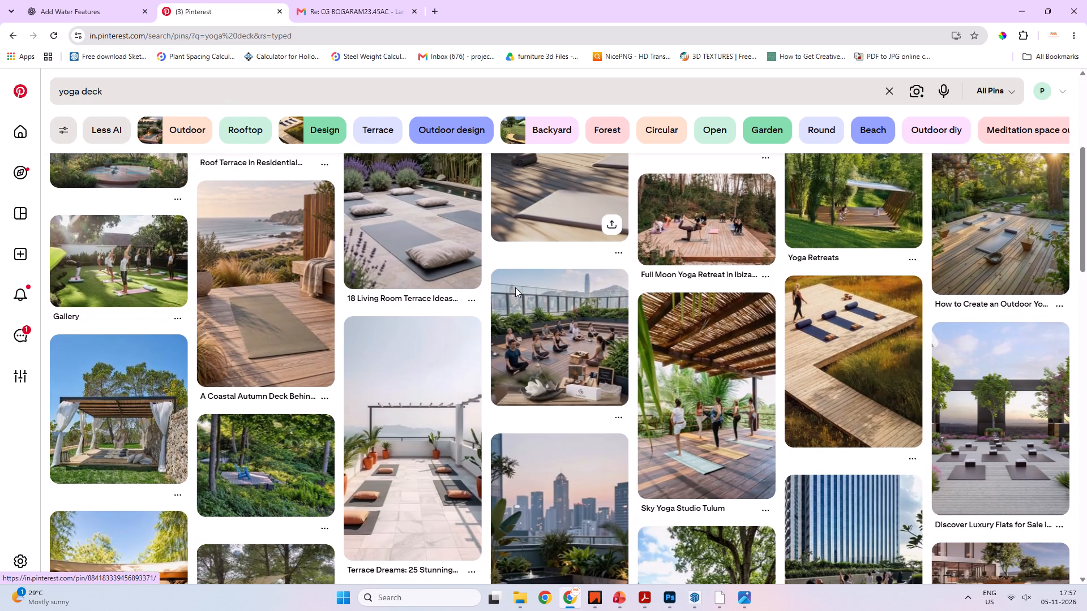
scroll(513, 291, down, 4)
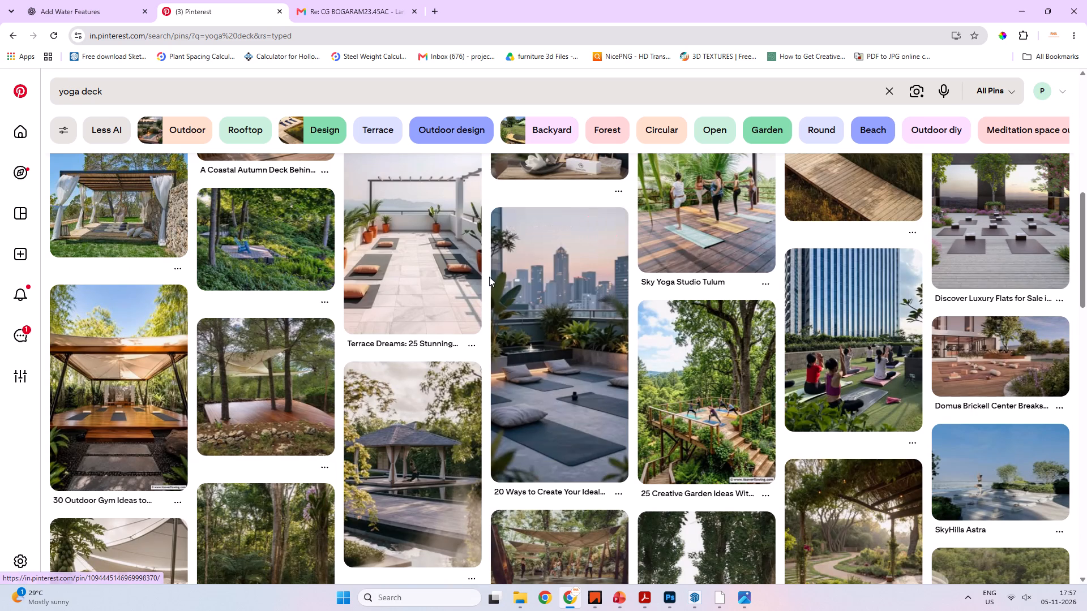
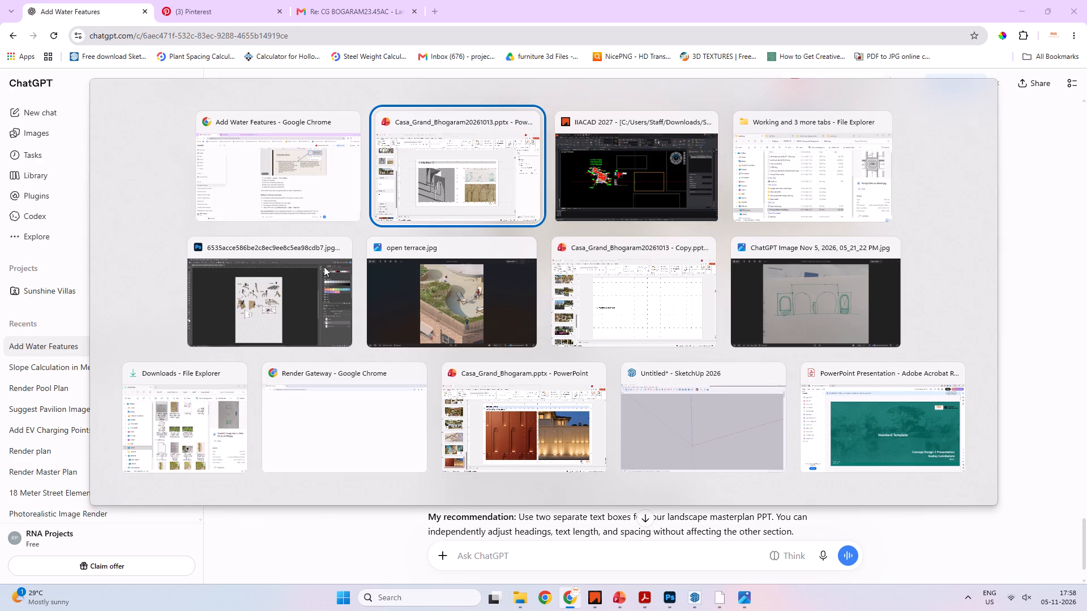
Copy Pathway.jpg from the project's Working folder in File Explorer and switch to the Casa_Grand_Bhogaram20261013 presentation.
key(alt+Tab)
key(alt+Tab)
scroll(328, 438, down, 5)
click(313, 406)
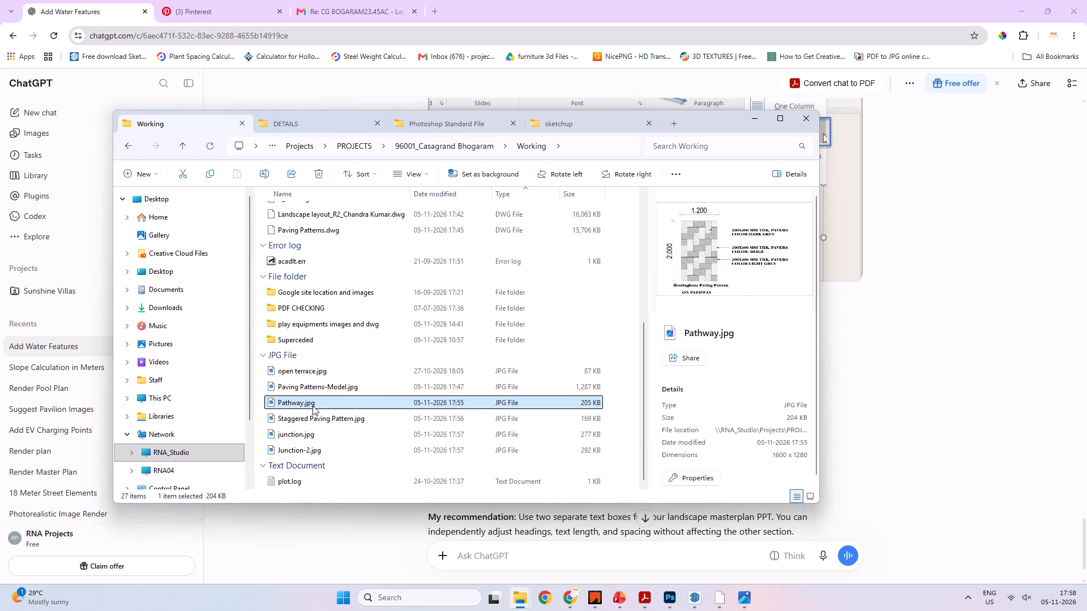
key(ctrl+c)
key(alt+Tab)
key(alt+Tab)
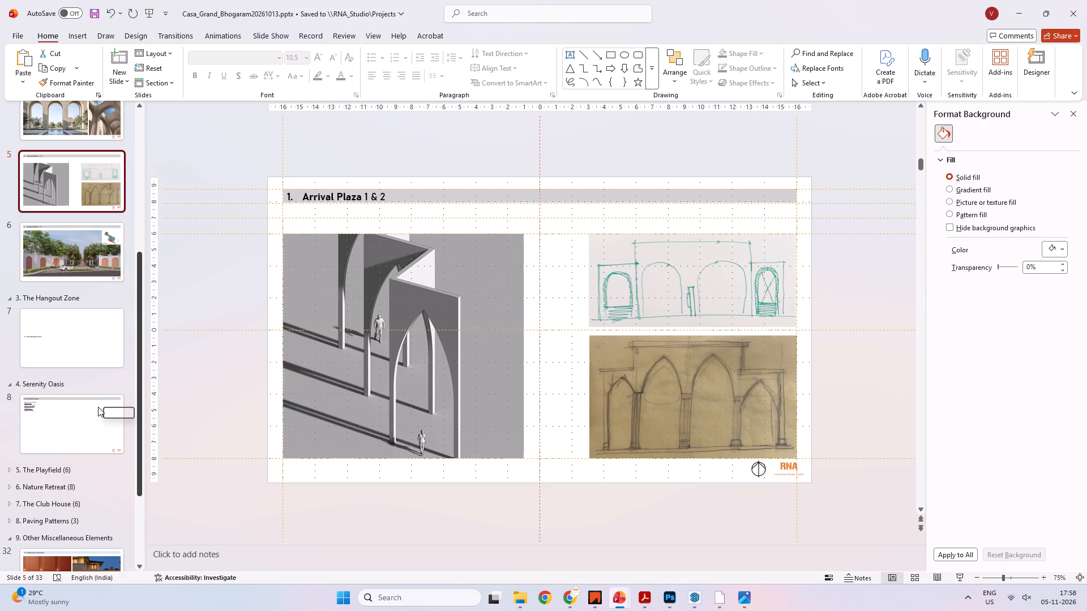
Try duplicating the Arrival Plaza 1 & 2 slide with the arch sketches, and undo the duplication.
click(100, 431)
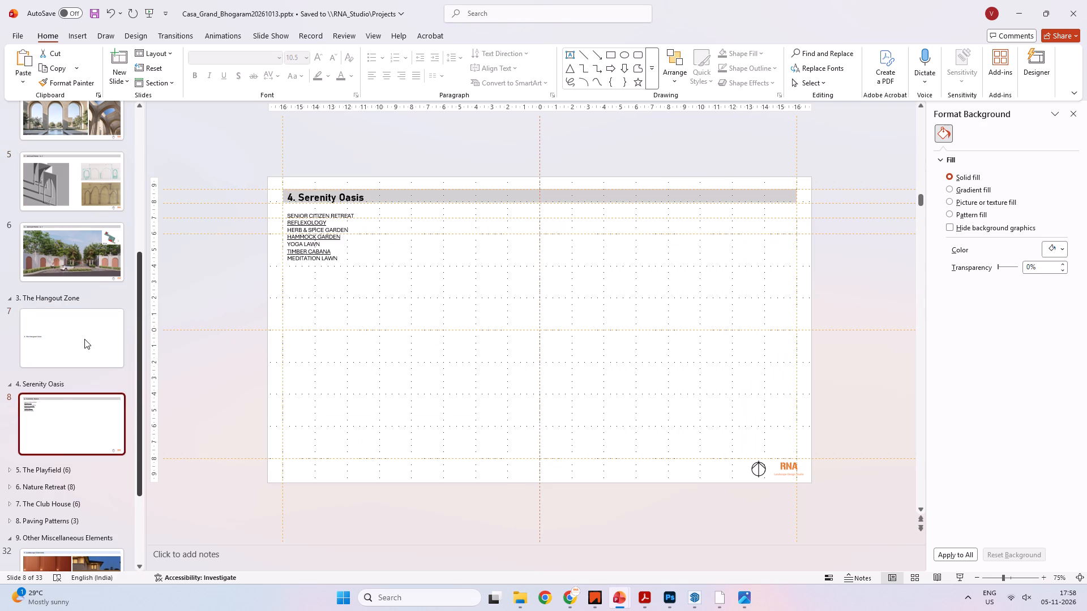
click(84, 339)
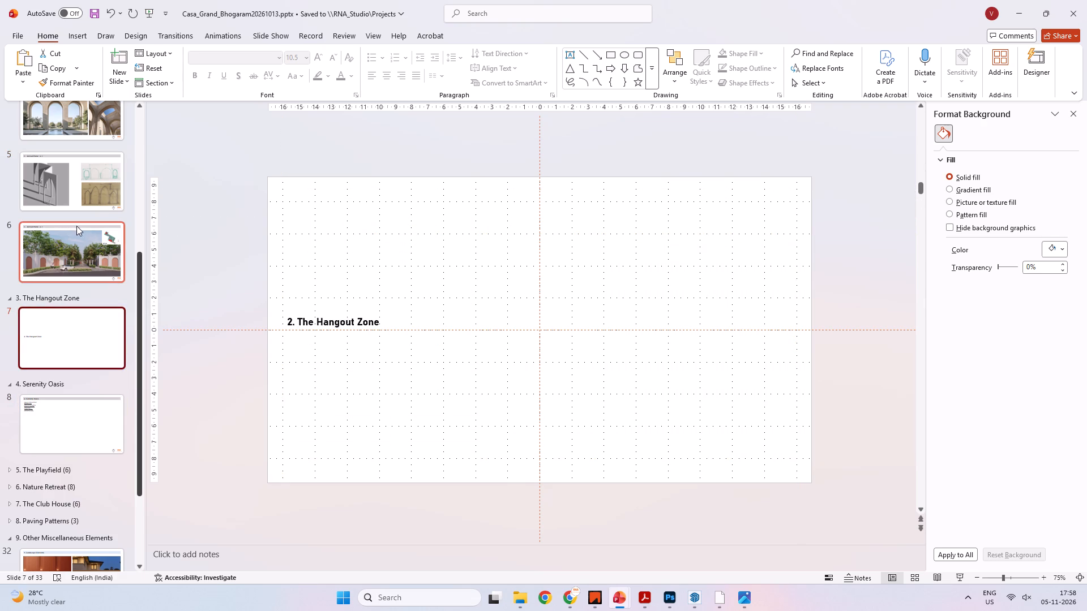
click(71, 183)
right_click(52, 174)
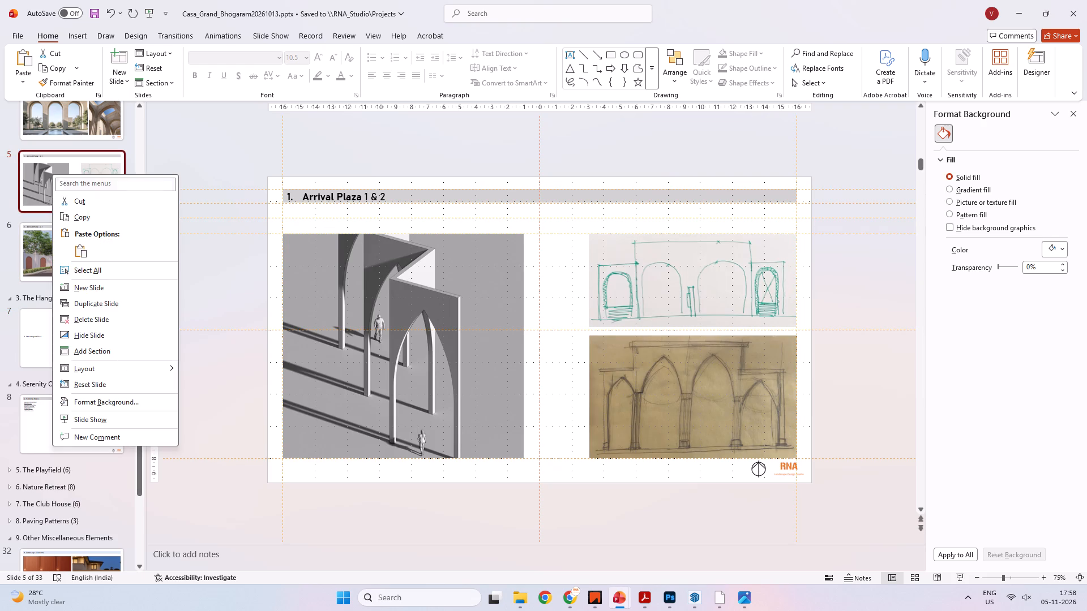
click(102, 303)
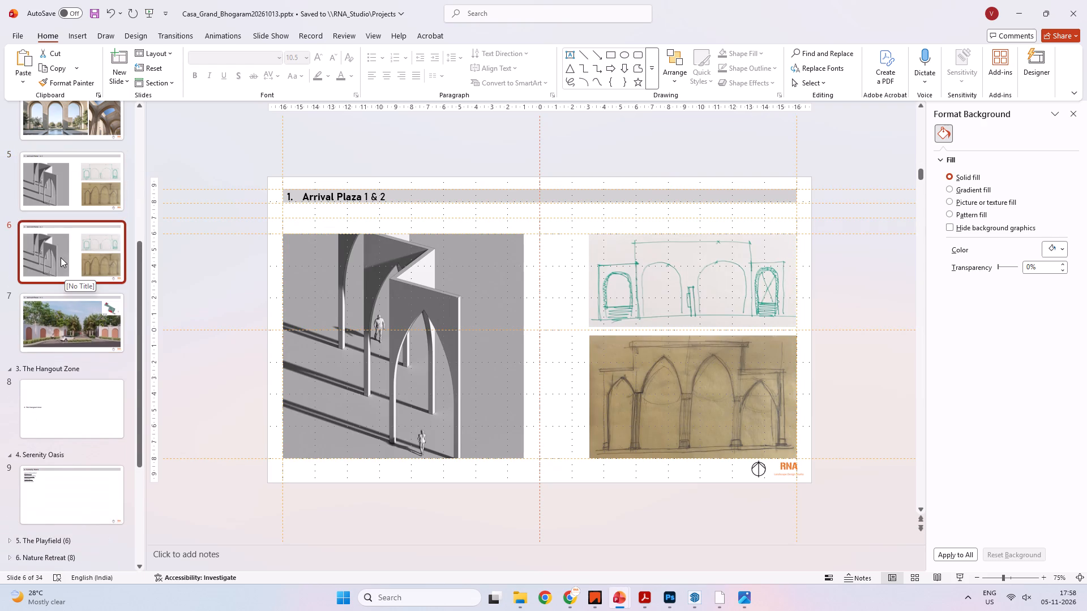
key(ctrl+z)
Expand the Paving Patterns section and paste the copied pathway image onto the Street Paving Patterns slide with the junction detail.
scroll(89, 335, down, 18)
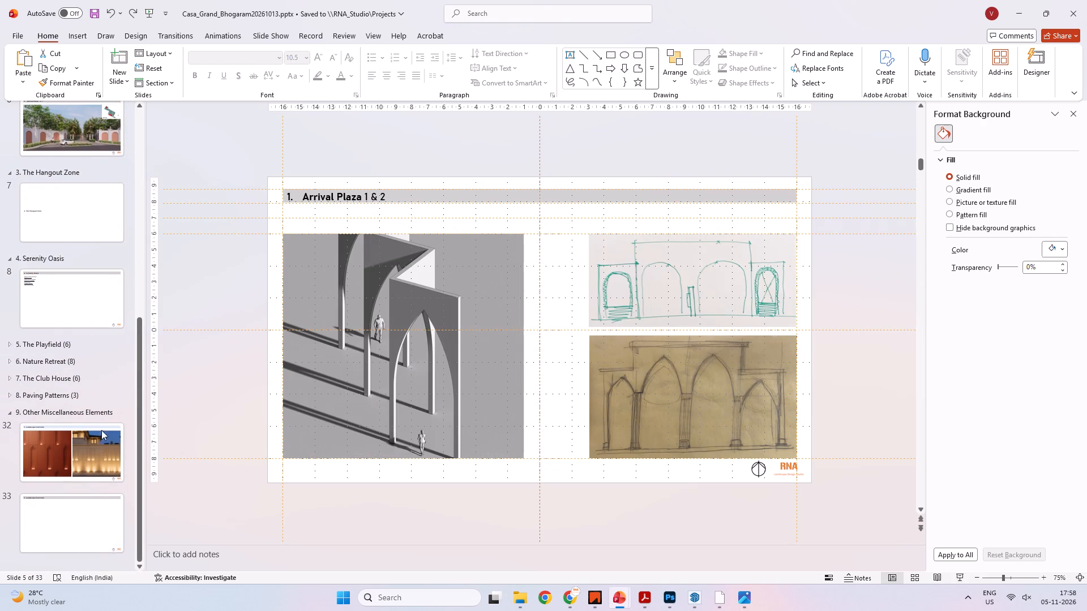
click(14, 394)
scroll(309, 385, down, 3)
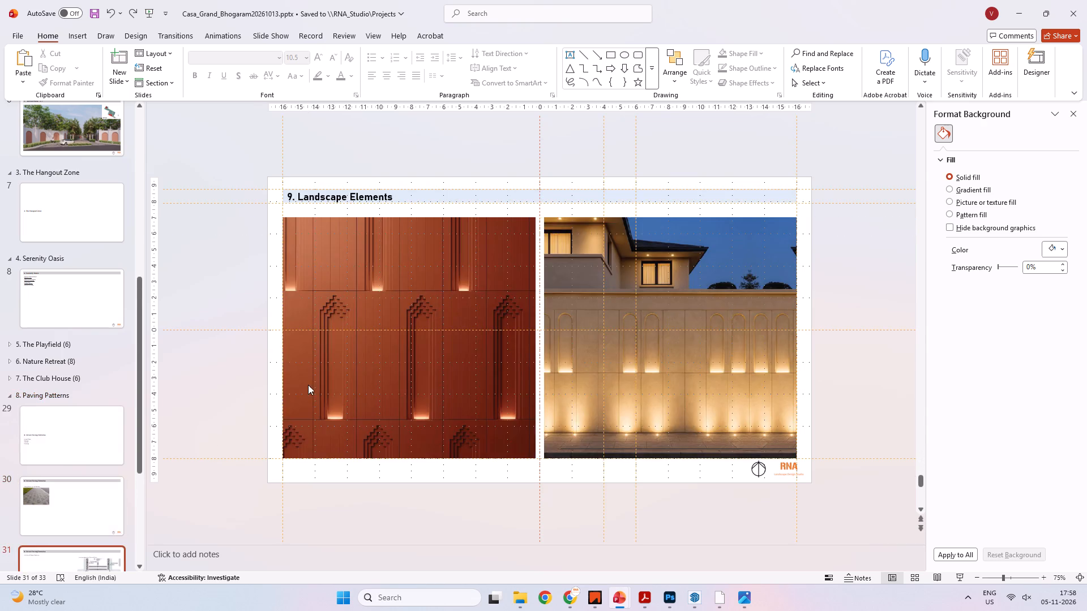
scroll(270, 400, down, 2)
click(70, 375)
click(390, 394)
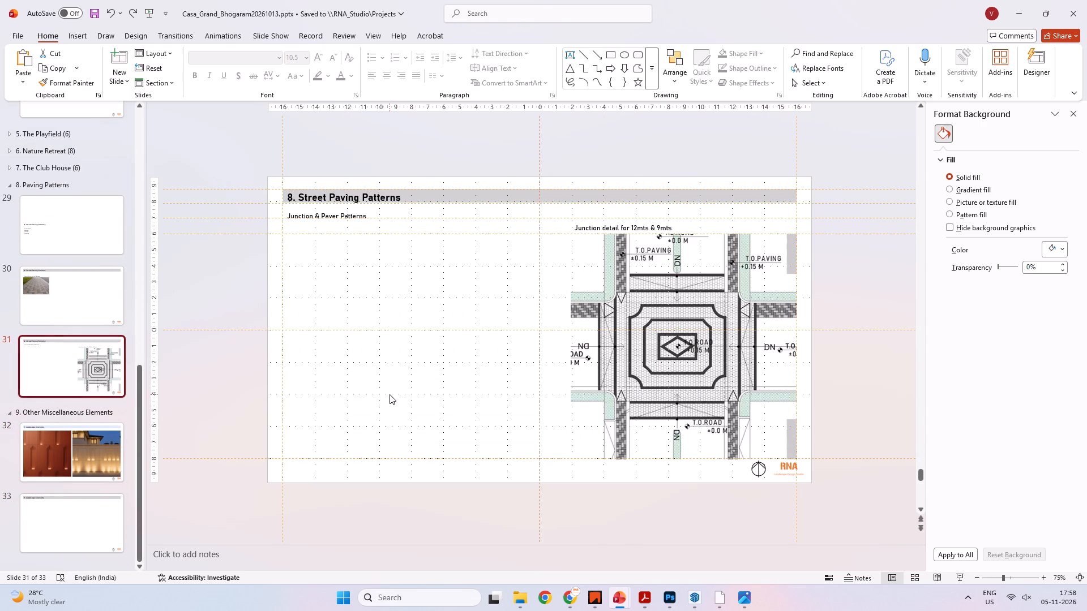
key(ctrl+v)
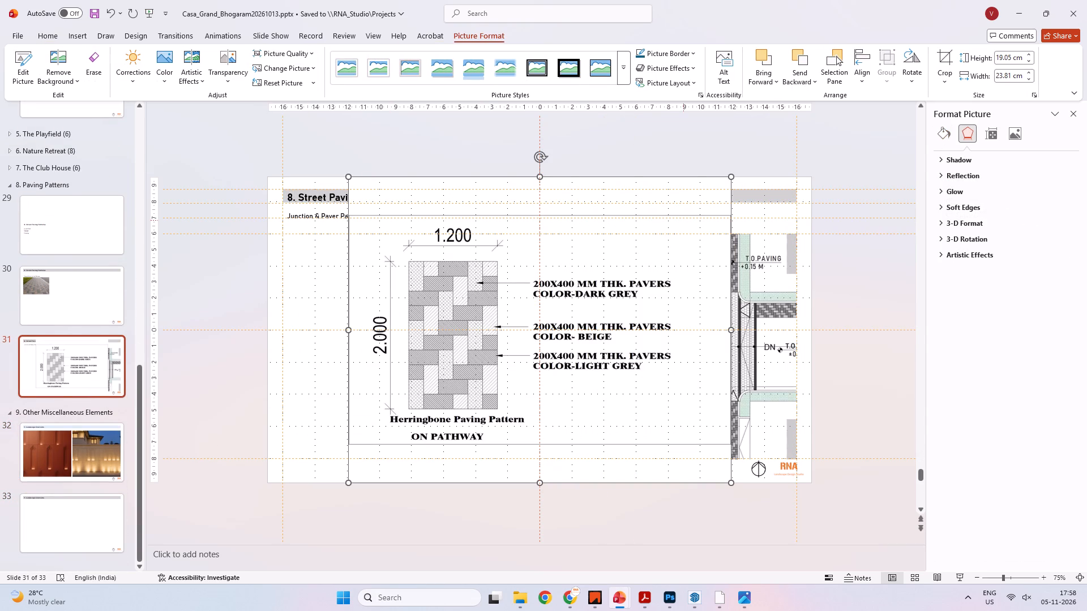
Crop the herringbone paving image on all four sides to about 14.07 cm high by 20 cm wide, removing the frame lines.
right_click(570, 250)
click(624, 223)
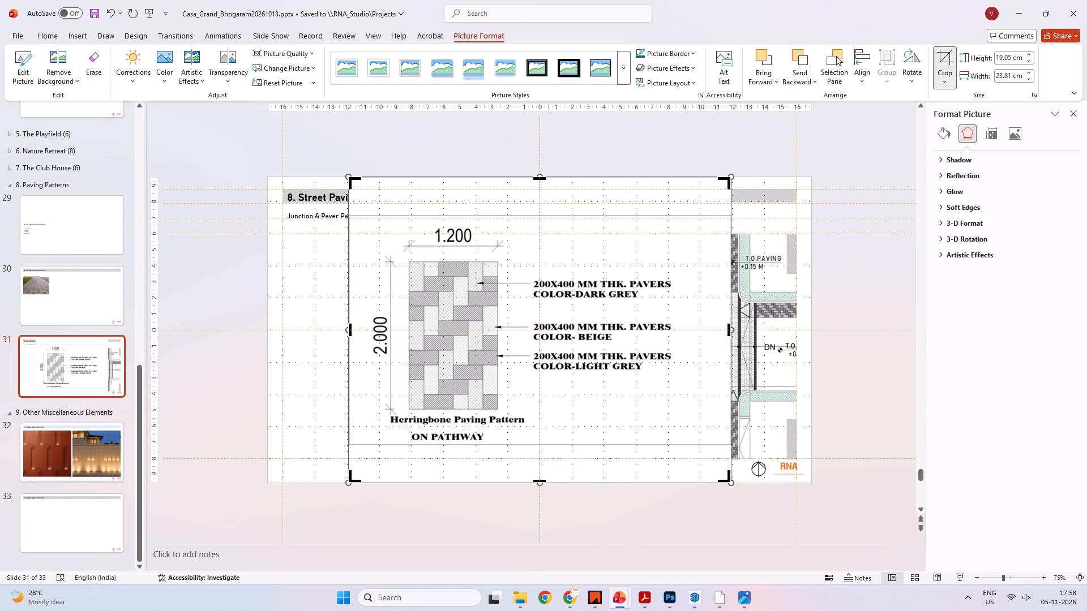
drag(538, 179, 534, 217)
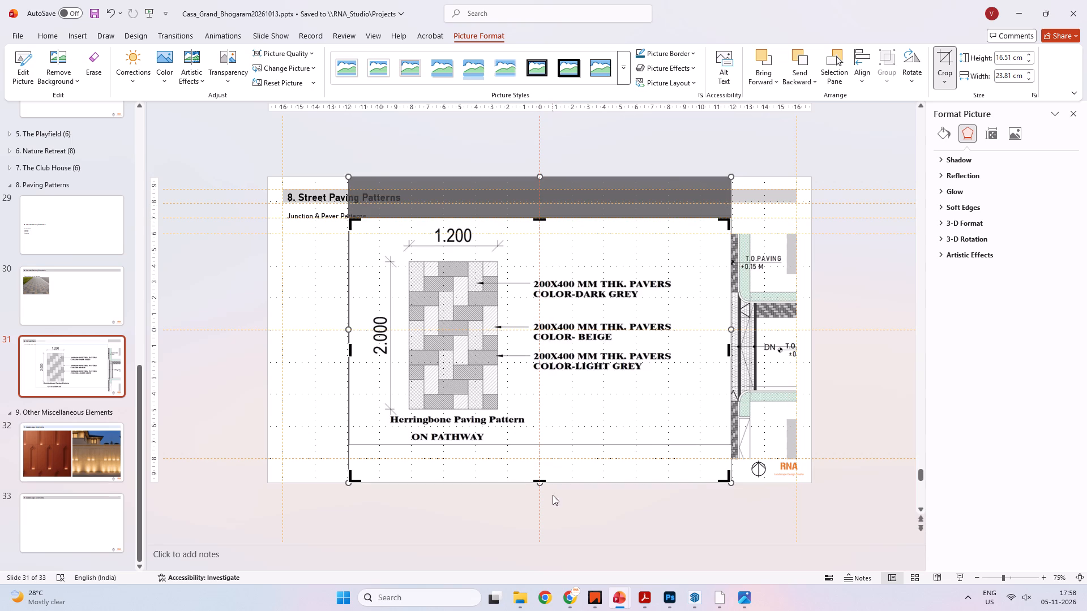
drag(538, 482, 529, 441)
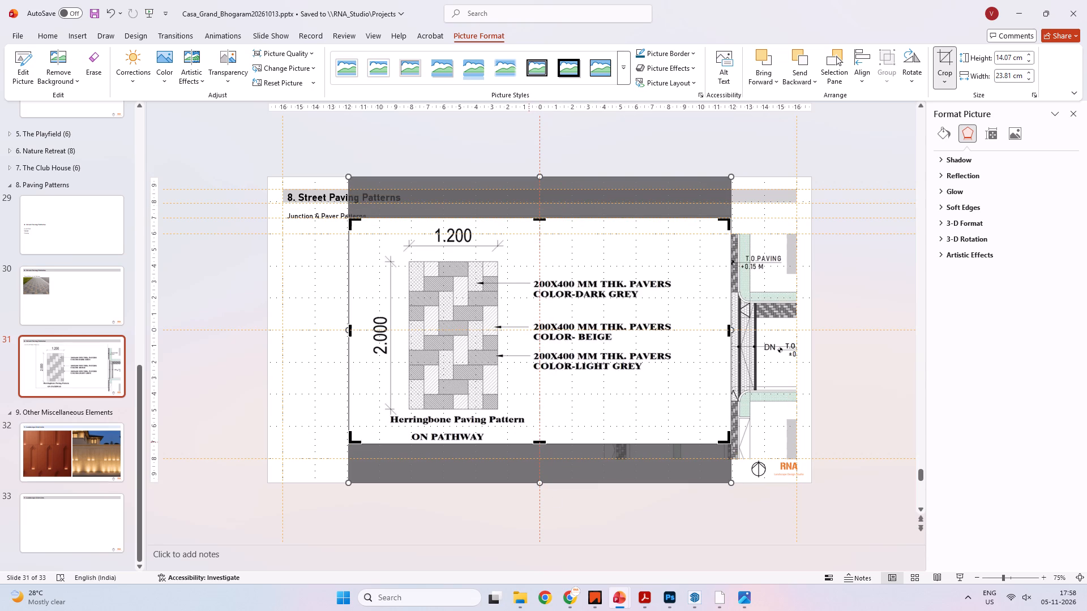
drag(729, 330, 683, 333)
drag(350, 329, 362, 328)
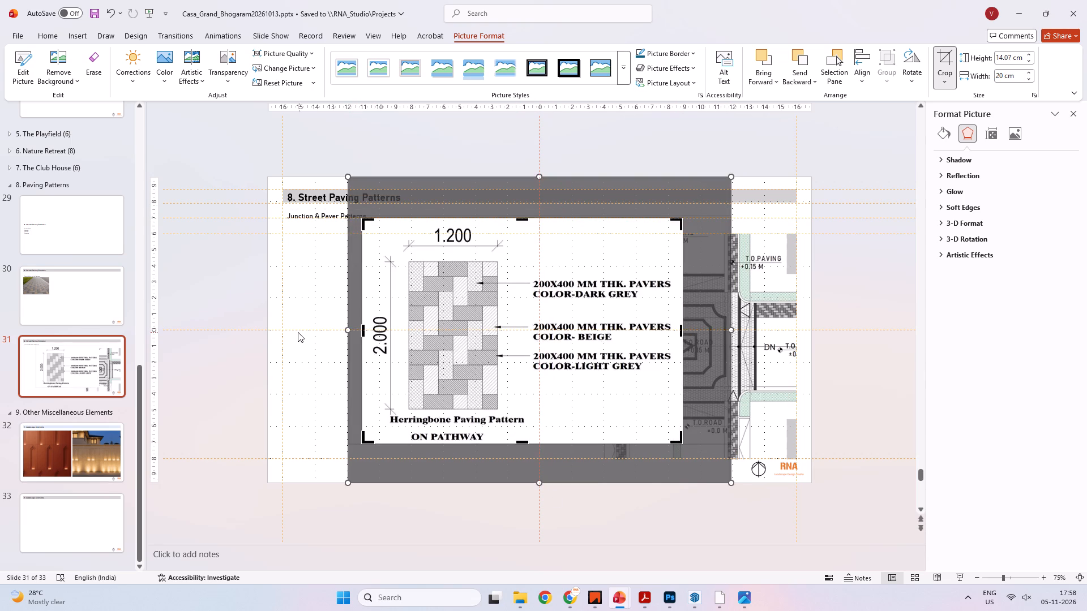
click(298, 332)
Move the herringbone image to the slide's left margin and shrink it to fit the upper-left area under the Junction & Paver Patterns subtitle.
drag(500, 330, 417, 344)
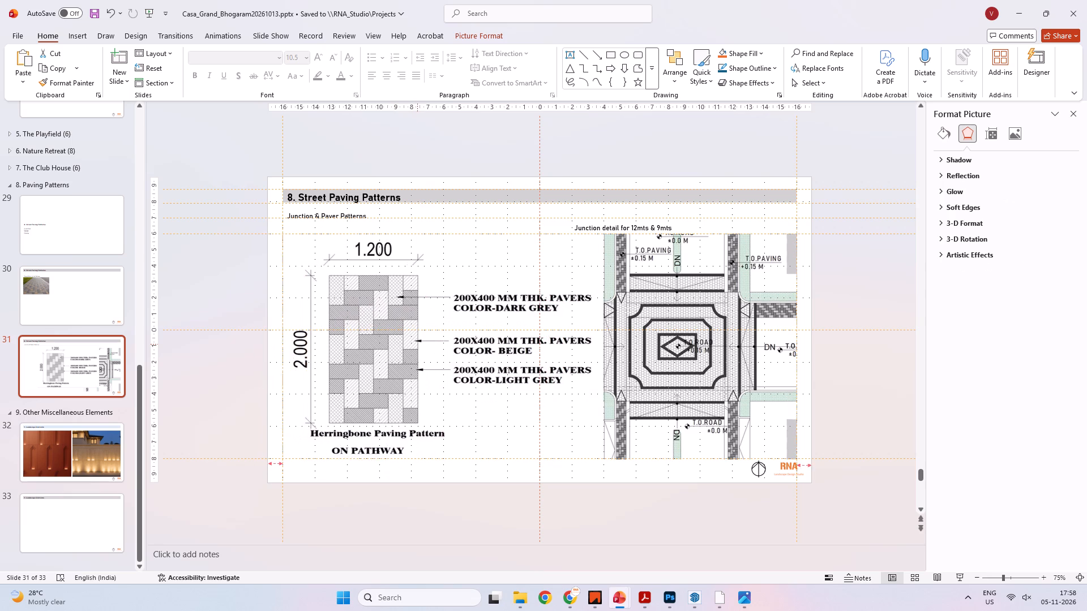
drag(417, 344, 417, 343)
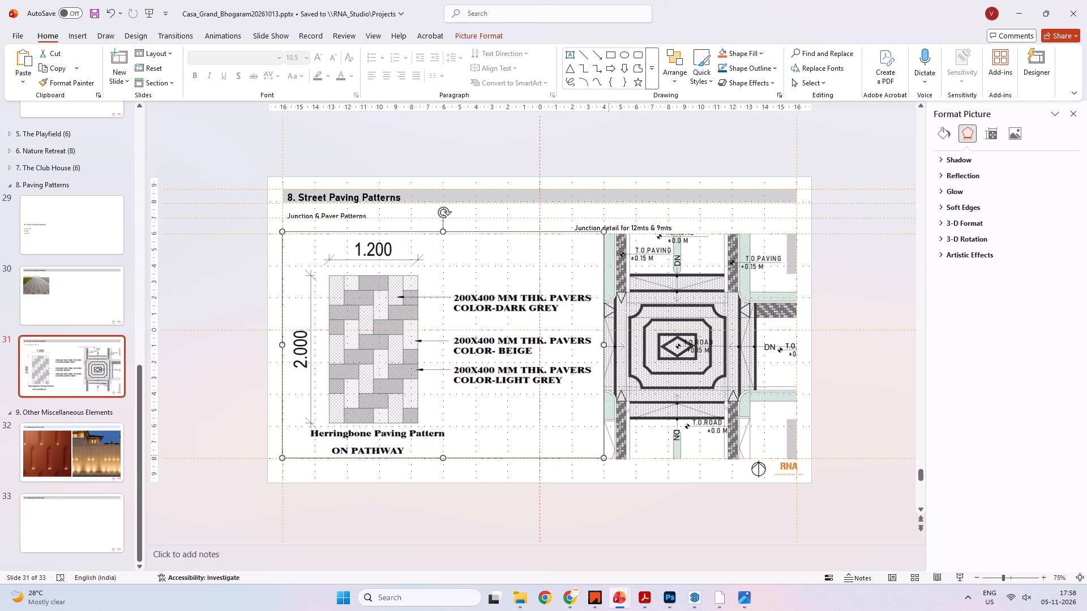
shift+drag(606, 458, 432, 315)
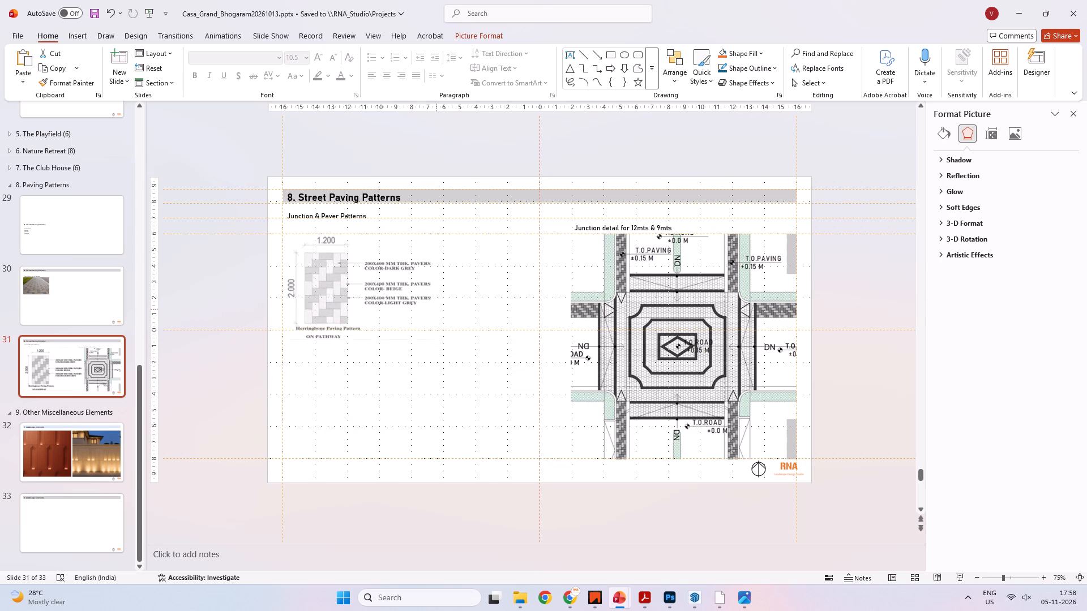
shift+drag(432, 315, 442, 346)
click(442, 398)
Copy Staggered Paving Pattern.jpg from the Working folder and paste it onto the Street Paving Patterns slide.
key(alt+Tab)
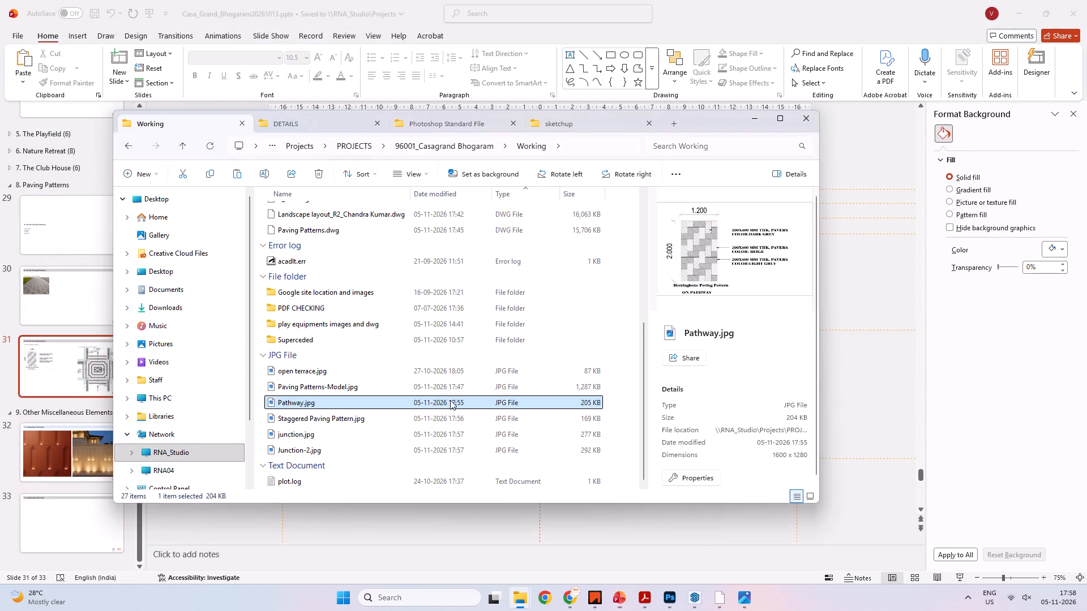
click(328, 414)
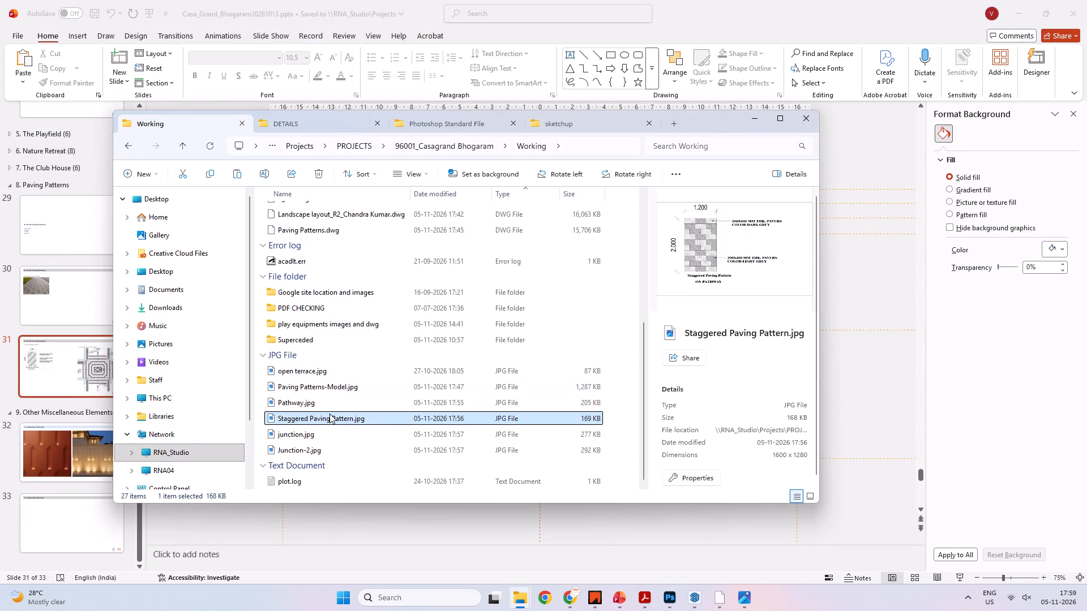
key(ctrl+c)
key(alt+Tab)
click(361, 404)
key(ctrl+v)
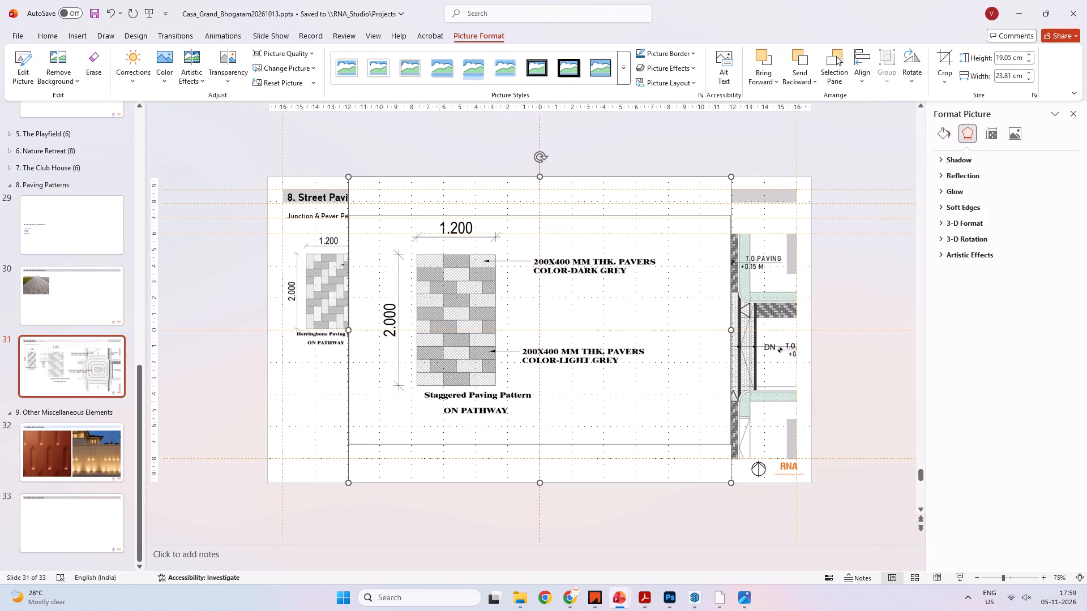
Crop the staggered paving image to about 12.52 cm high by 19.23 cm wide, keeping the pattern, dimensions and labels.
right_click(463, 378)
click(523, 403)
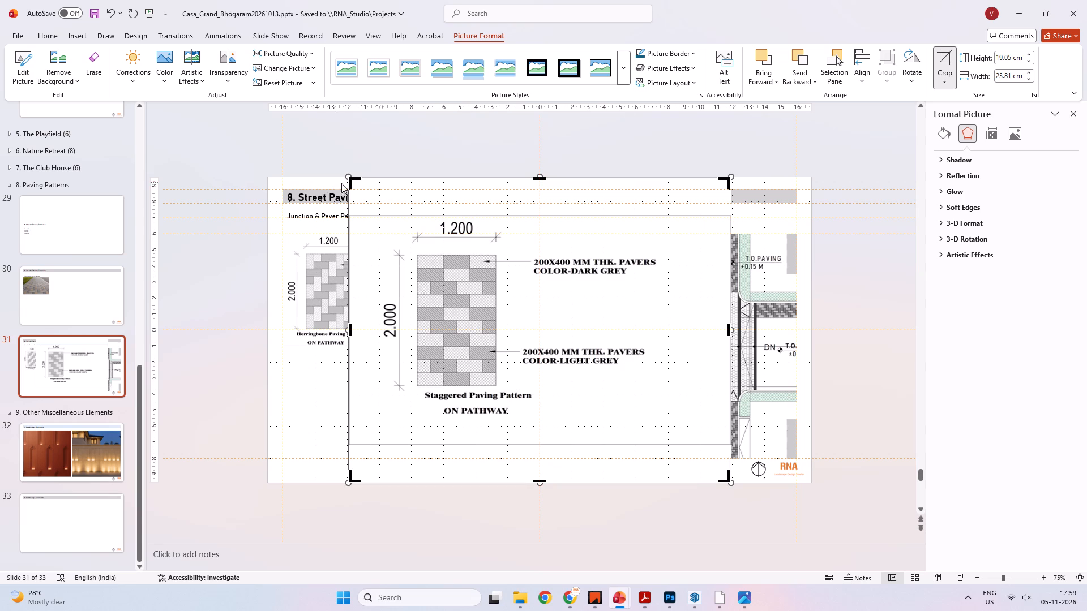
drag(352, 181, 354, 218)
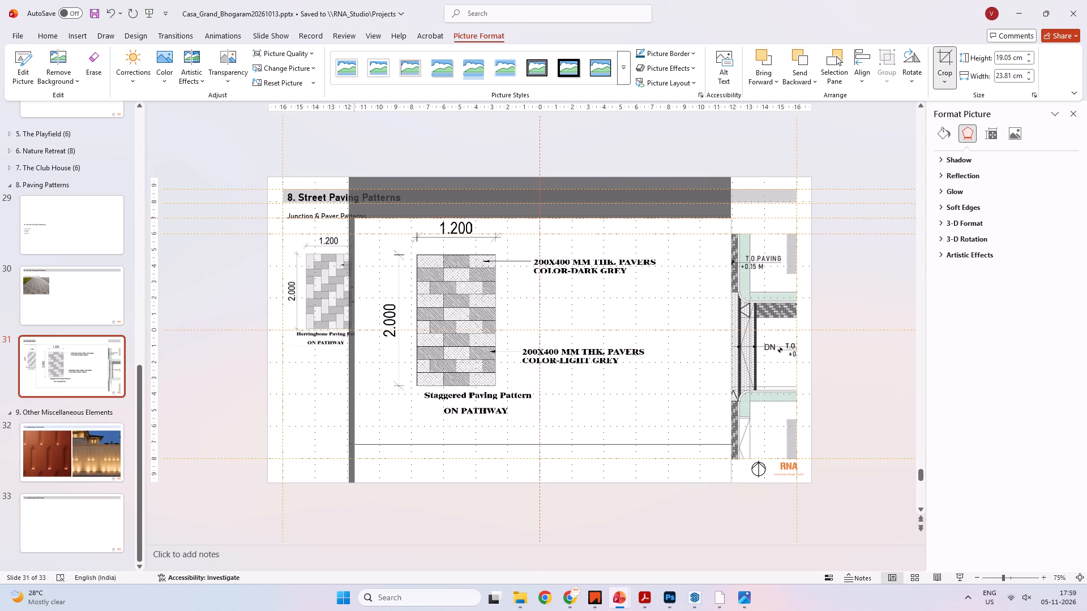
drag(354, 218, 354, 217)
click(732, 479)
click(729, 479)
drag(729, 479, 722, 474)
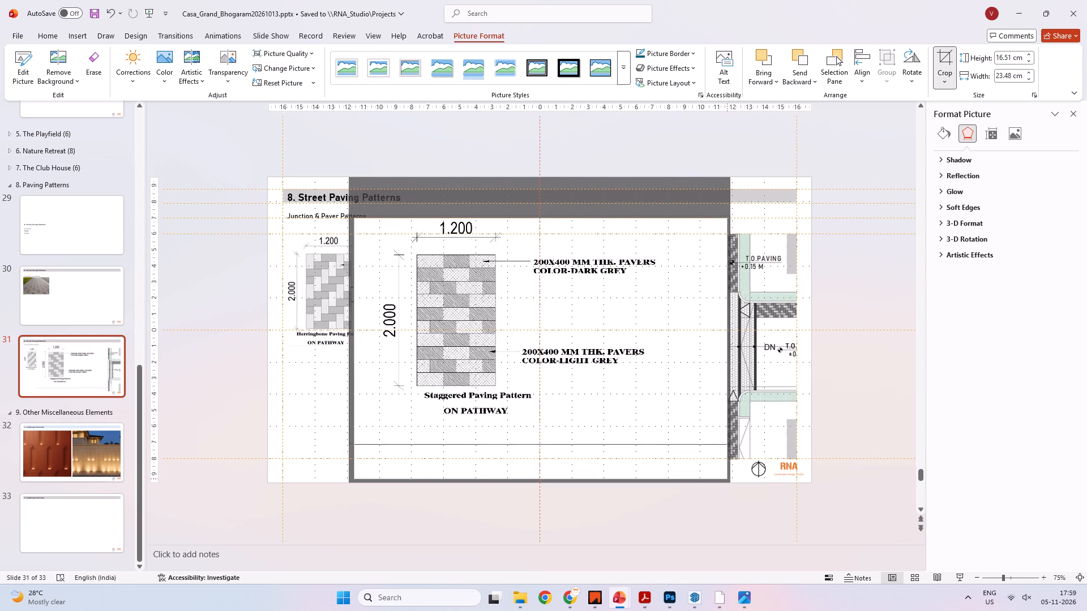
drag(722, 474, 677, 439)
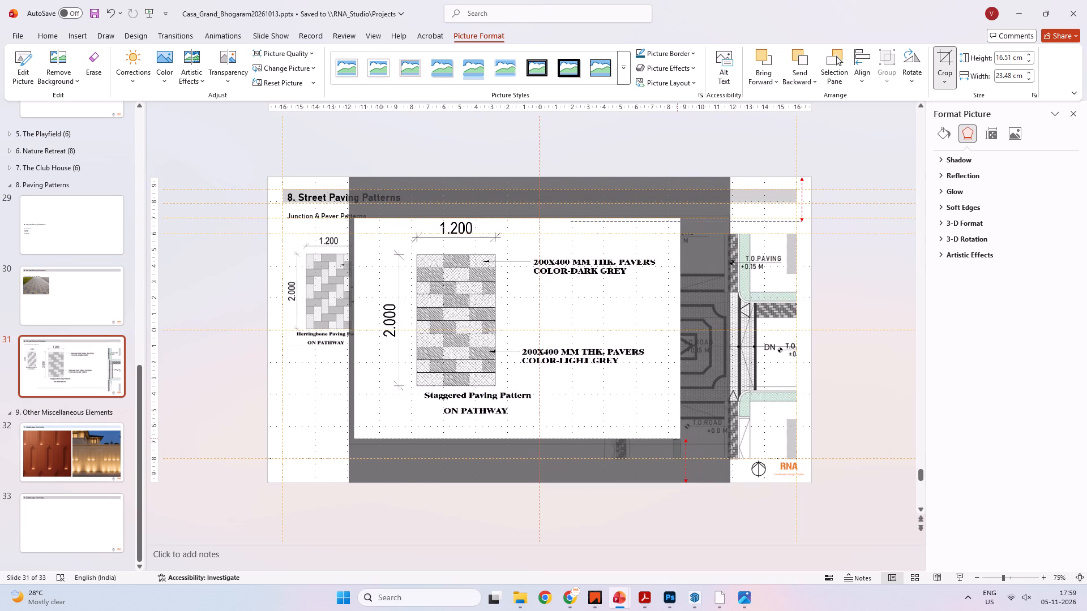
drag(677, 439, 659, 434)
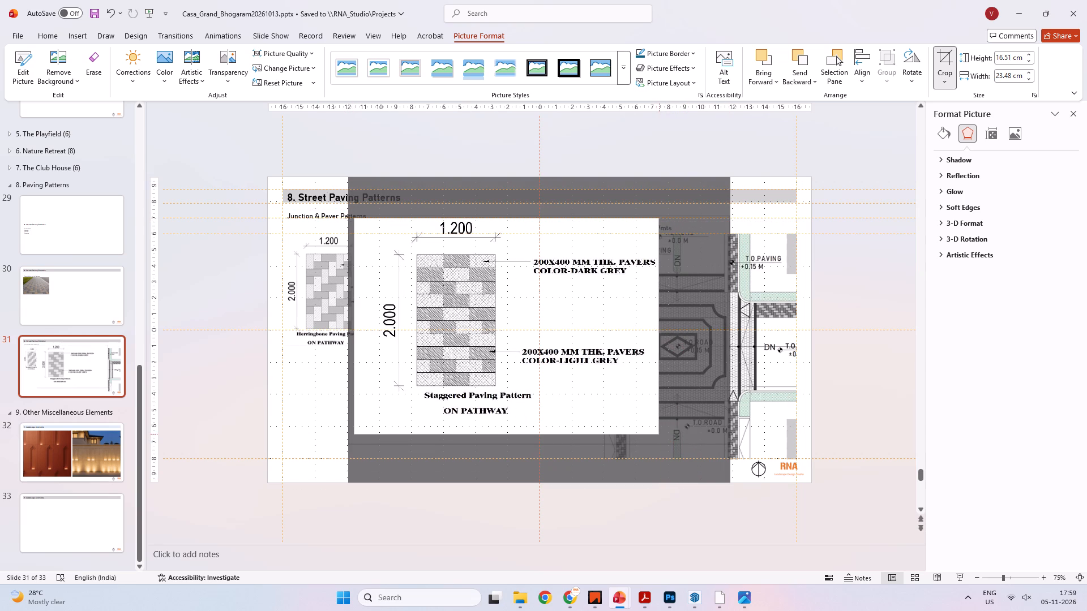
drag(659, 434, 666, 448)
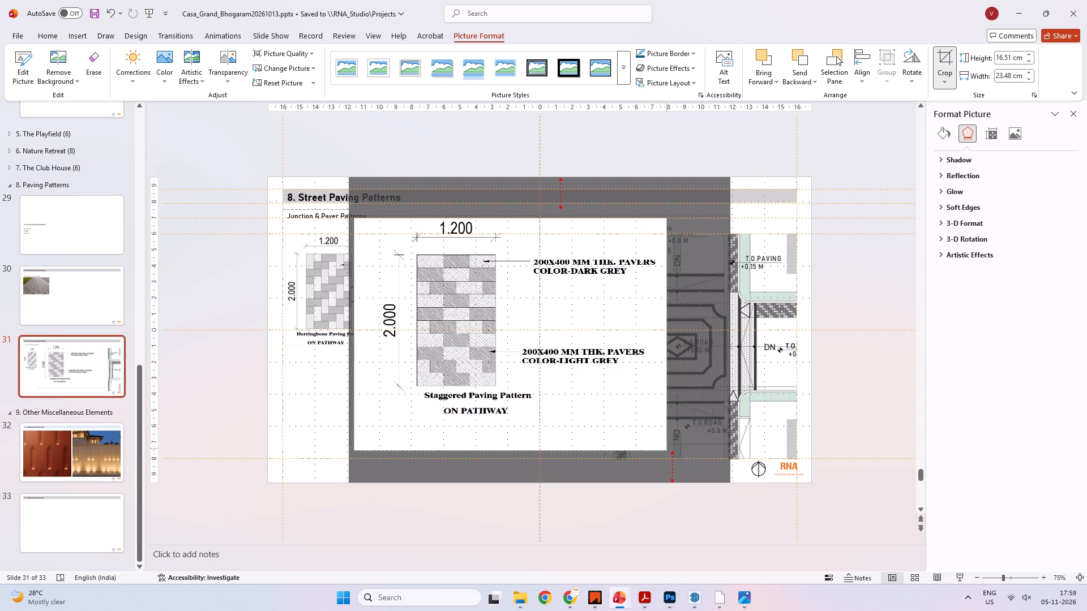
drag(666, 448, 662, 414)
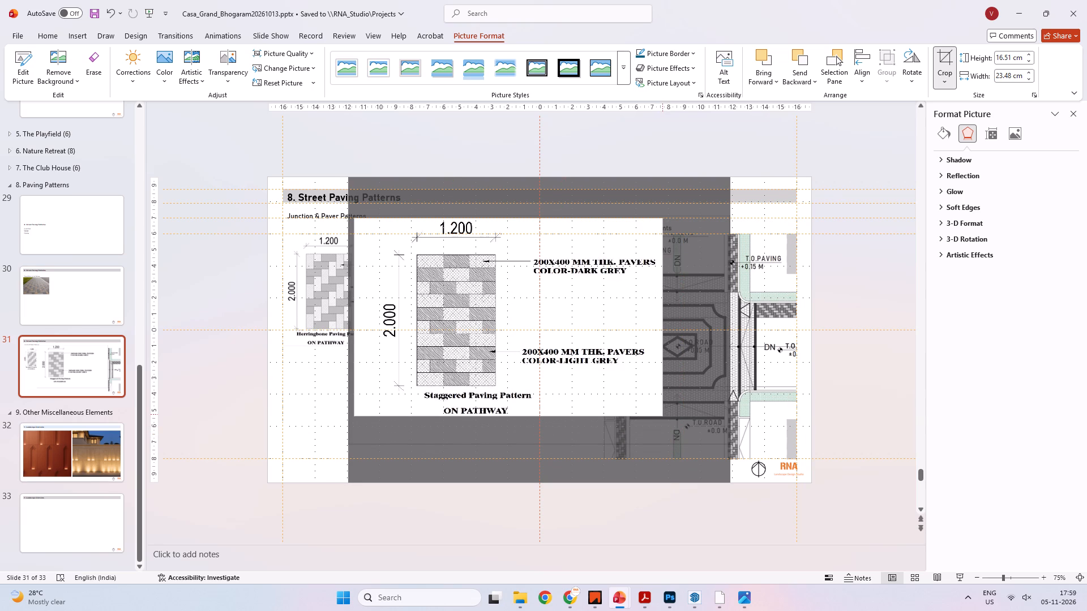
drag(662, 414, 662, 419)
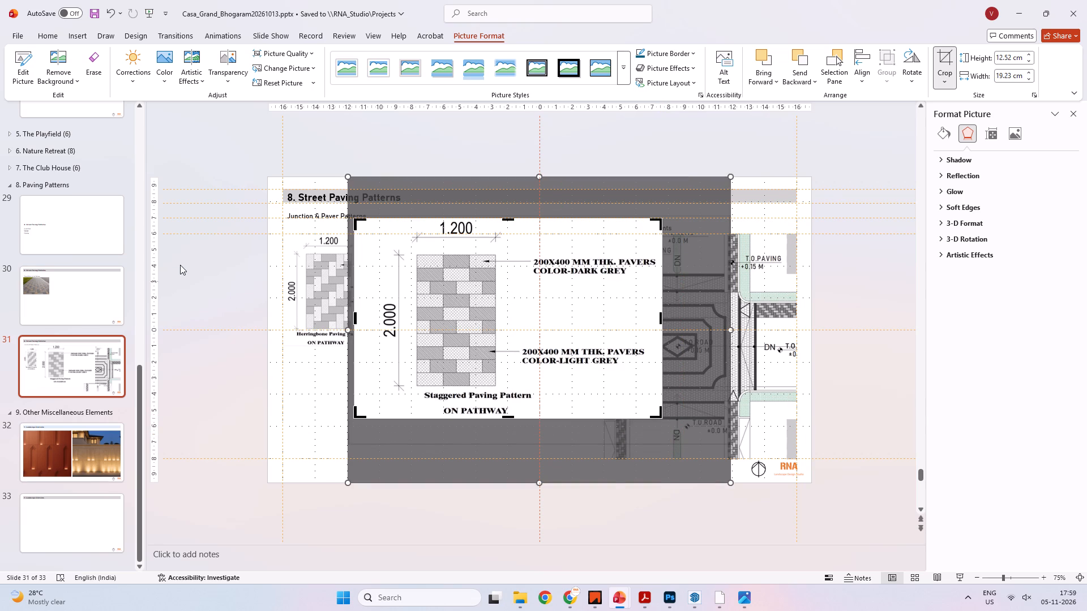
click(178, 251)
Move the staggered paving image to the left margin, shrink it to fit directly below the herringbone image, and save the presentation.
click(517, 290)
drag(510, 321, 451, 358)
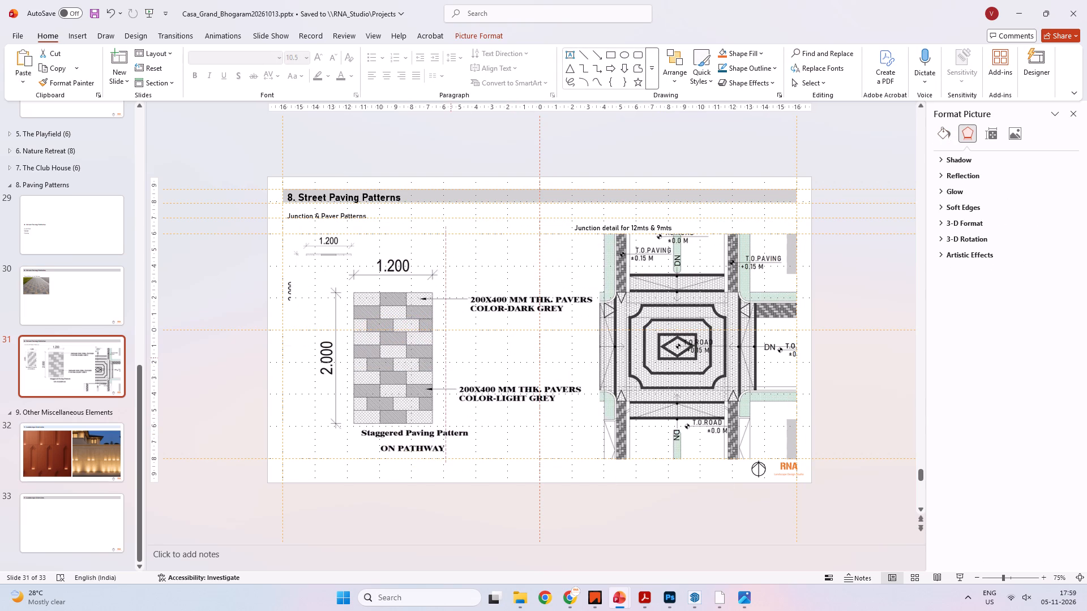
drag(451, 358, 443, 356)
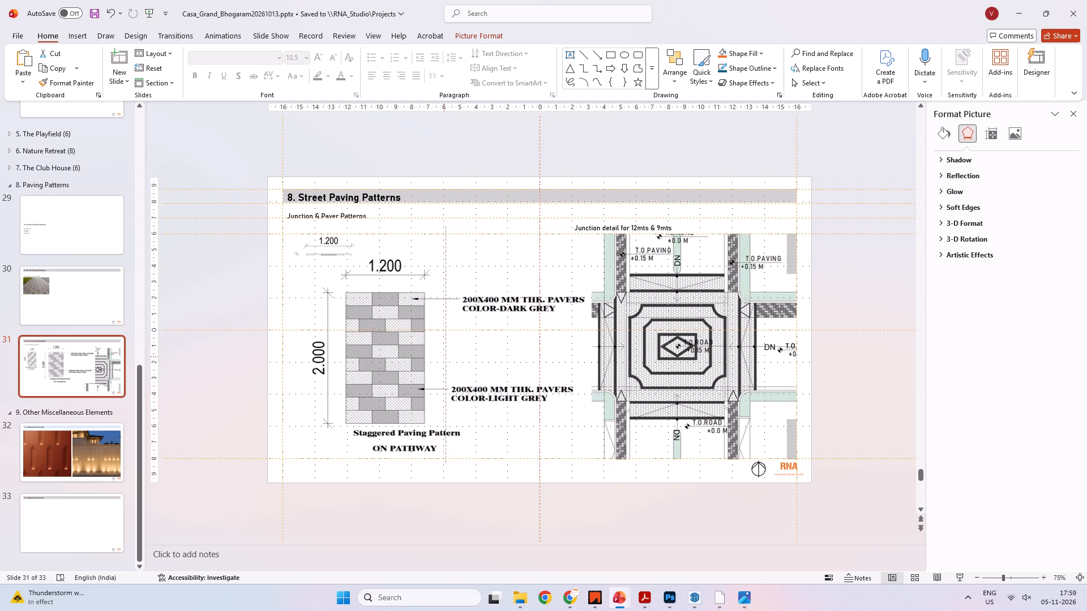
drag(443, 356, 440, 356)
shift+drag(592, 255, 453, 347)
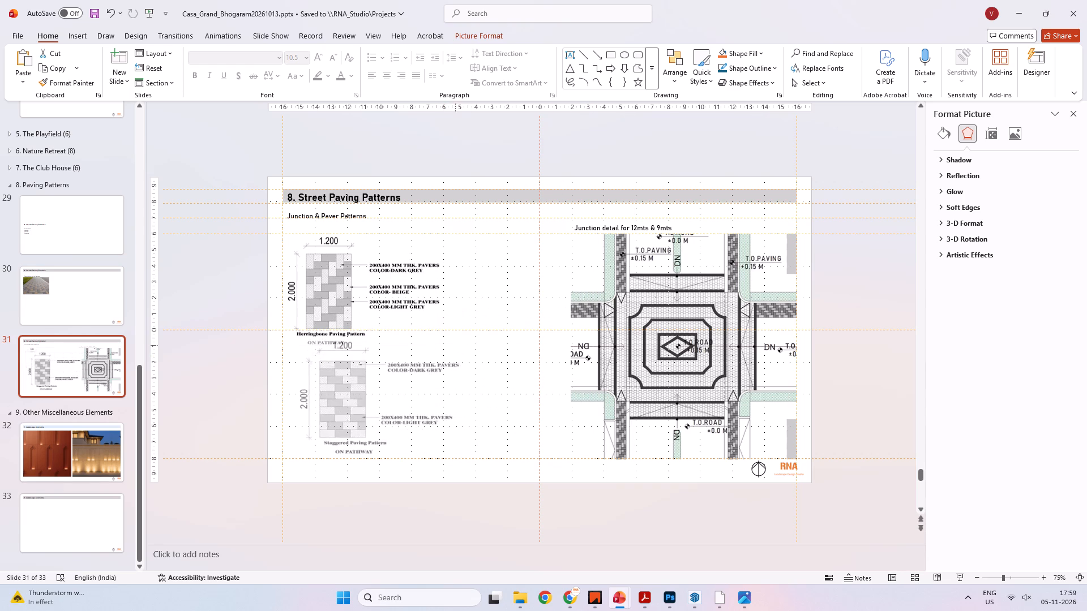
shift+drag(453, 347, 447, 357)
click(473, 369)
key(ctrl+s)
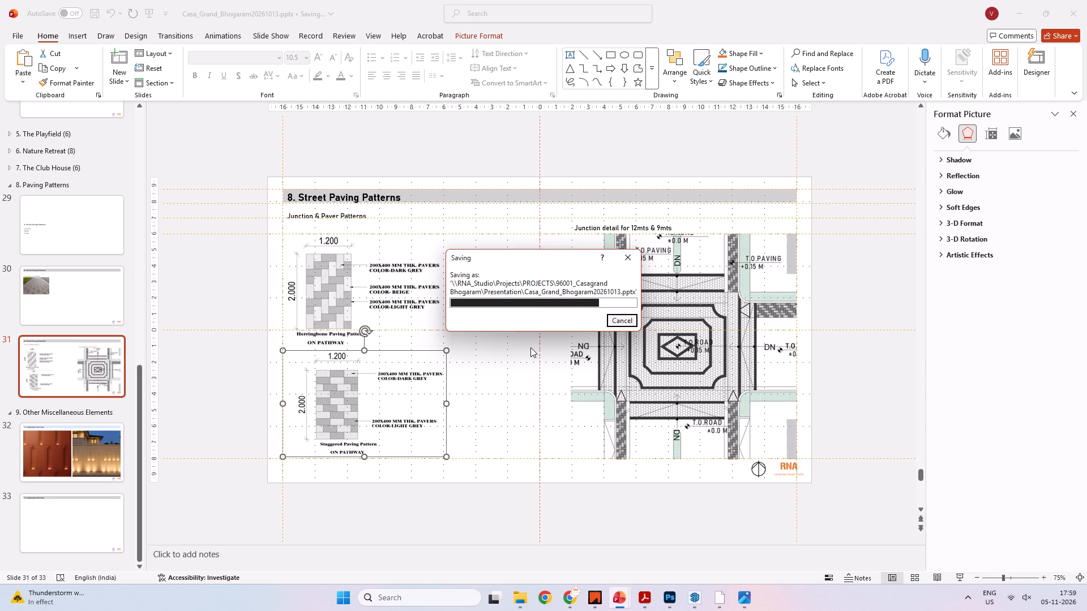
Move the herringbone and staggered paving images together across to the slide's vertical centre line, and nudge them to leave a small gap before it.
click(495, 358)
click(421, 292)
ctrl+click(395, 382)
shift+drag(382, 306, 455, 303)
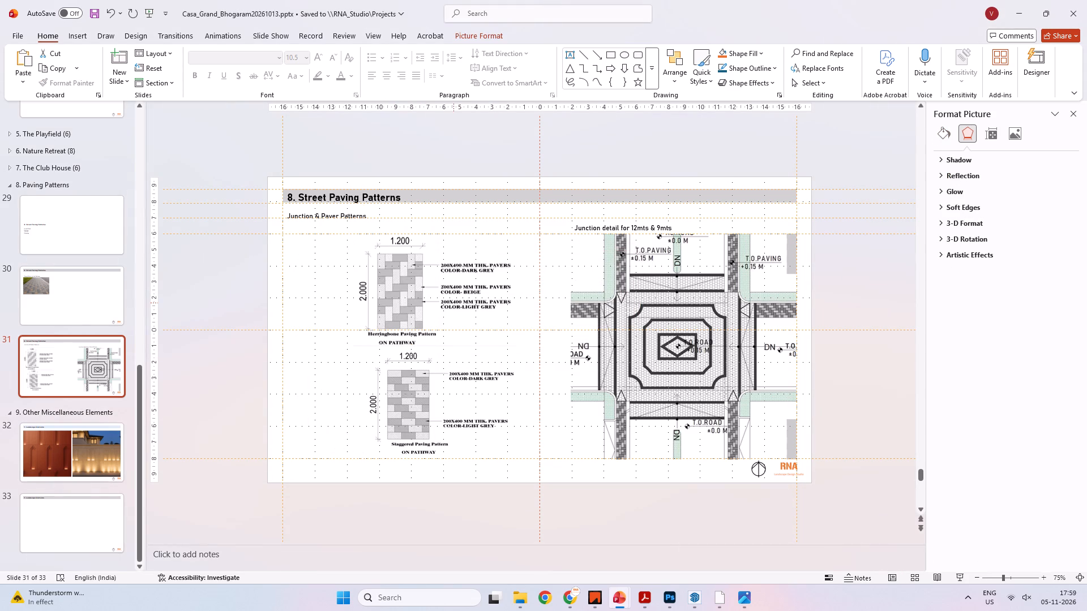
shift+drag(455, 303, 474, 302)
click(319, 331)
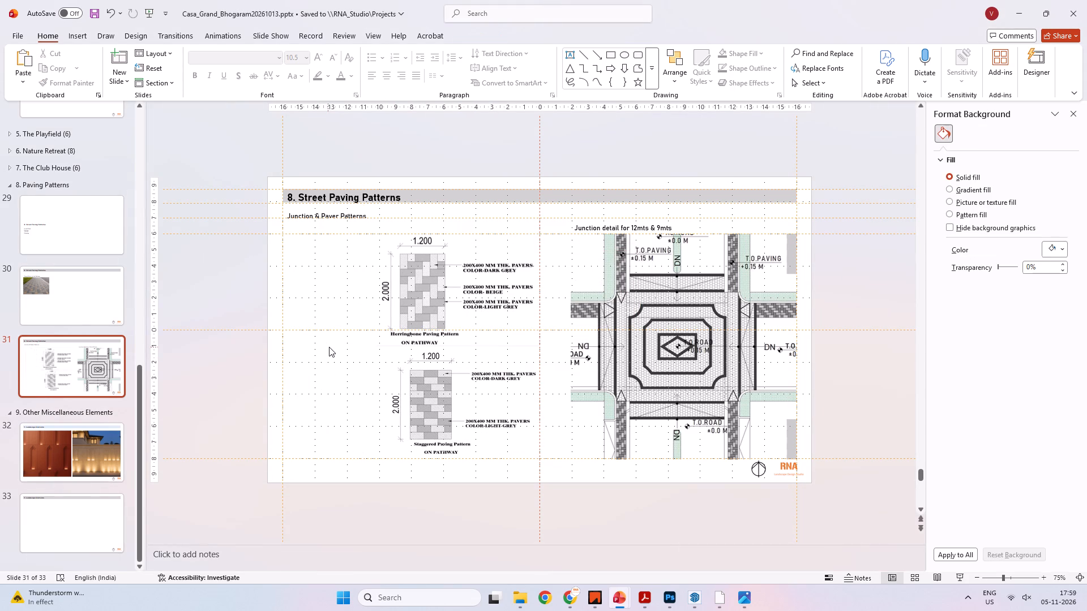
click(432, 378)
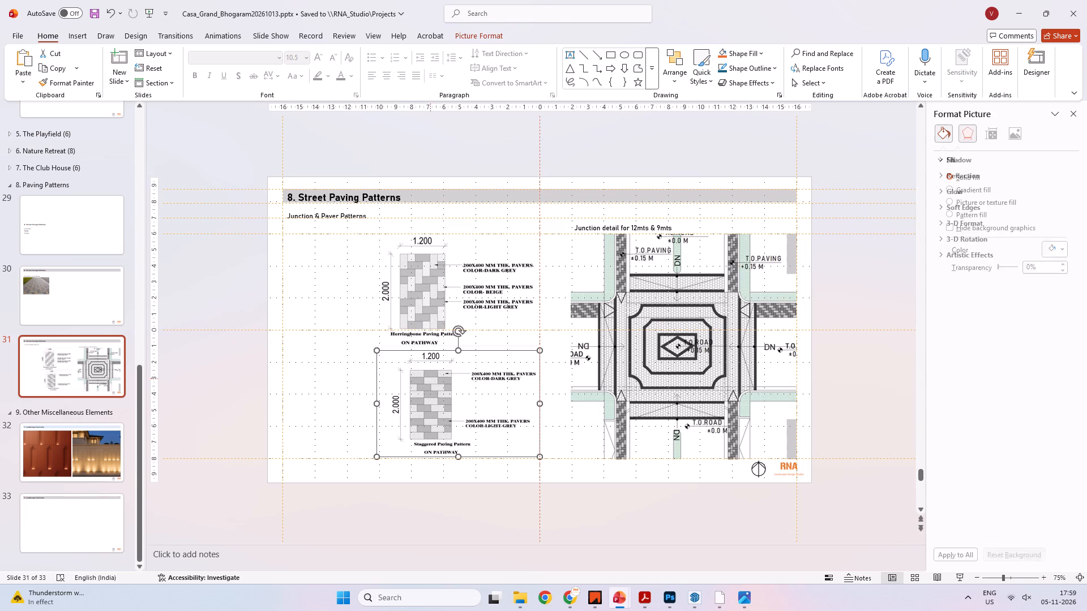
shift+click(420, 315)
shift+click(431, 393)
shift+click(426, 393)
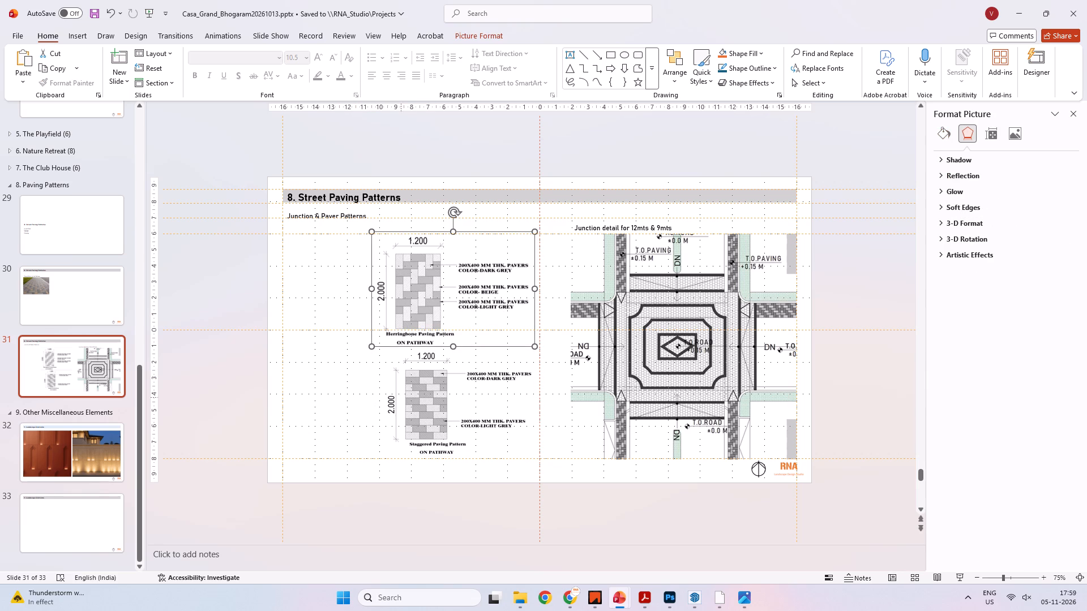
click(331, 403)
click(386, 401)
key(Left)
key(Left)
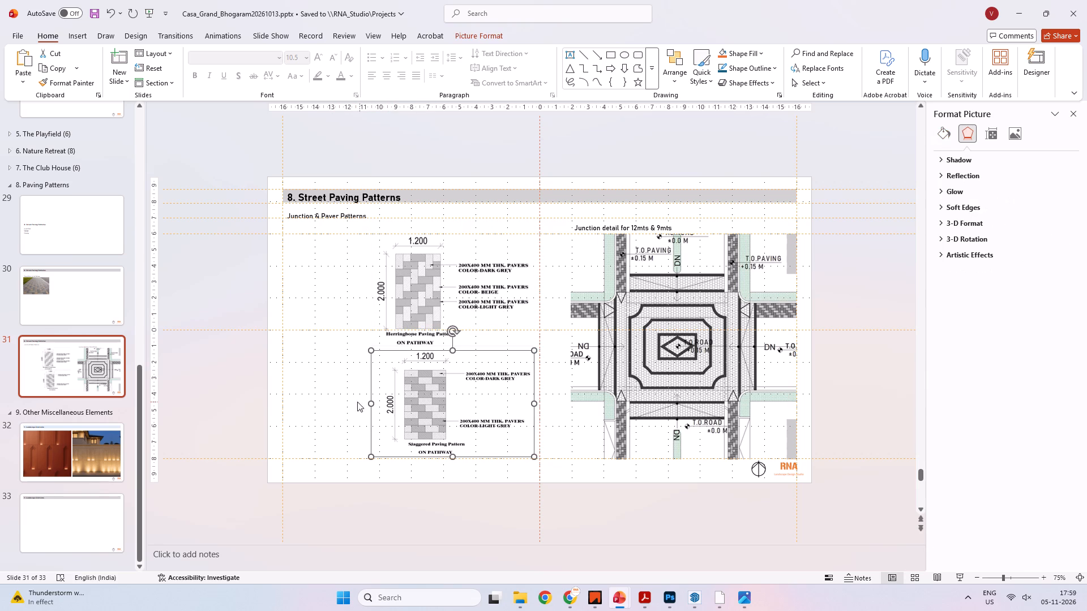
click(337, 403)
Duplicate the Junction & Paver Patterns subtitle straight down beside the herringbone image, along the left margin.
click(333, 223)
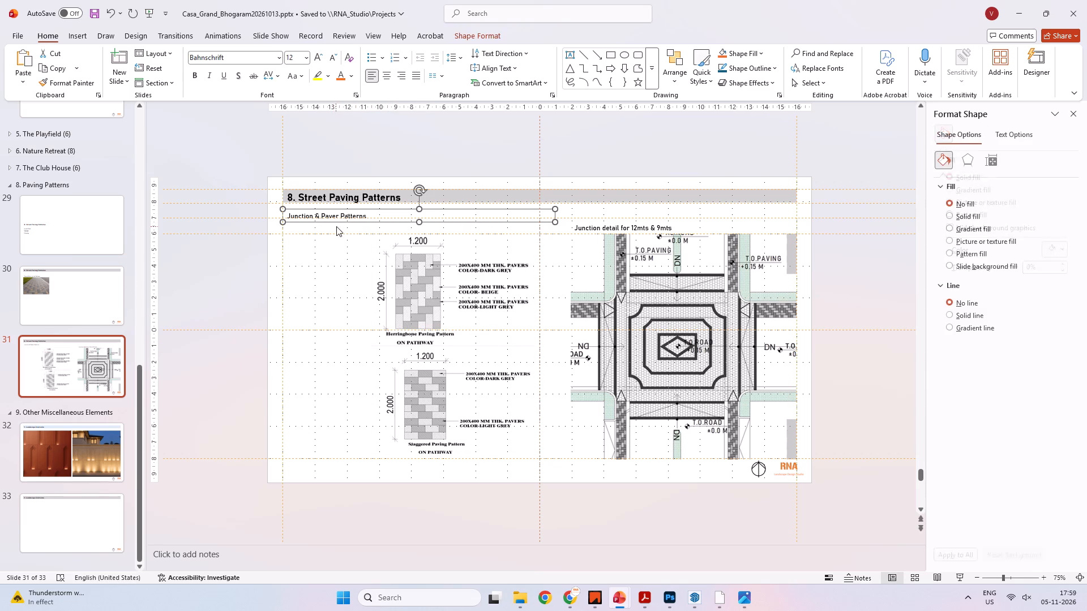
ctrl+drag(339, 223, 339, 299)
Change the duplicated subtitle's text to Pathway Paver Pattern.
click(335, 292)
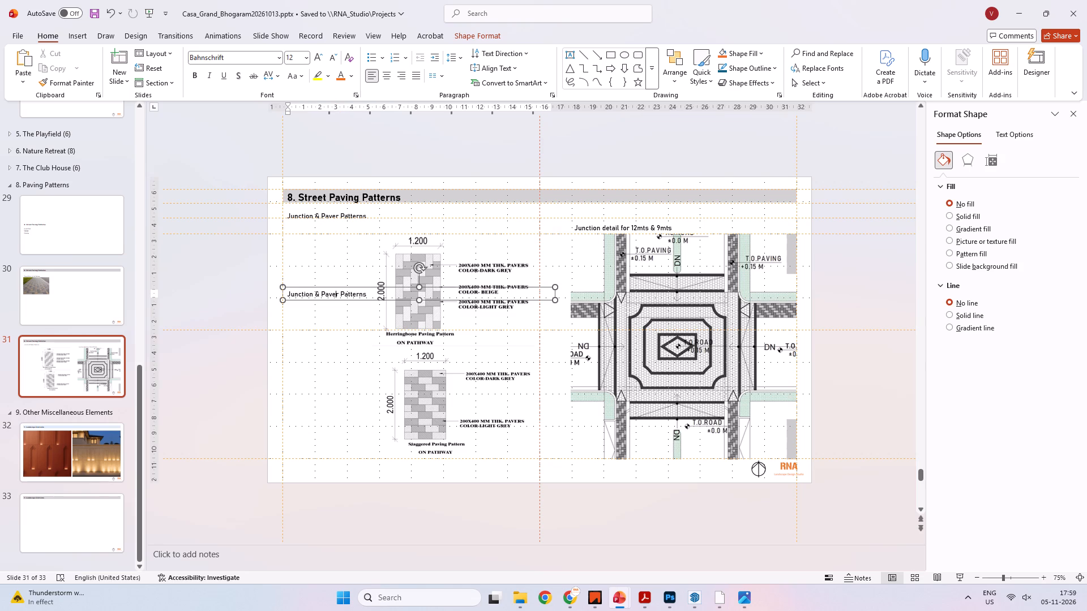
key(ctrl+a)
key(Right)
key(Left)
key(Left)
key(Left)
key(Left)
key(Left)
key(Left)
key(Left)
key(Left)
key(Left)
key(Left)
key(Left)
key(Left)
key(Left)
key(Left)
key(Left)
key(Left)
key(BackSpace)
key(BackSpace)
key(BackSpace)
key(BackSpace)
key(BackSpace)
key(BackSpace)
key(BackSpace)
key(BackSpace)
key(BackSpace)
key(BackSpace)
key(BackSpace)
key(BackSpace)
text(Pathwa)
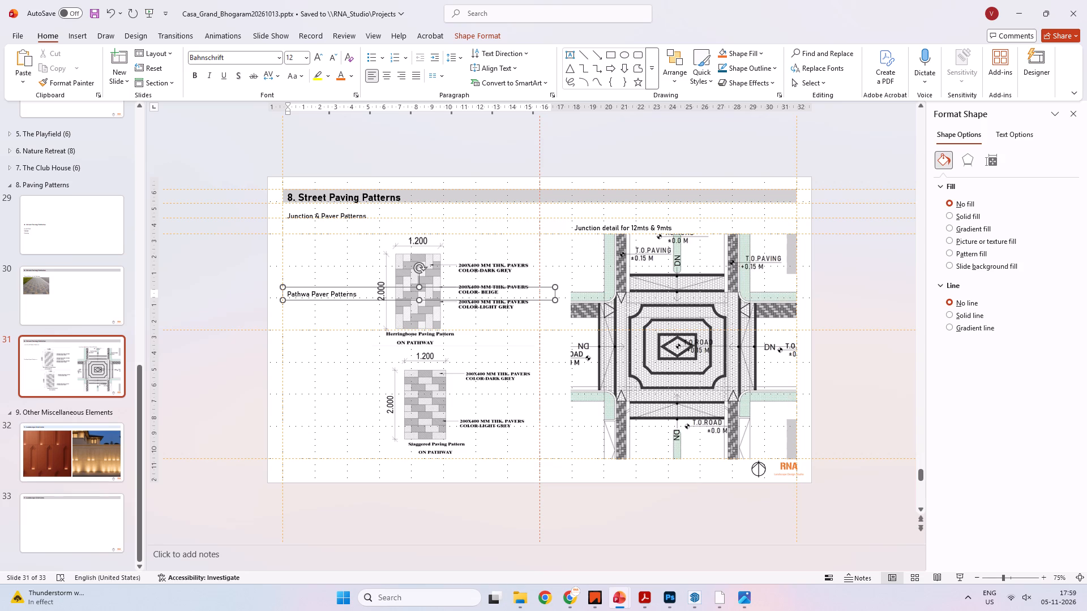
key(y)
key(Right)
key(Right)
key(Right)
key(Right)
key(Right)
key(Right)
key(Right)
key(Right)
key(Right)
key(Right)
key(Right)
key(Right)
key(Right)
key(Right)
key(Right)
key(BackSpace)
Add a second line reading OPTION-1 under Pathway Paver Pattern in the same text box.
key(shift+Return)
text(OPTION)
key(space)
text(_ !)
key(space)
key(shift+BackSpace)
key(shift+BackSpace)
key(shift+BackSpace)
key(shift+BackSpace)
key(shift+BackSpace)
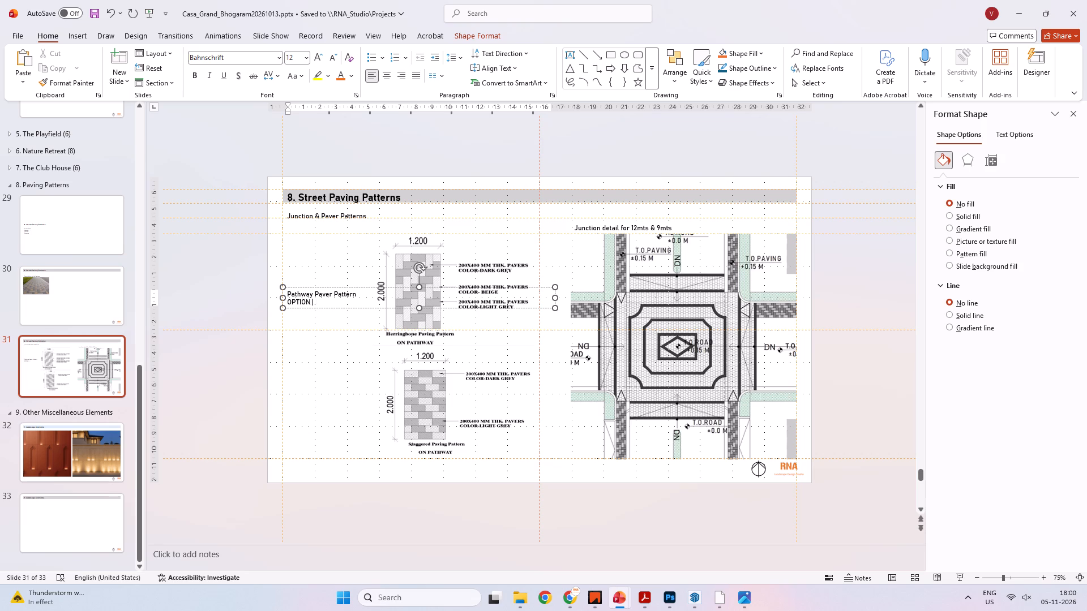
text(_!)
key(space)
key(shift+BackSpace)
key(BackSpace)
key(BackSpace)
text(-1)
click(313, 362)
Narrow the OPTION-1 label's text box so it ends at the left edge of the herringbone image.
click(313, 286)
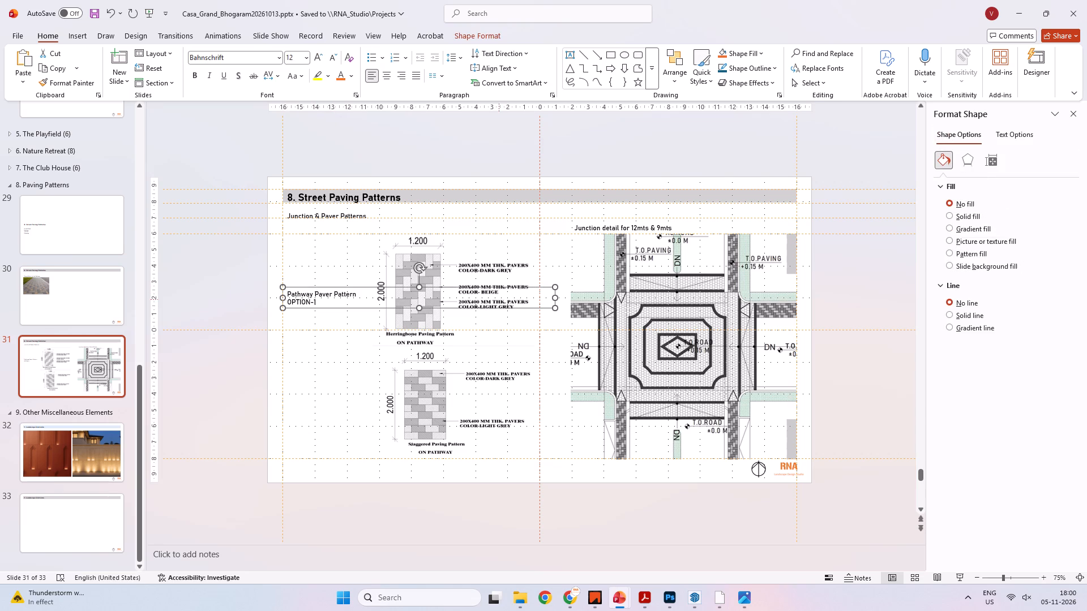
drag(555, 296, 373, 301)
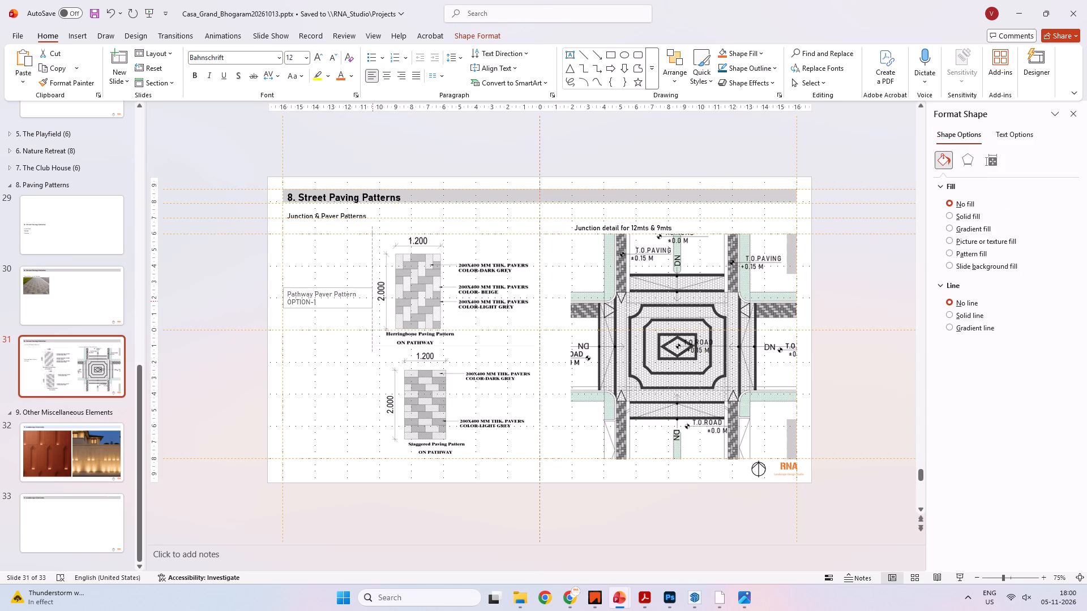
drag(373, 301, 372, 301)
Duplicate the label beside the staggered paving image, change the copy to OPTION-2, and save the presentation.
ctrl+drag(362, 309, 365, 415)
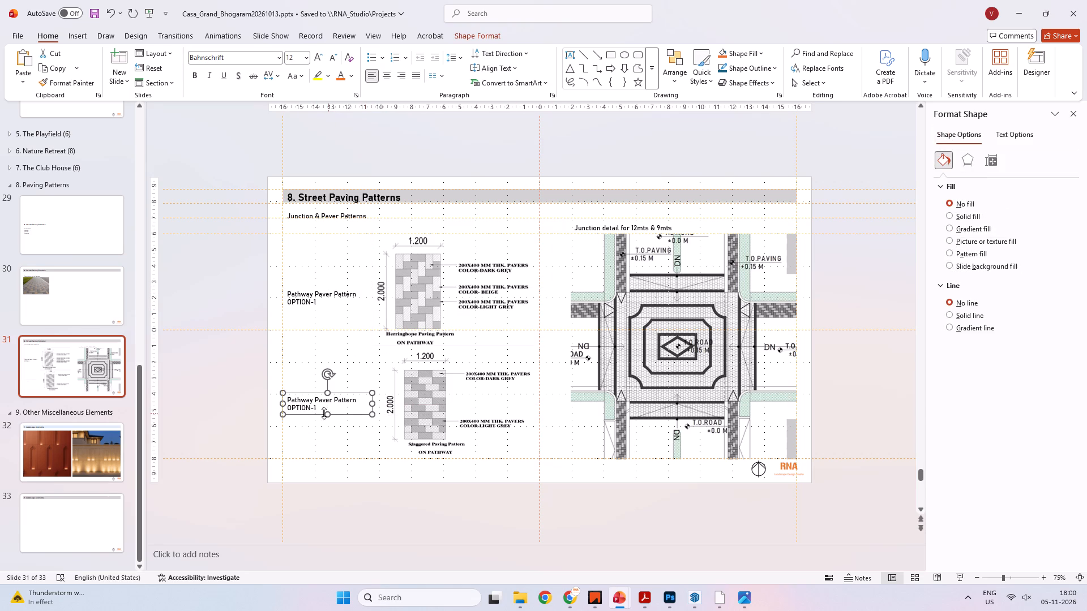
click(316, 411)
key(BackSpace)
key(2)
click(329, 455)
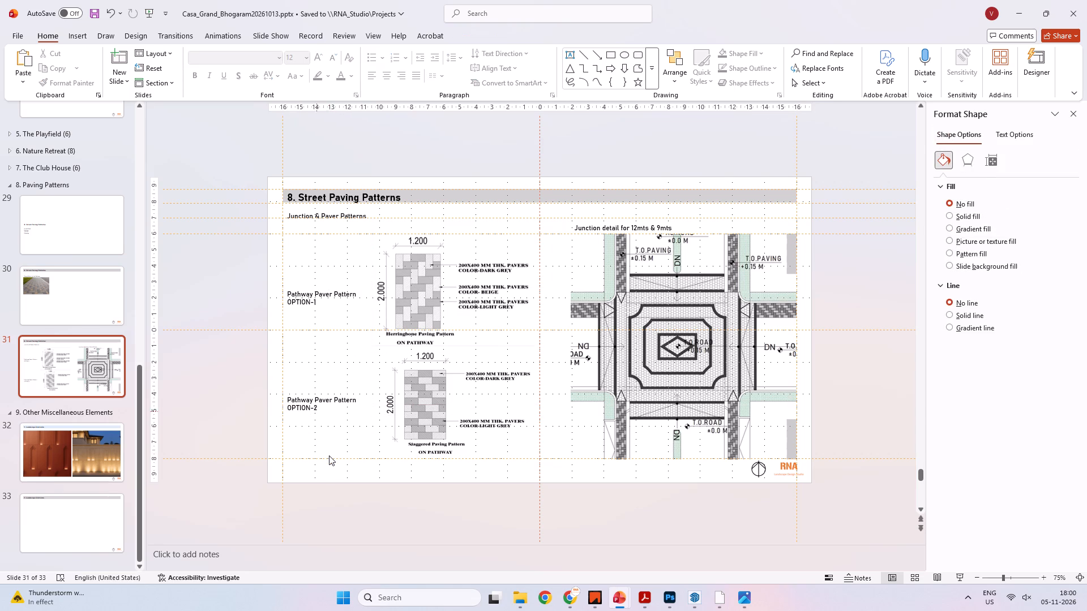
key(ctrl+s)
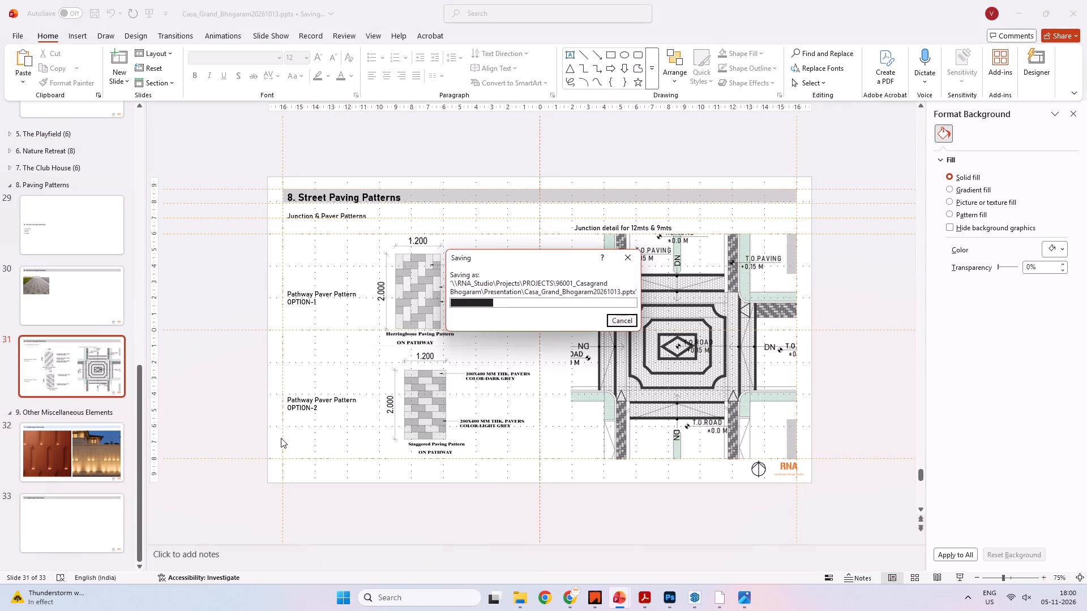
Duplicate slide 31 and open the new copy, slide 32.
right_click(99, 369)
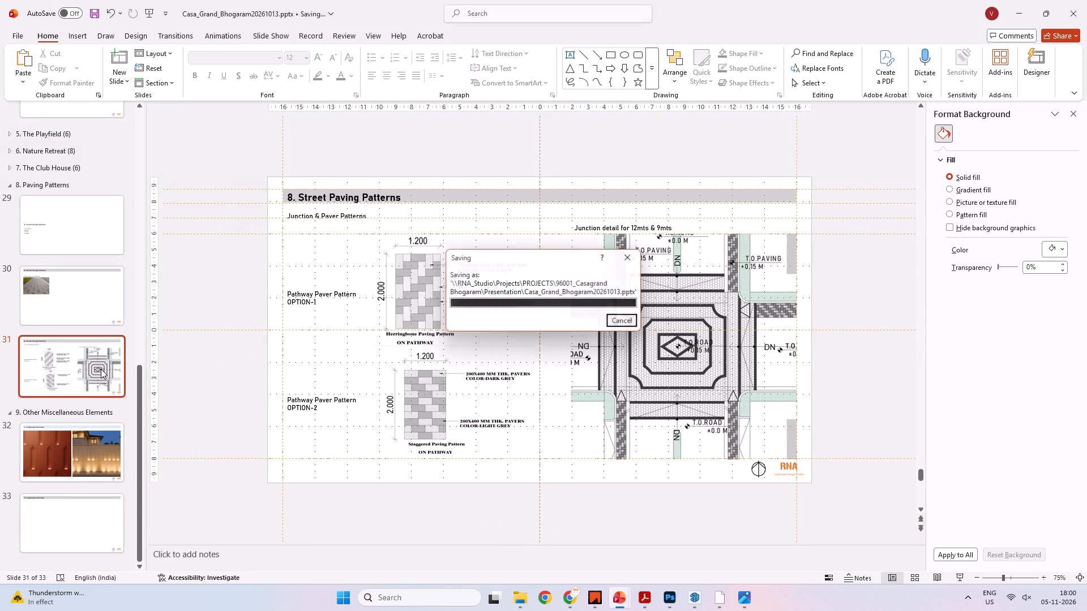
right_click(101, 369)
click(151, 227)
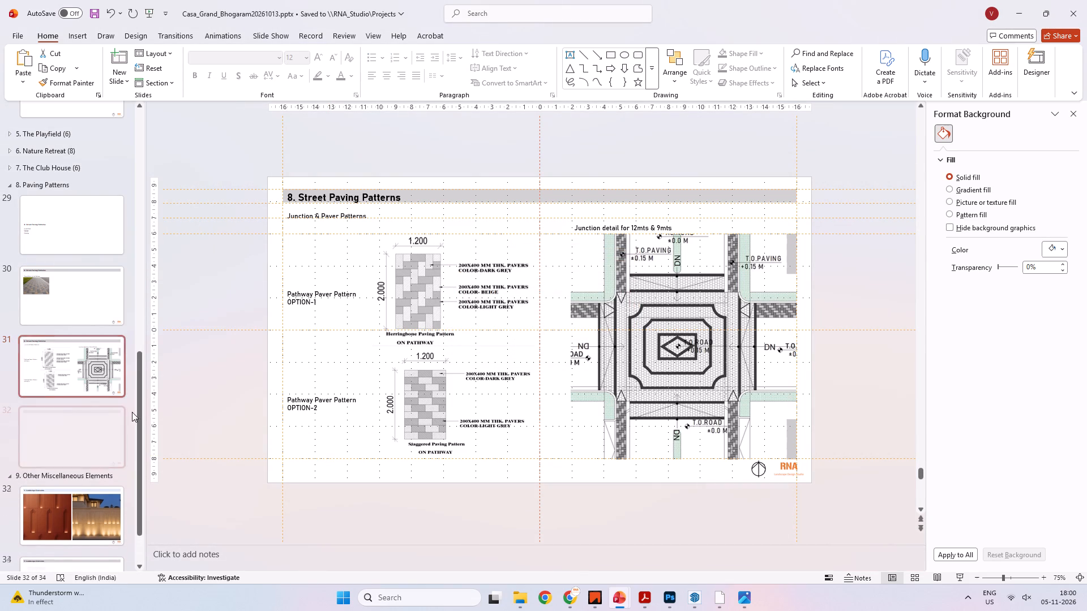
click(83, 453)
Delete the junction plan, herringbone and staggered paving images from slide 32, keeping the title and text labels.
click(529, 365)
click(647, 355)
key(Delete)
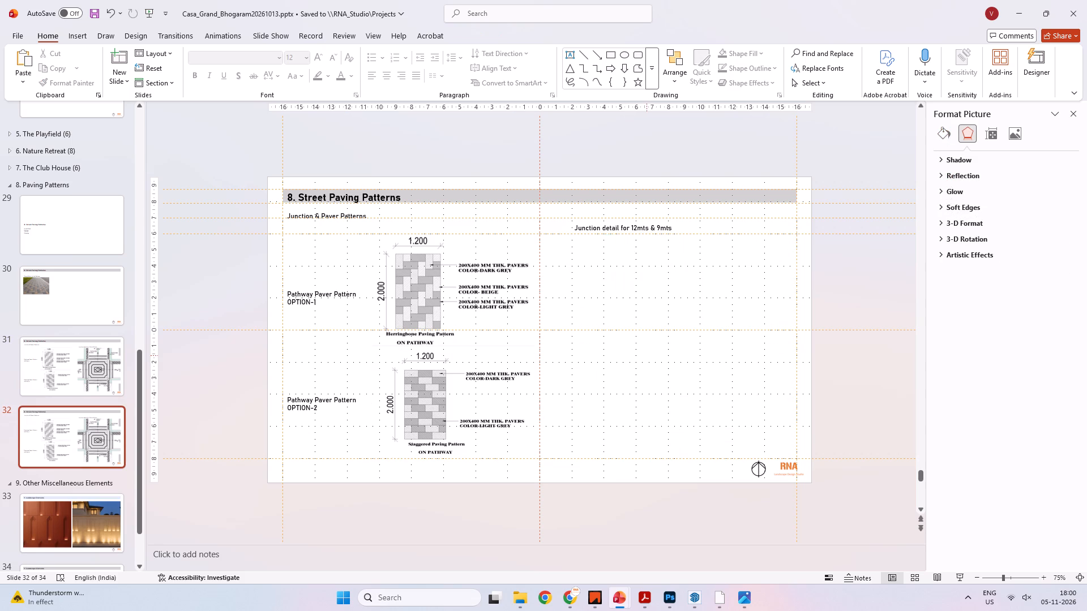
click(404, 338)
key(Delete)
click(442, 387)
key(Delete)
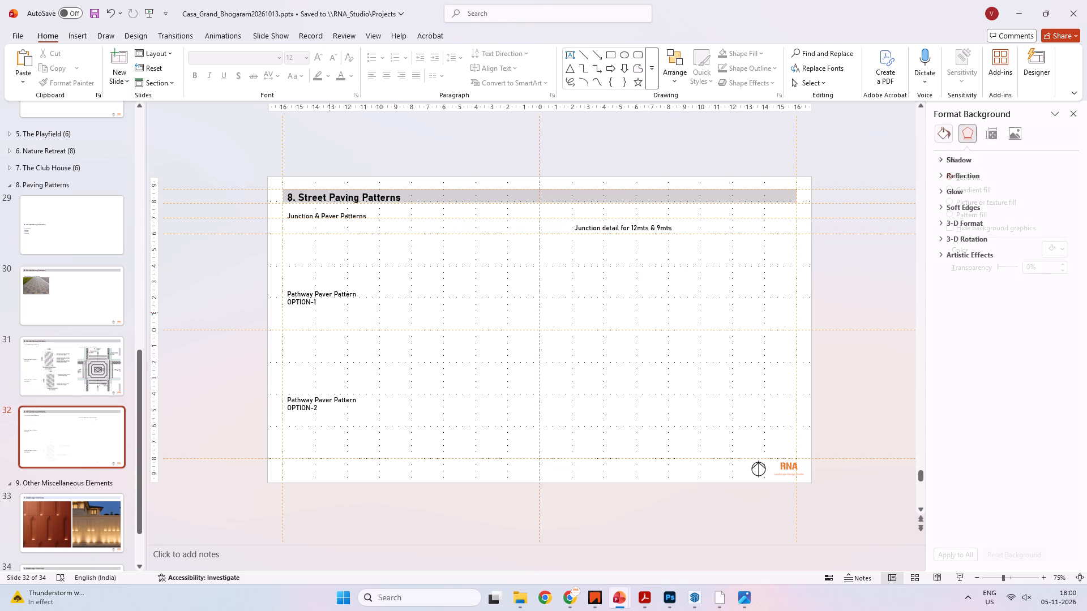
Change the OPTION-1 label on slide 32 to OPTION-3.
click(316, 304)
key(BackSpace)
key(3)
click(392, 340)
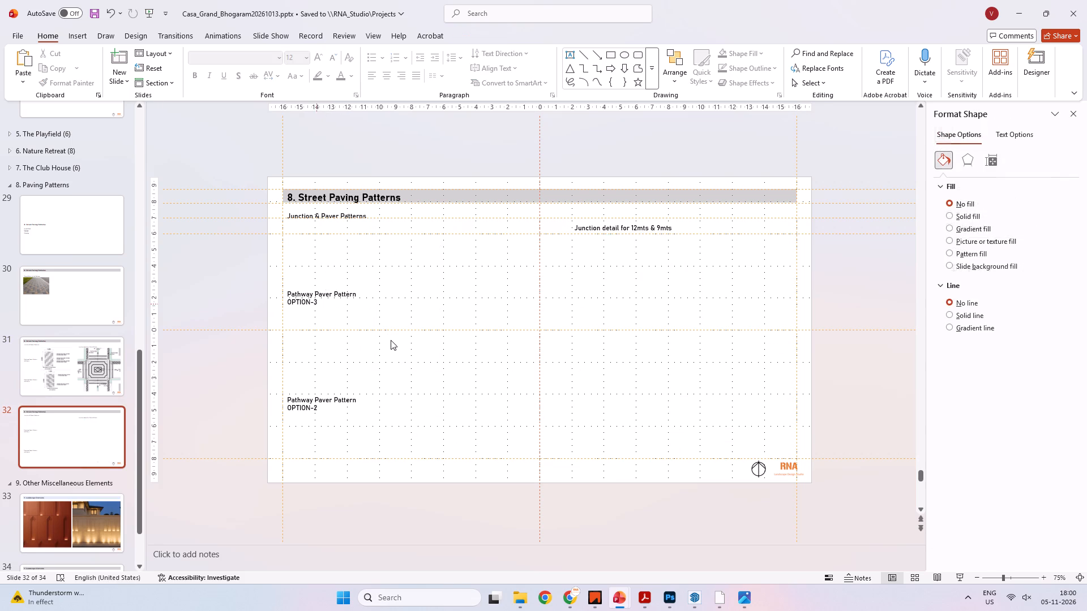
Compare junction.jpg and Junction-2.jpg in the Working folder, copy junction.jpg and paste it onto slide 32.
key(alt+Tab)
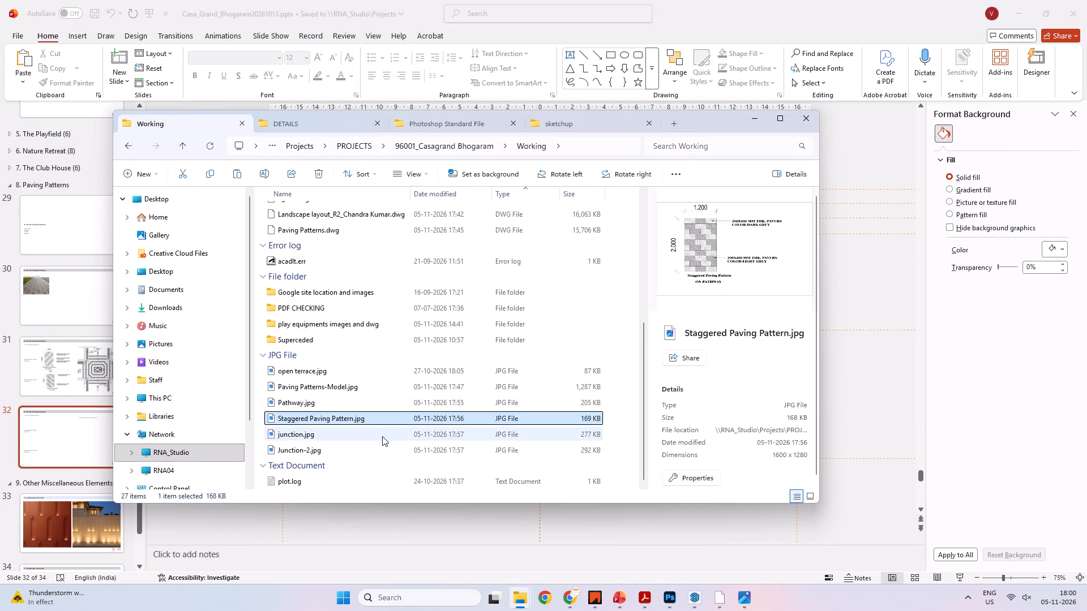
click(382, 437)
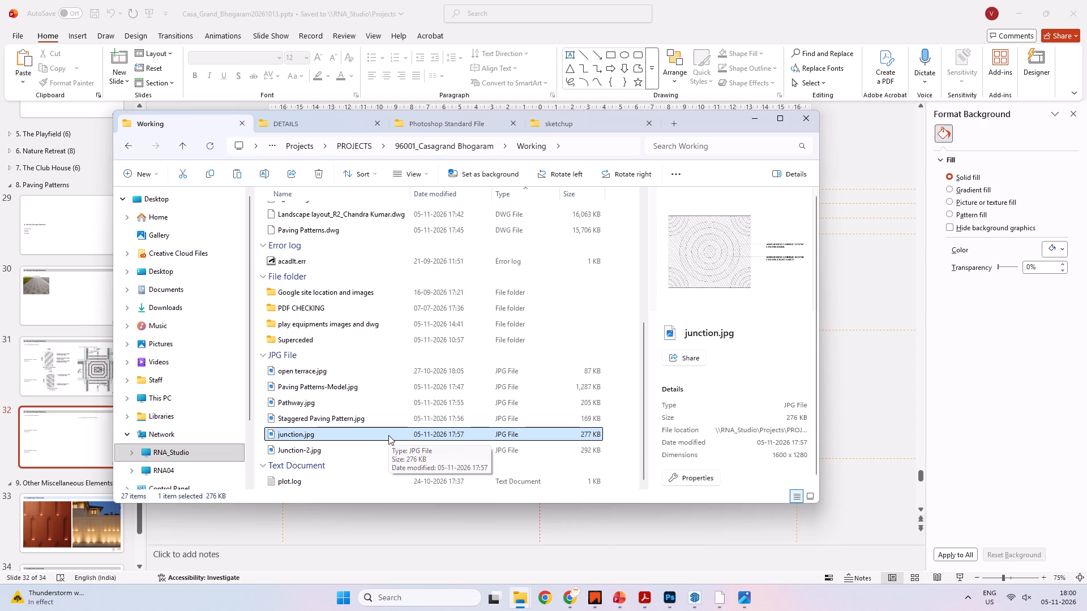
click(374, 448)
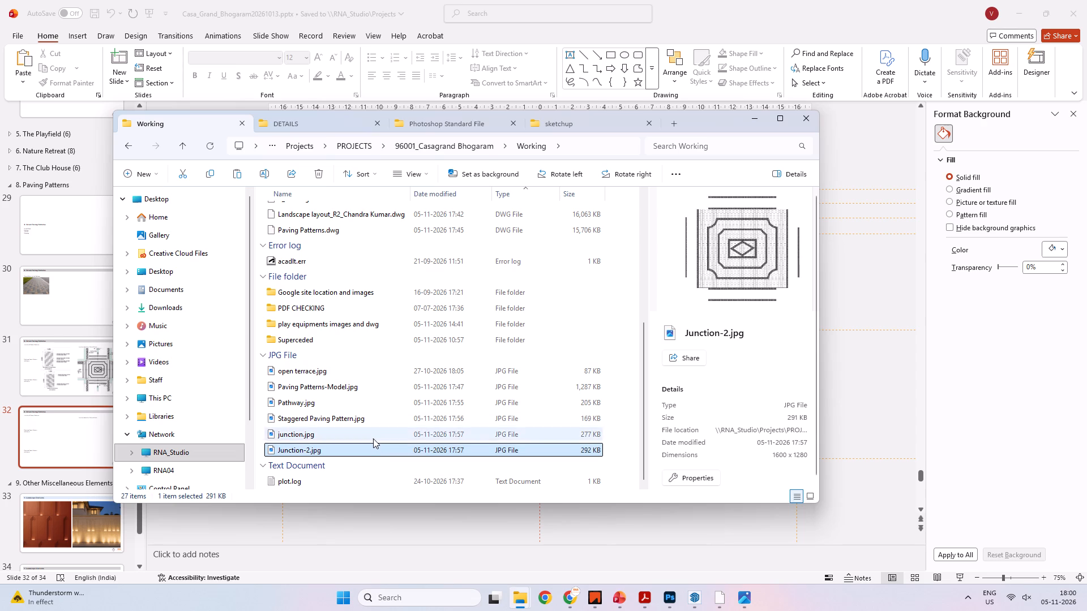
click(373, 438)
key(ctrl+c)
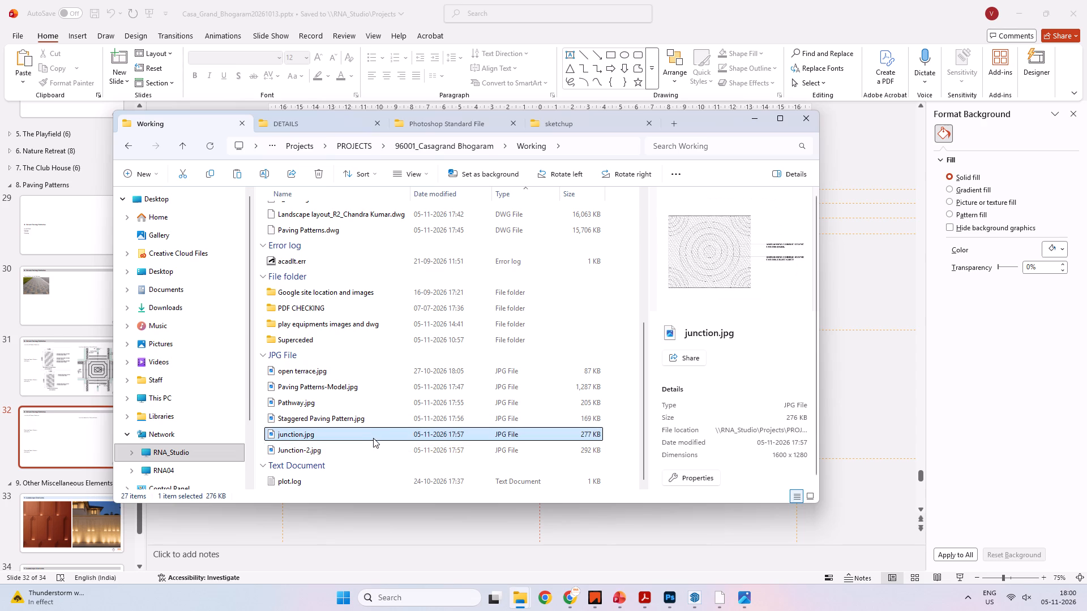
key(alt+Tab)
click(443, 388)
key(ctrl+v)
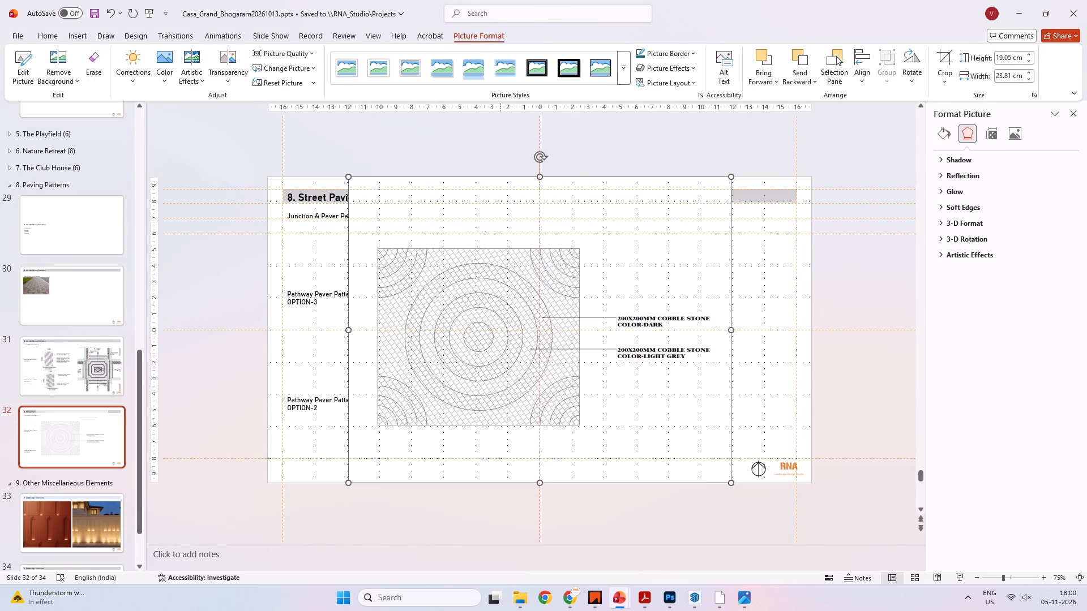
Crop the blank margins off the pasted junction picture on slide 32, keeping the circular cobble pattern and its two stone labels.
right_click(573, 381)
click(636, 399)
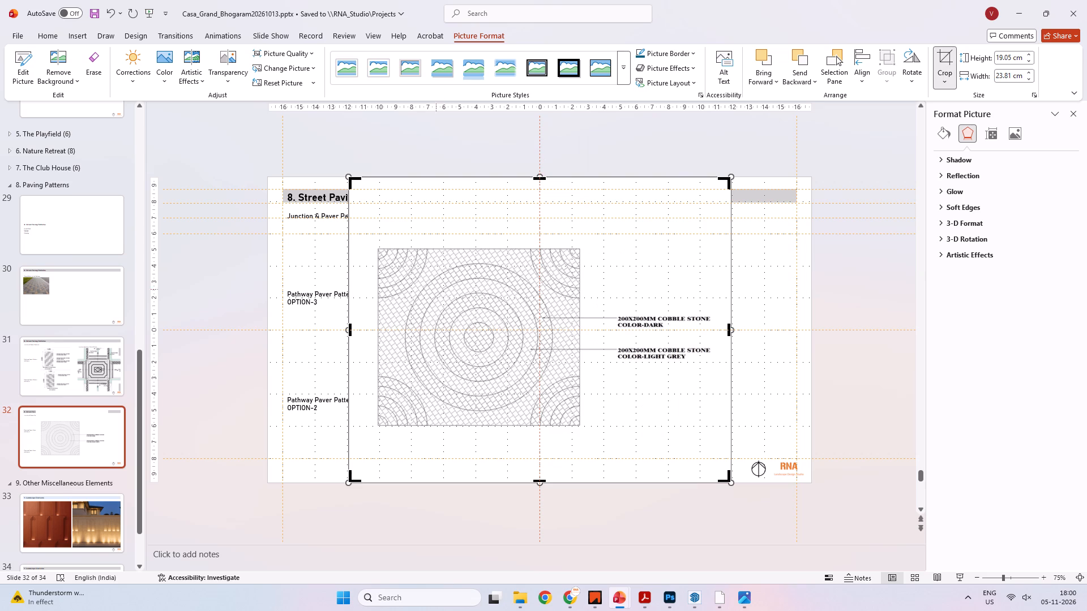
drag(350, 178, 374, 242)
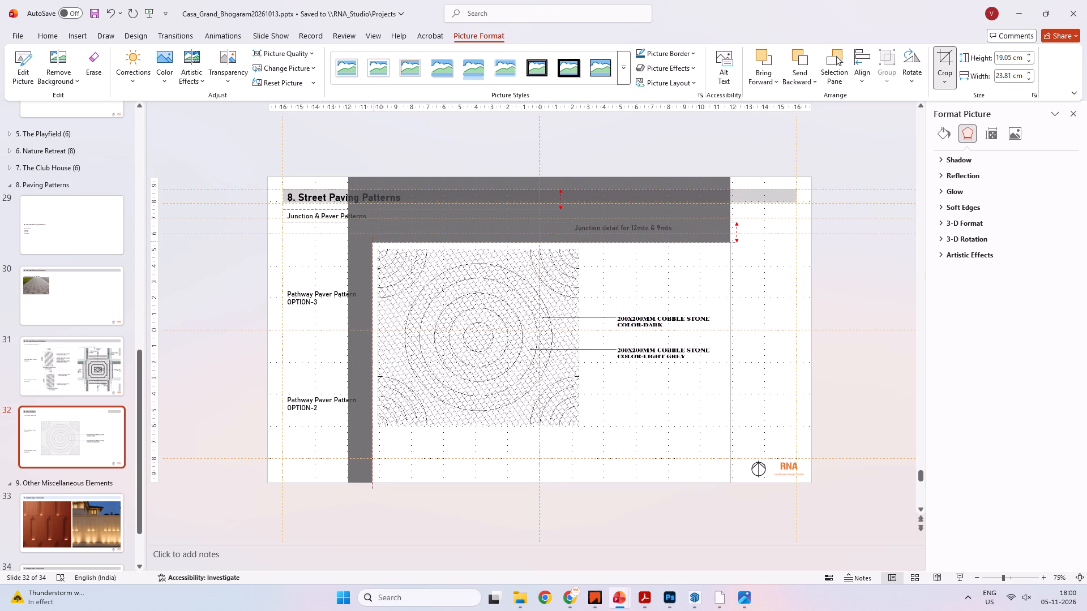
drag(374, 242, 374, 243)
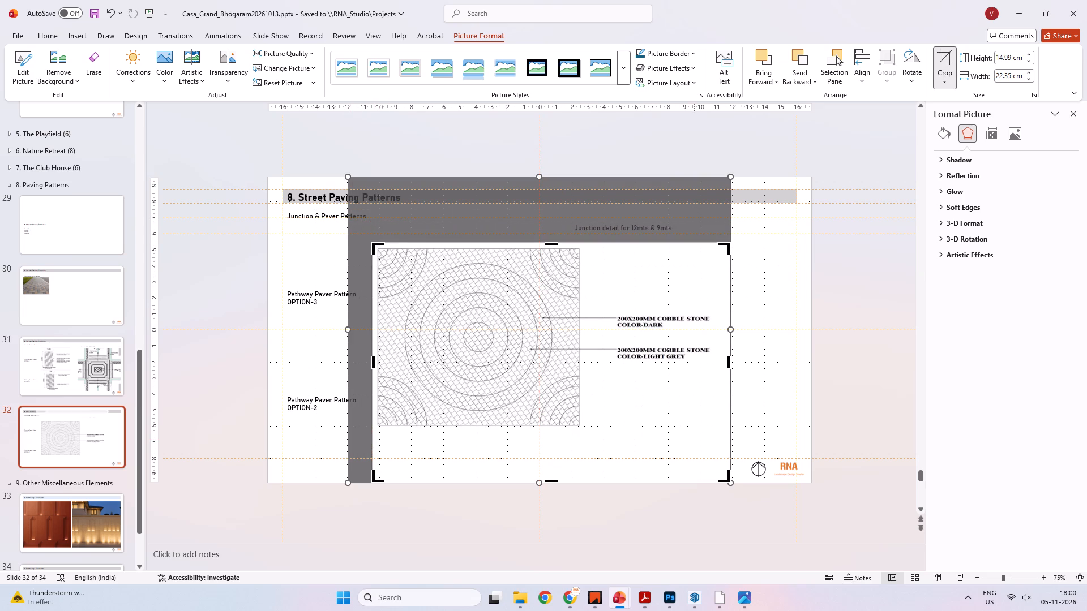
drag(727, 480, 714, 428)
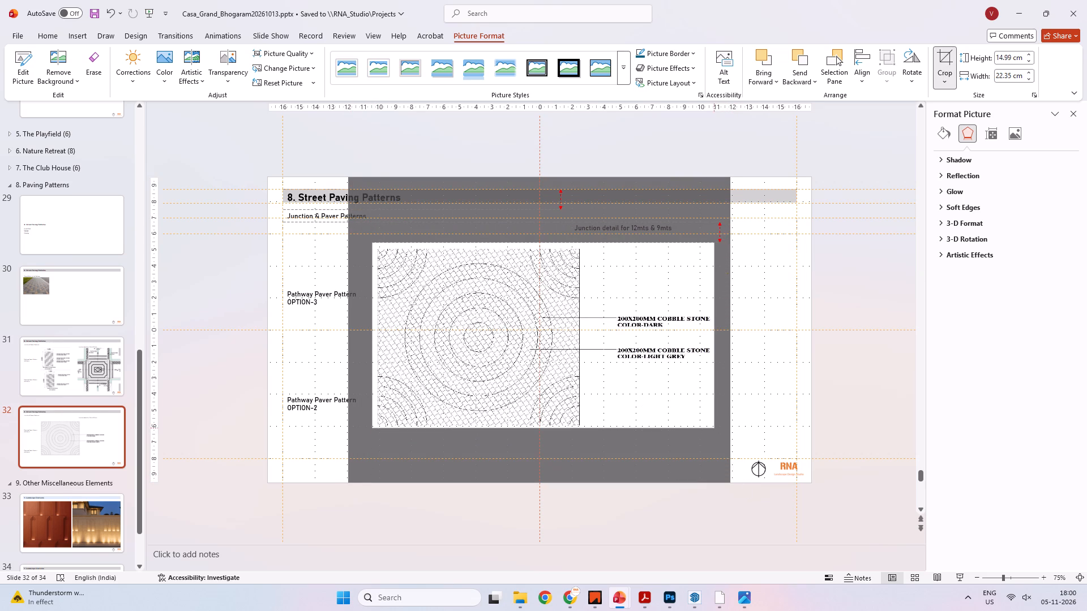
drag(714, 428, 714, 431)
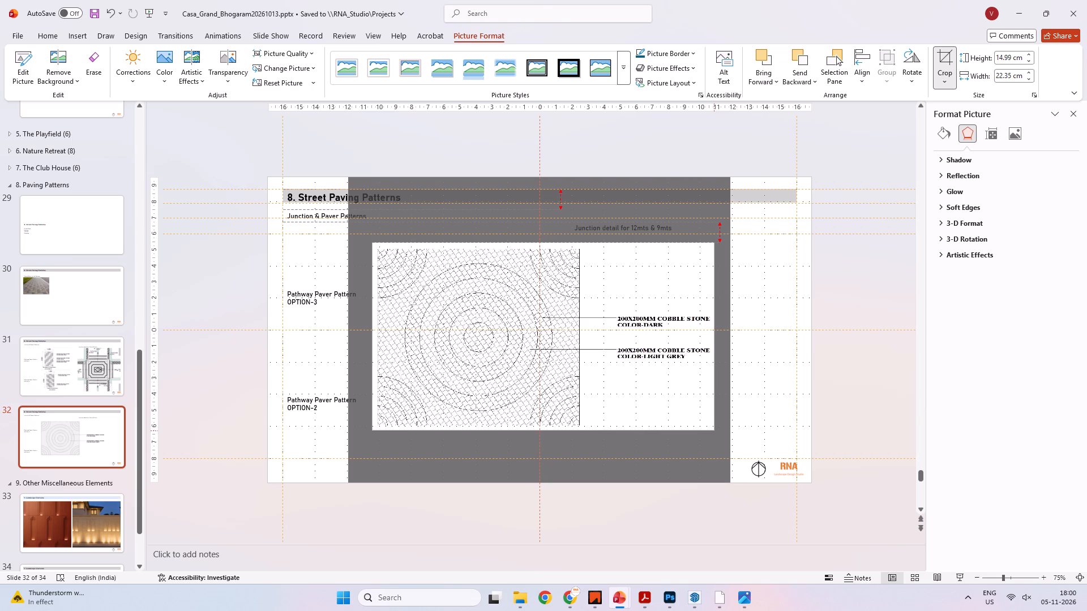
drag(714, 431, 714, 431)
click(749, 415)
Move the cropped junction picture so its edges meet the slide's right margin guide and the horizontal guide below the junction label.
shift+drag(569, 380, 623, 410)
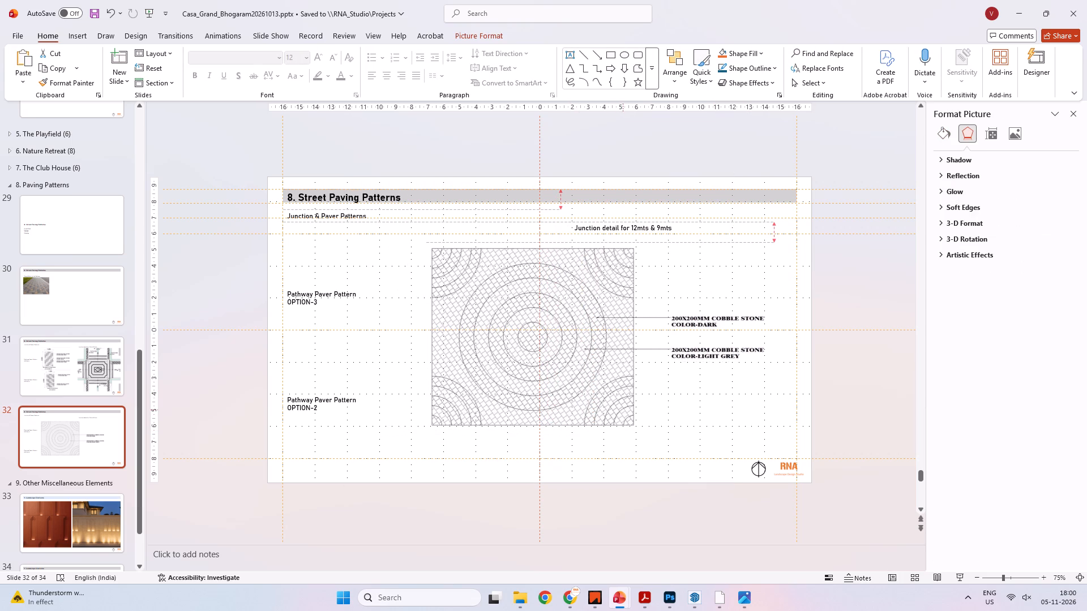
shift+drag(623, 410, 648, 403)
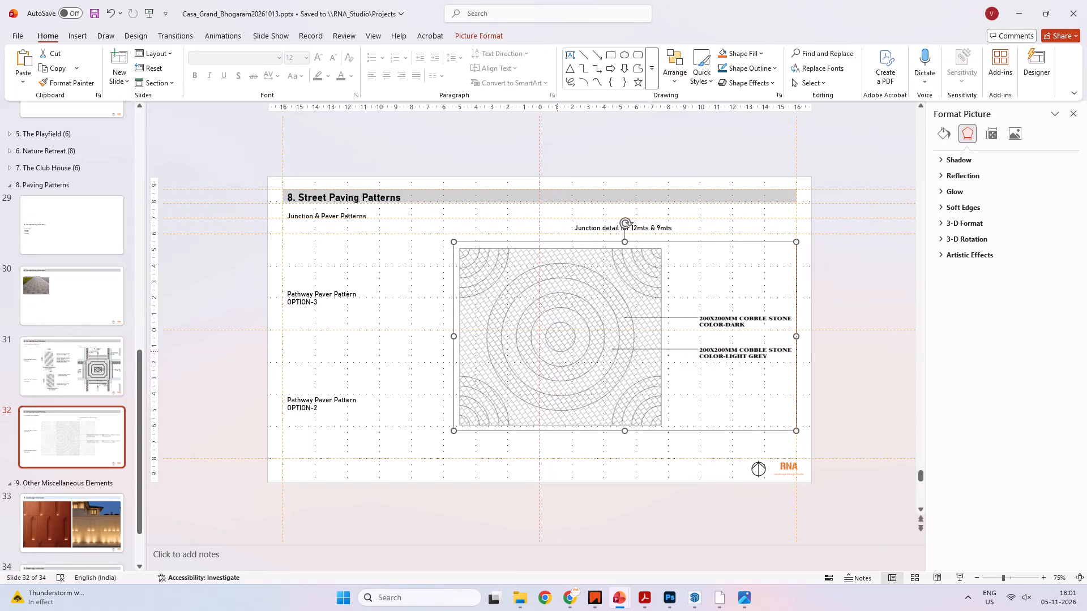
click(557, 351)
shift+drag(578, 353, 577, 343)
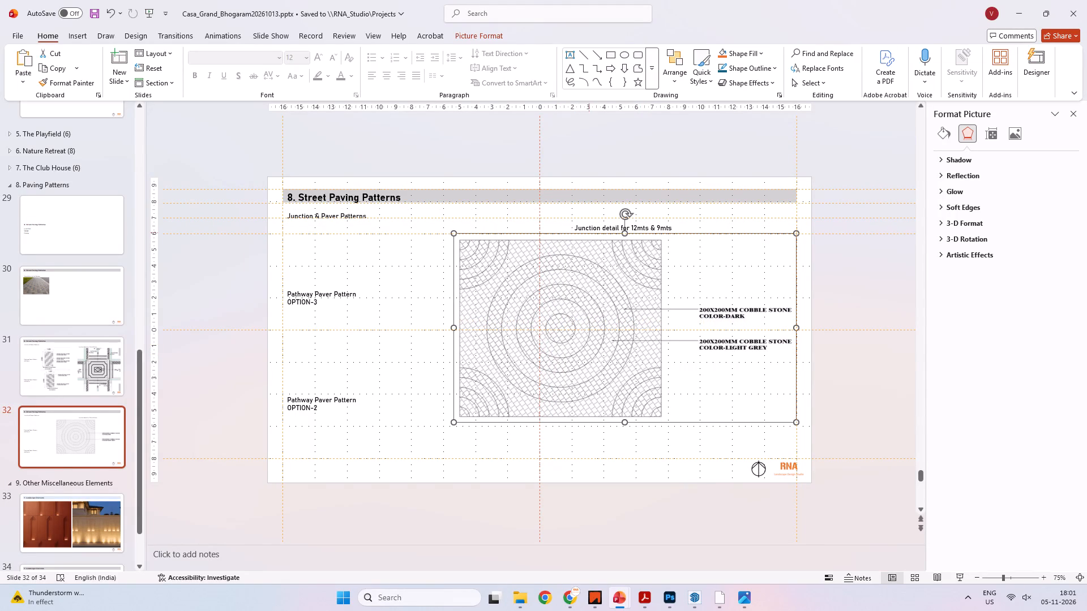
Move the "Junction detail for 12mts & 9mts" label directly above the circular cobble pattern, aligning its text with the pattern's left edge.
click(590, 232)
click(593, 227)
shift+drag(597, 222, 469, 221)
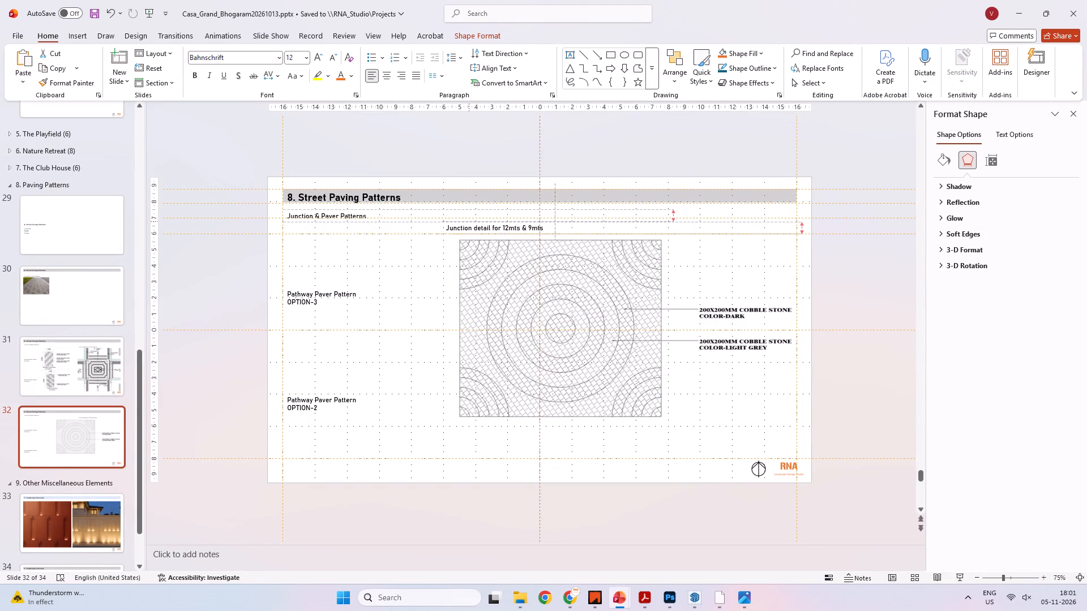
shift+drag(469, 221, 485, 222)
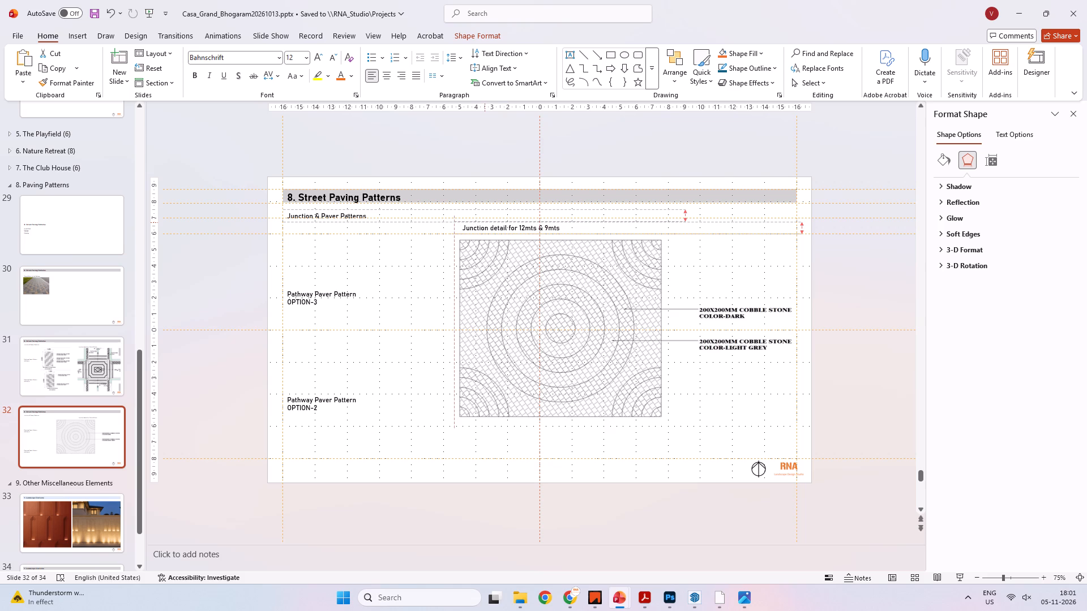
shift+drag(485, 222, 482, 222)
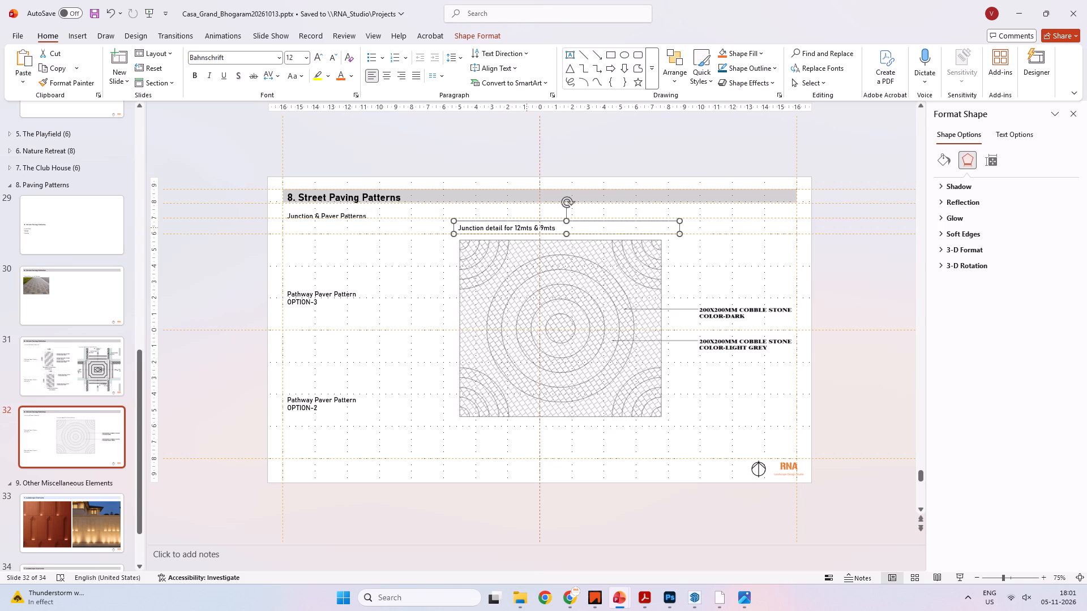
key(Right)
key(Right)
key(Right)
key(Right)
key(Right)
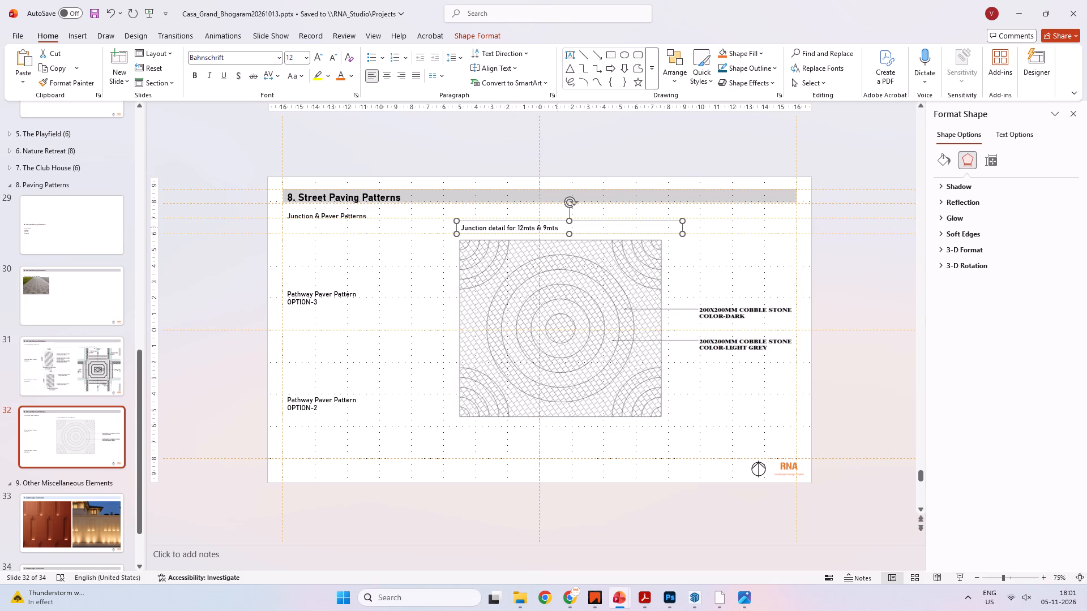
Append "- (Option -2)" to the "Junction detail for 12mts & 9mts" label on slide 32.
click(559, 226)
key(space)
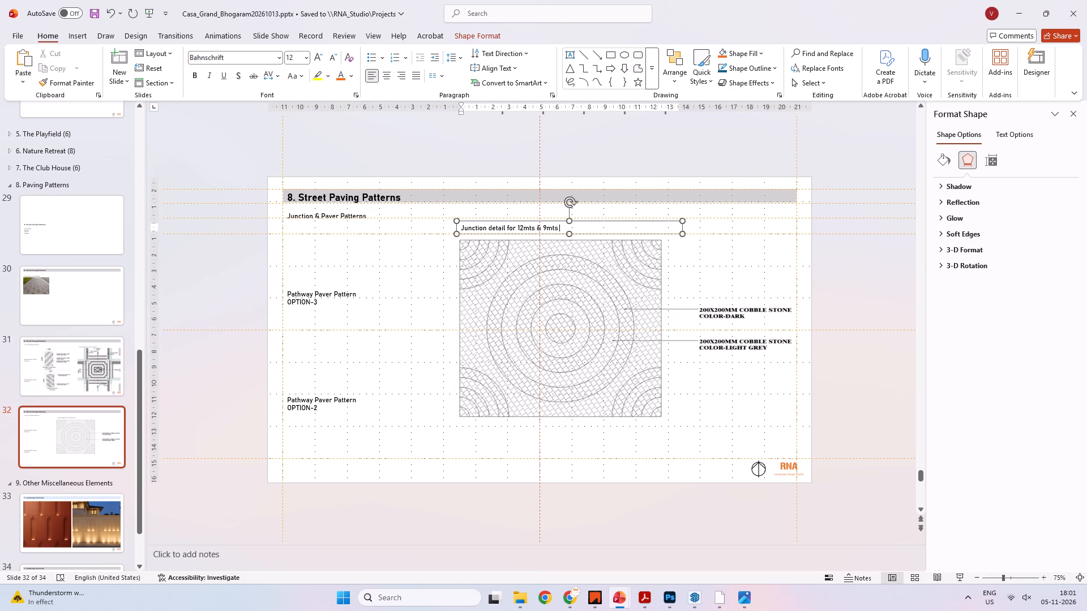
text(-)
key(space)
text(Option)
key(space)
text(-2)
key(space)
key(BackSpace)
key(shift+parenright)
key(Left)
key(Left)
key(Left)
key(Left)
key(Left)
key(Left)
key(Left)
key(Left)
key(Left)
key(Left)
key(shift+parenleft)
Copy the "(Option -2)" text to the end of slide 31's junction detail label and change it to "(Option -1)".
key(Left)
key(shift+Right)
key(shift+Right)
key(shift+Right)
key(shift+Right)
key(shift+Right)
key(shift+Right)
key(shift+Right)
key(shift+Right)
key(shift+Right)
key(shift+Right)
key(shift+Right)
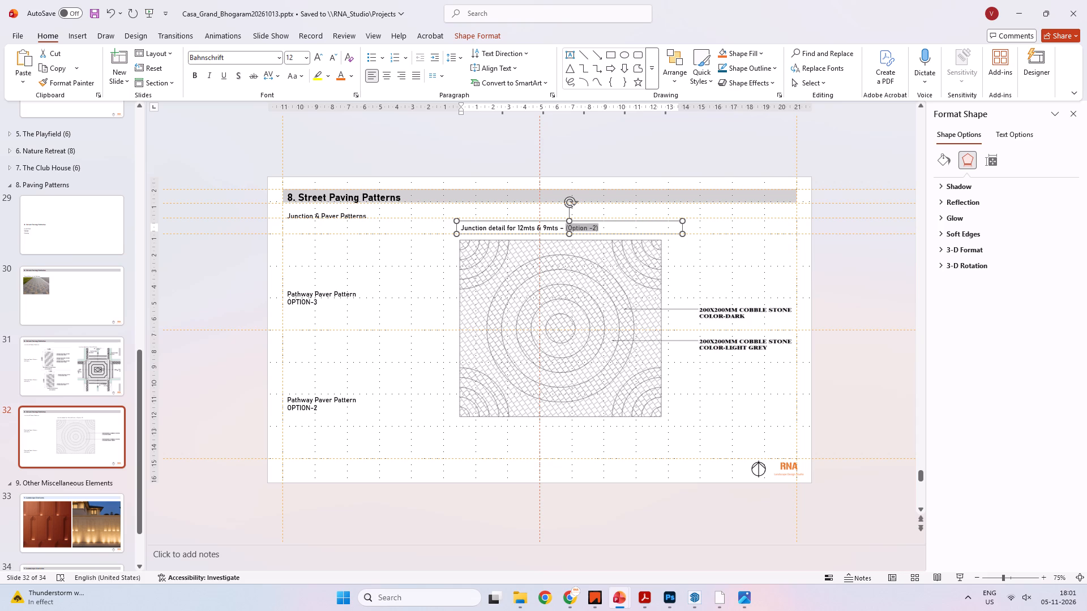
key(ctrl+c)
click(88, 368)
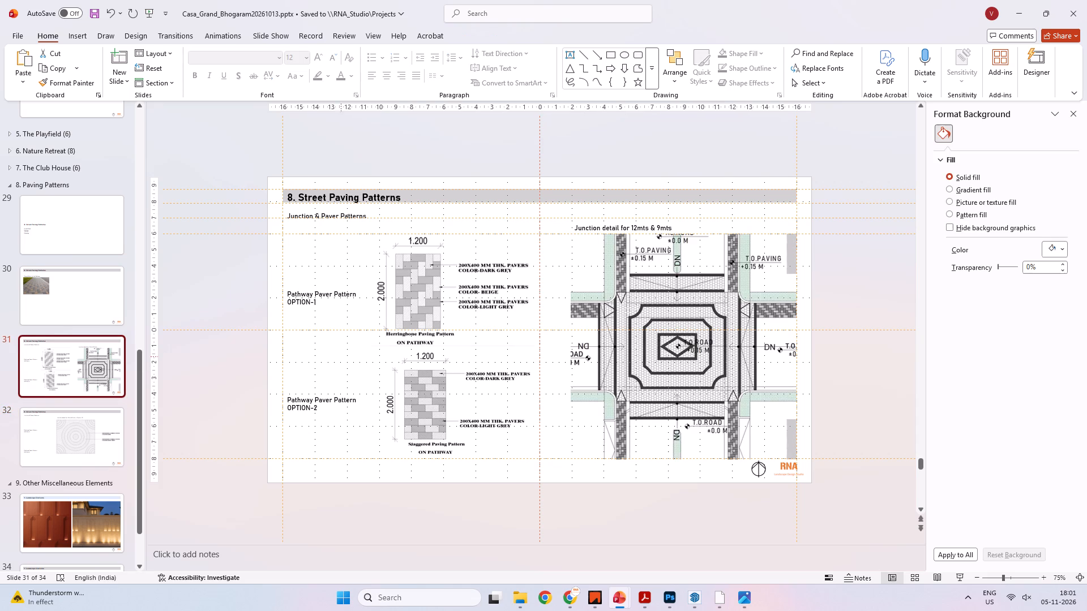
click(615, 230)
click(678, 227)
click(673, 227)
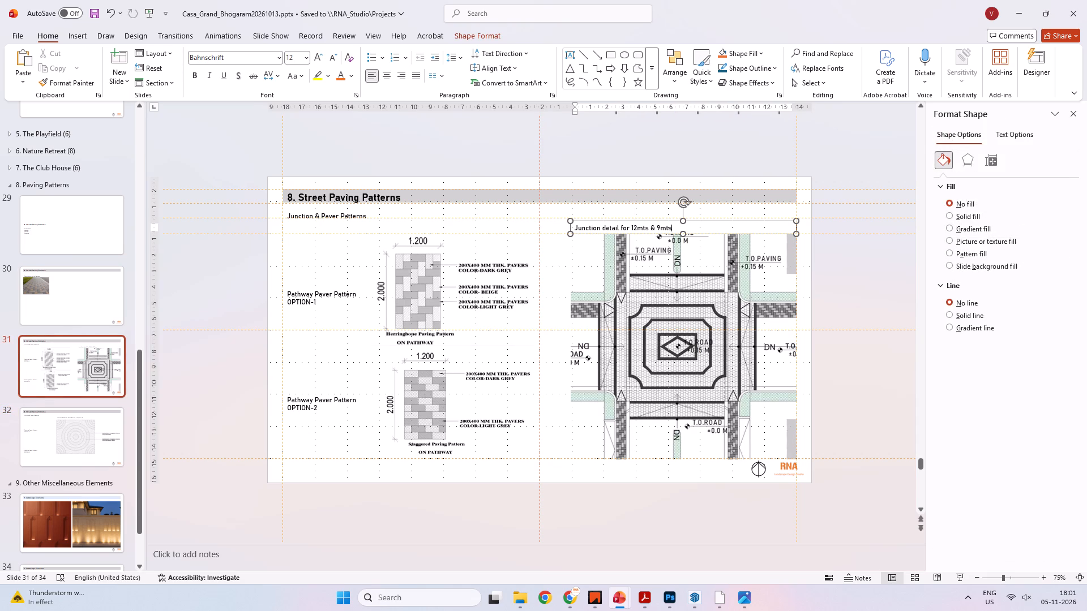
key(space)
key(ctrl+v)
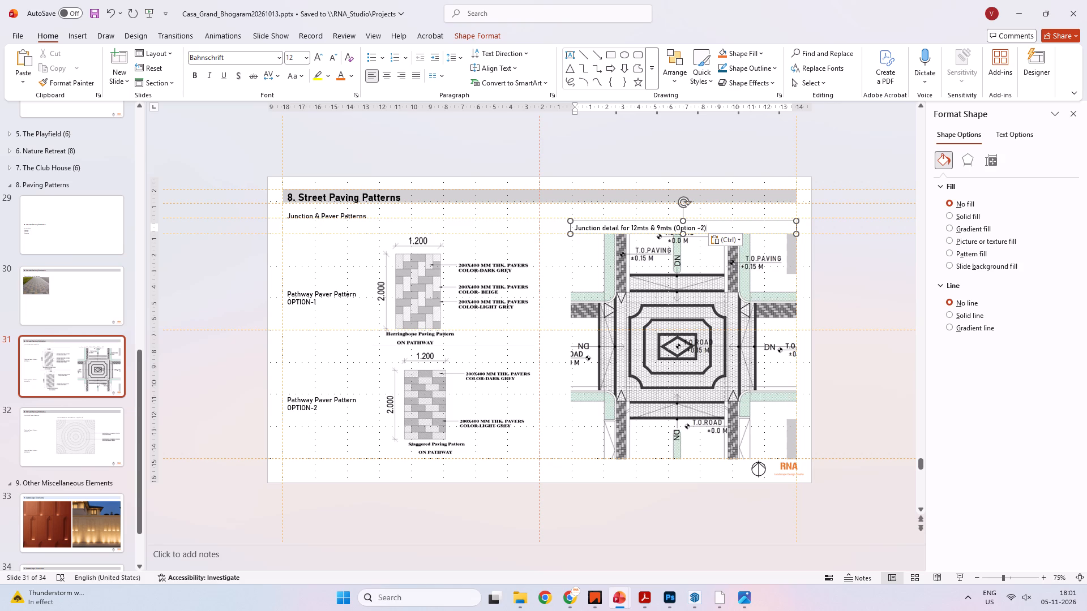
click(701, 226)
key(Delete)
key(1)
click(741, 175)
Save the presentation.
key(ctrl+s)
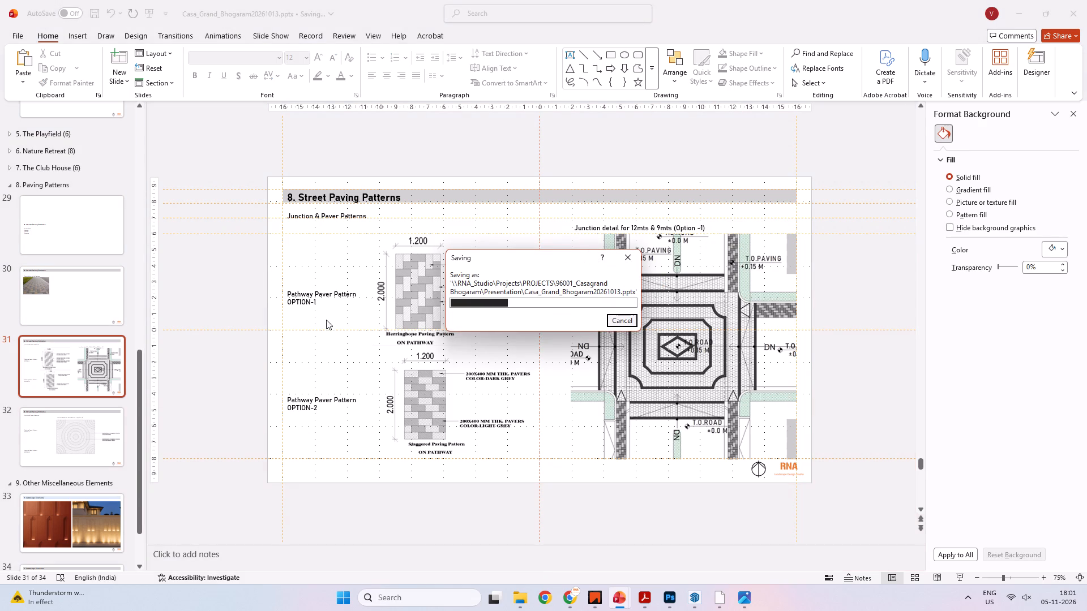
click(88, 428)
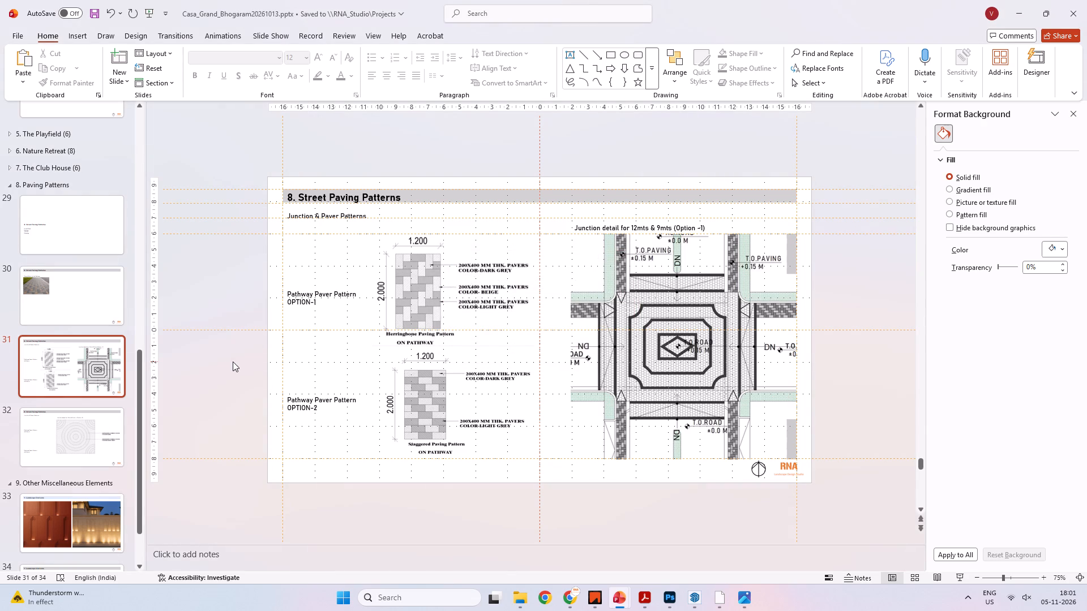
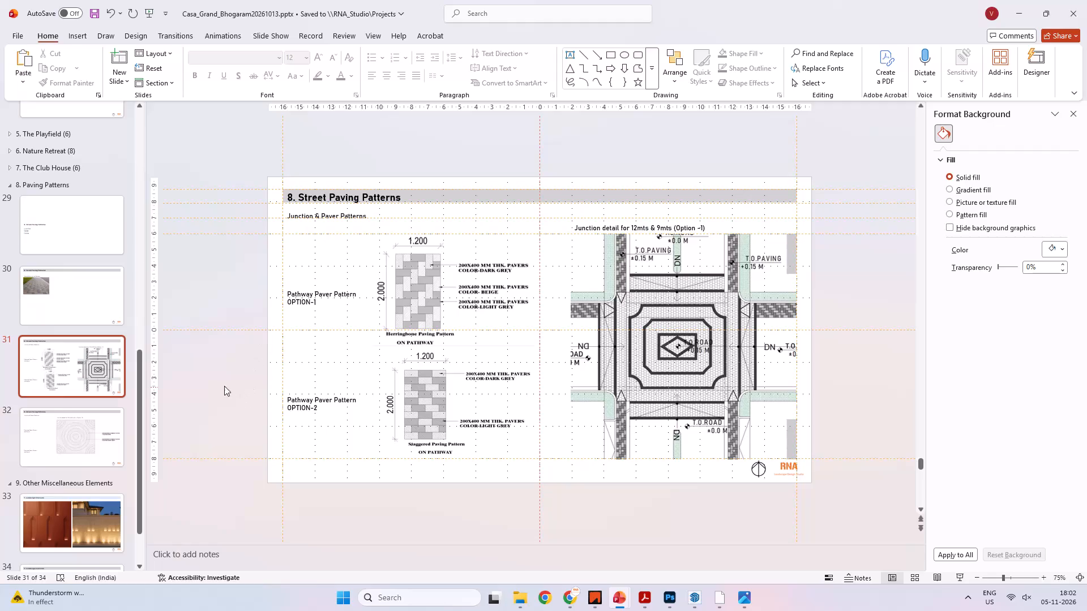
Switch to File Explorer and preview the junction, pathway, staggered paving and open terrace JPG files in the Working folder.
key(alt+Tab)
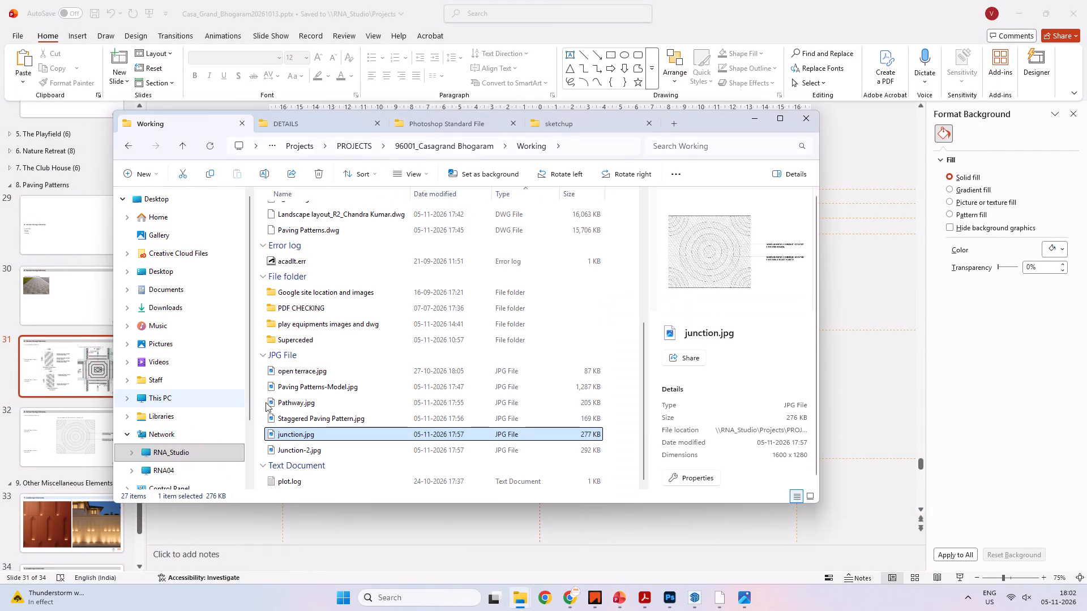
click(314, 451)
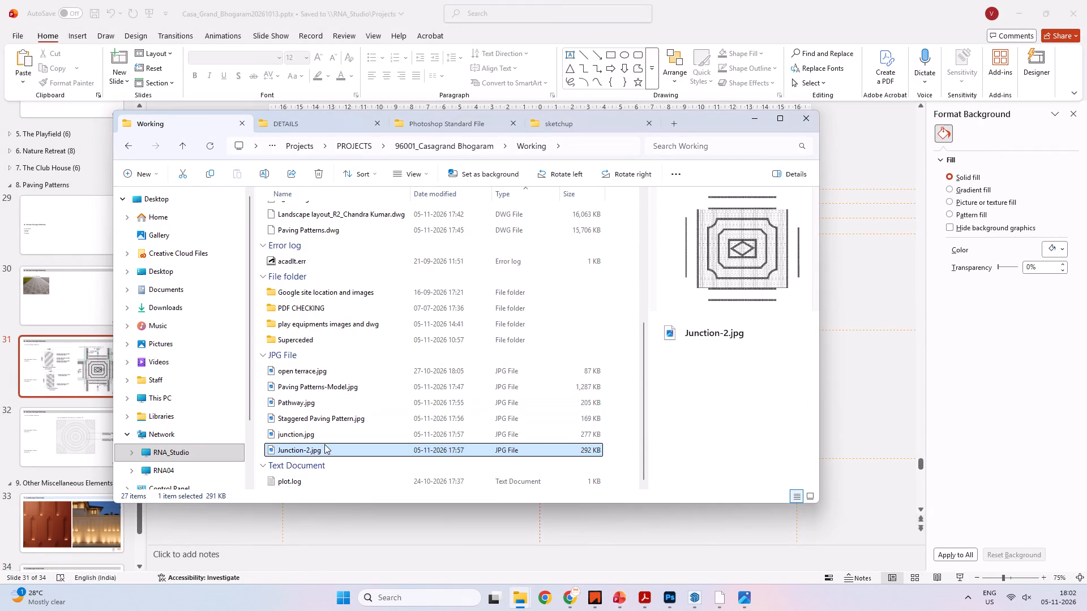
click(322, 442)
click(317, 435)
click(318, 419)
click(317, 410)
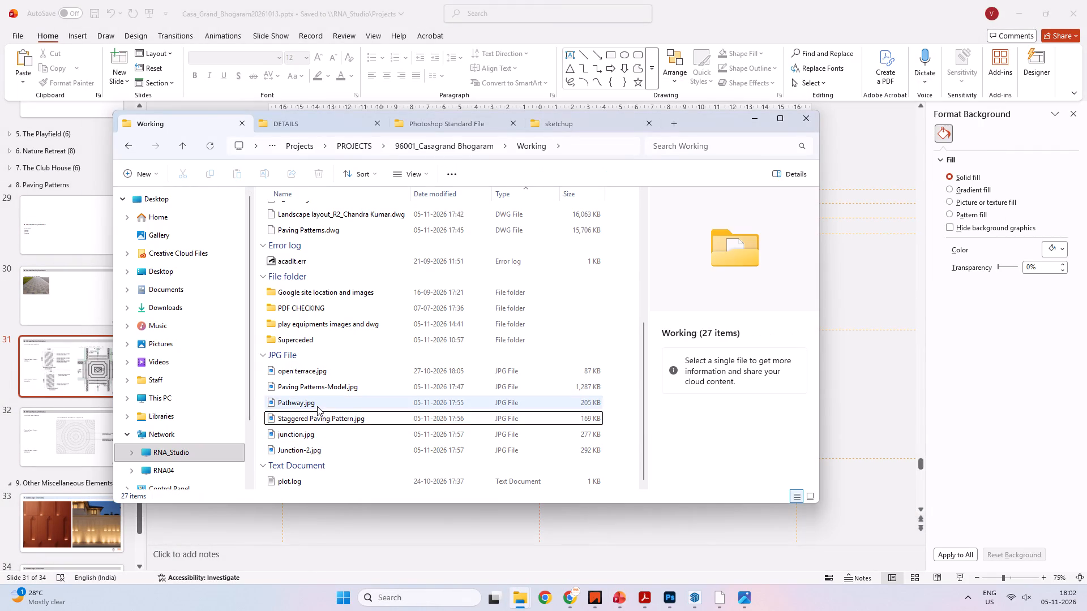
click(317, 405)
click(317, 405)
click(316, 420)
click(312, 403)
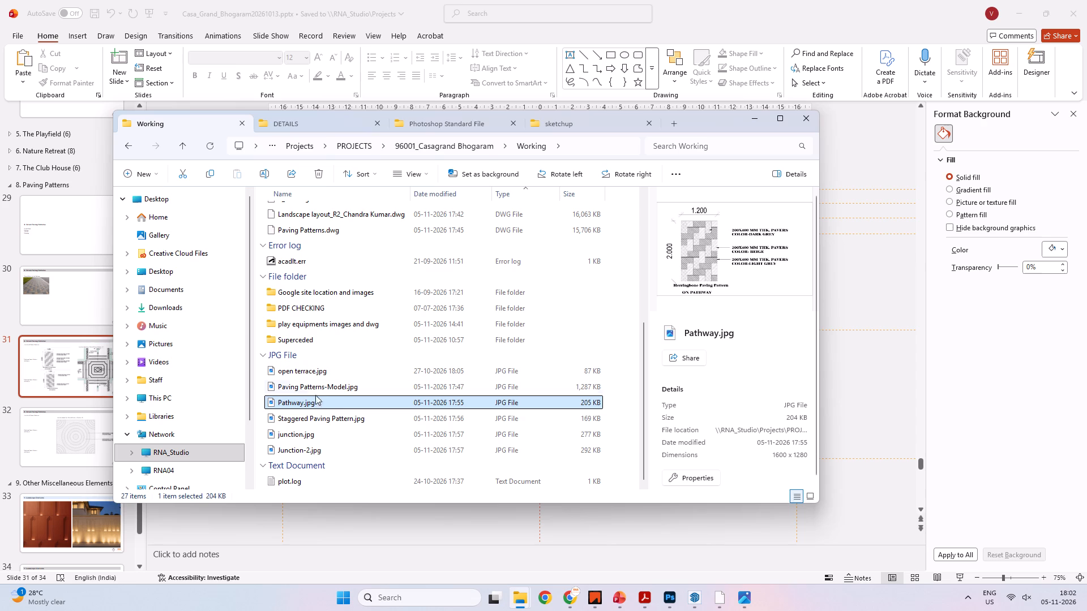
click(319, 373)
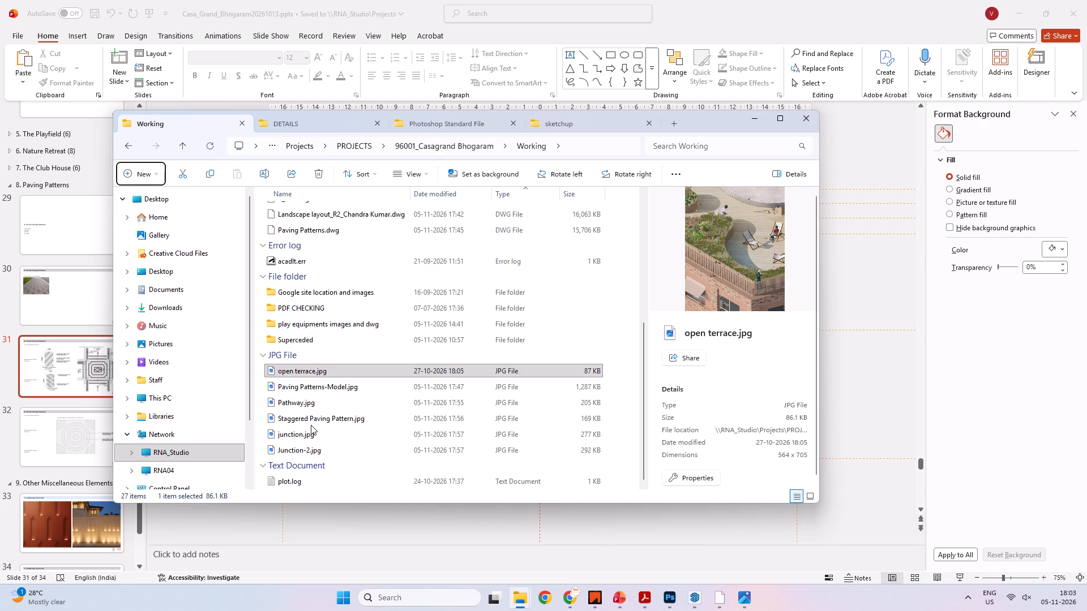
key(alt+Tab)
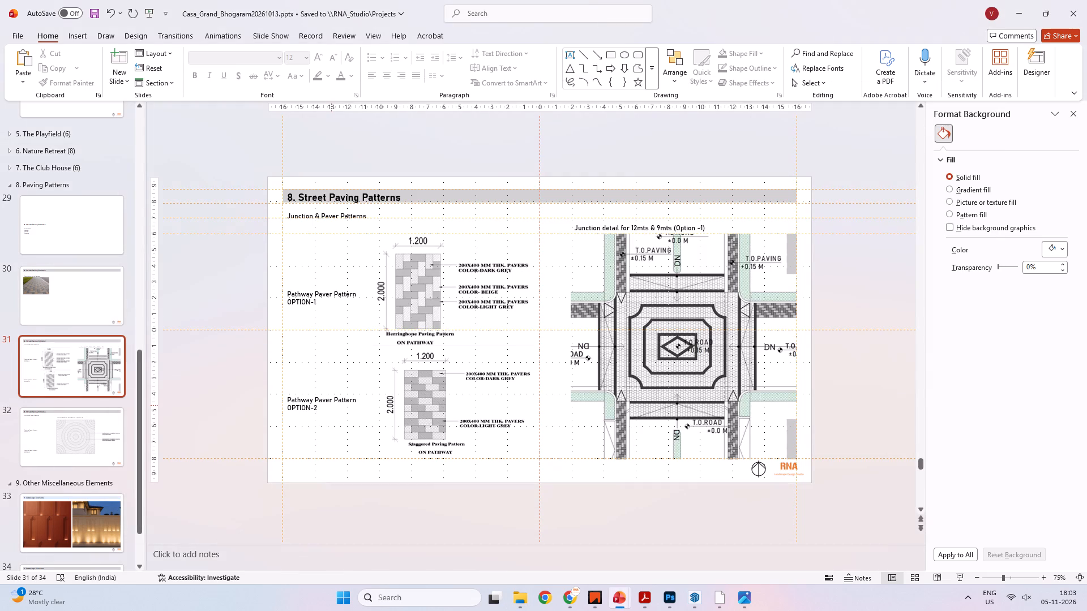
Nudge the herringbone paving picture on slide 31 rightward, closer to alignment with the staggered paving pattern below it.
click(208, 292)
click(421, 274)
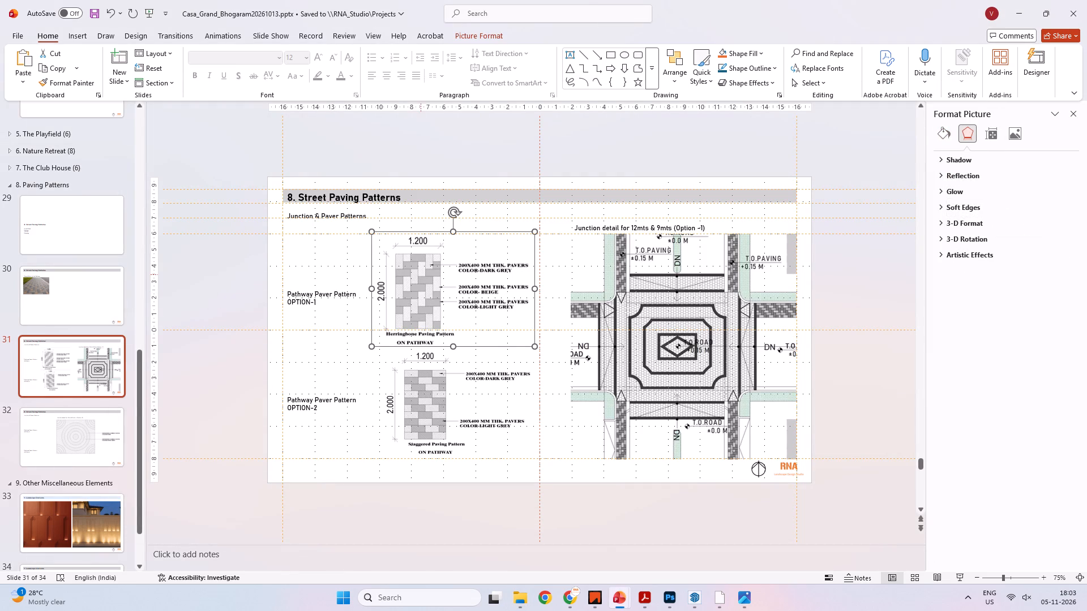
key(Right)
key(Right)
key(Right)
key(Right)
key(Right)
key(Right)
key(Right)
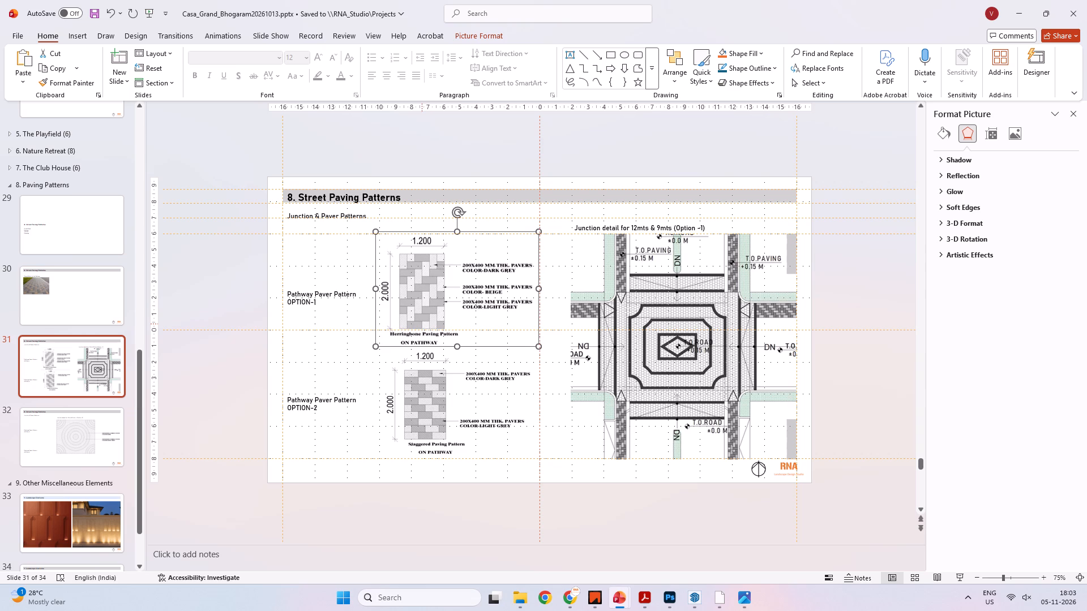
key(Right)
key(Right)
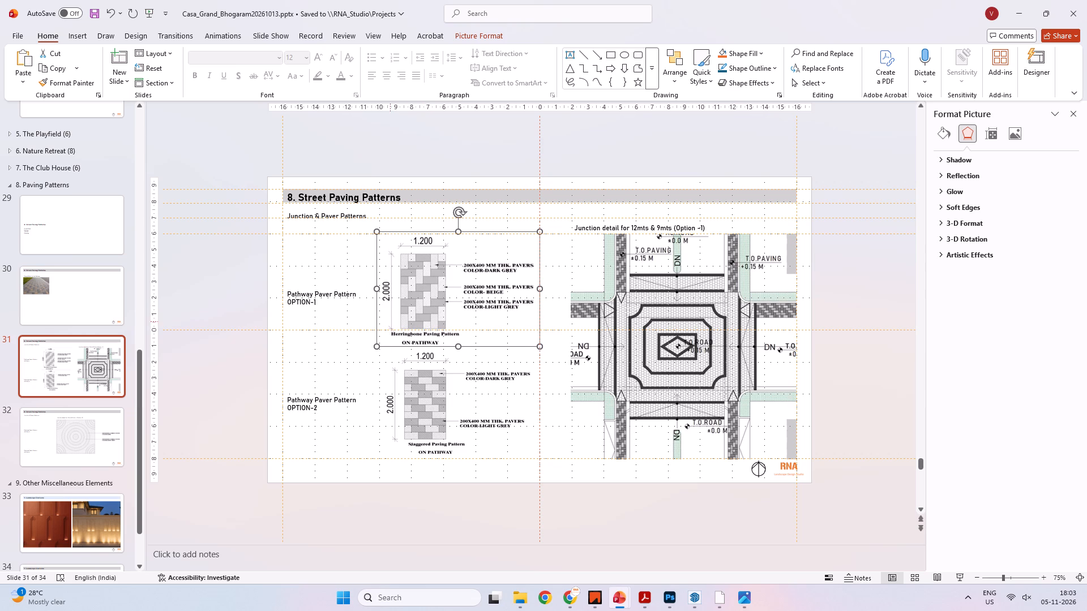
Scale the herringbone paving picture down slightly and shift it left so its pattern lines up above the staggered pattern.
click(382, 268)
shift+drag(378, 232, 384, 242)
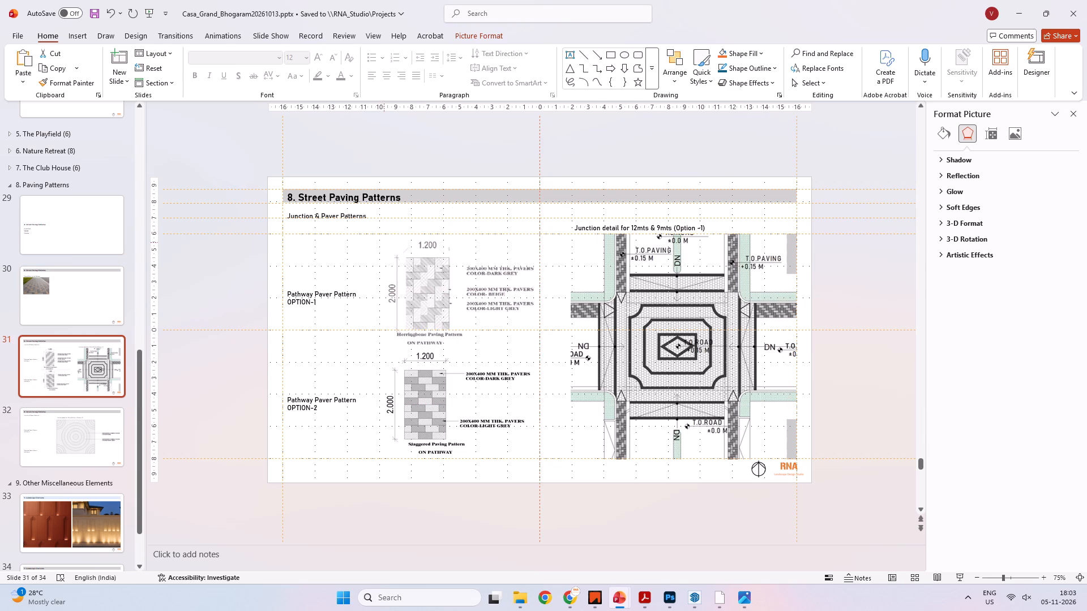
shift+drag(384, 242, 388, 251)
drag(456, 281, 449, 281)
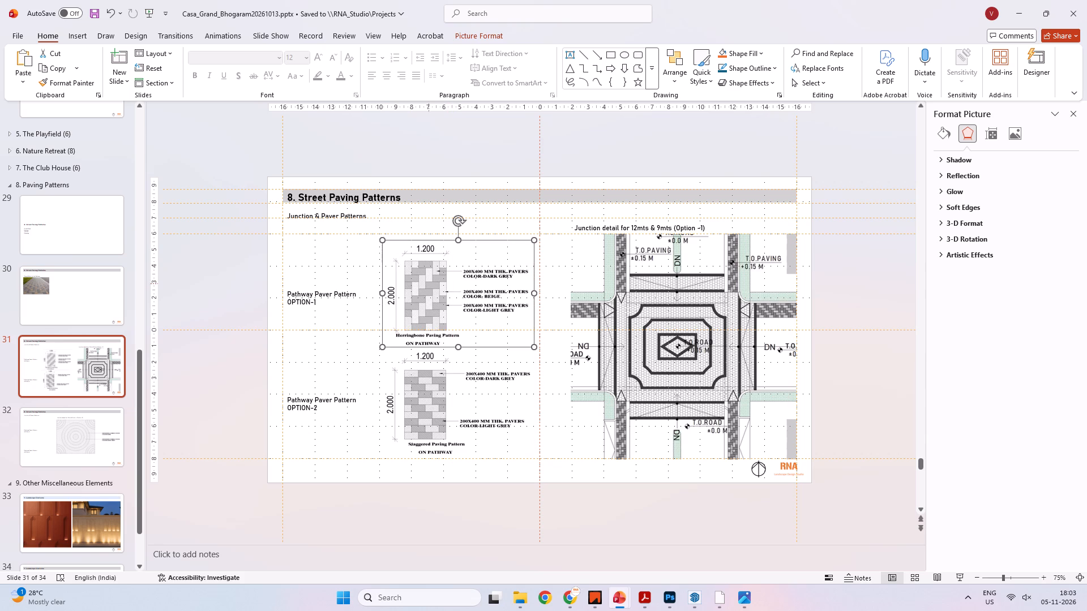
click(360, 230)
Save the presentation.
key(ctrl+s)
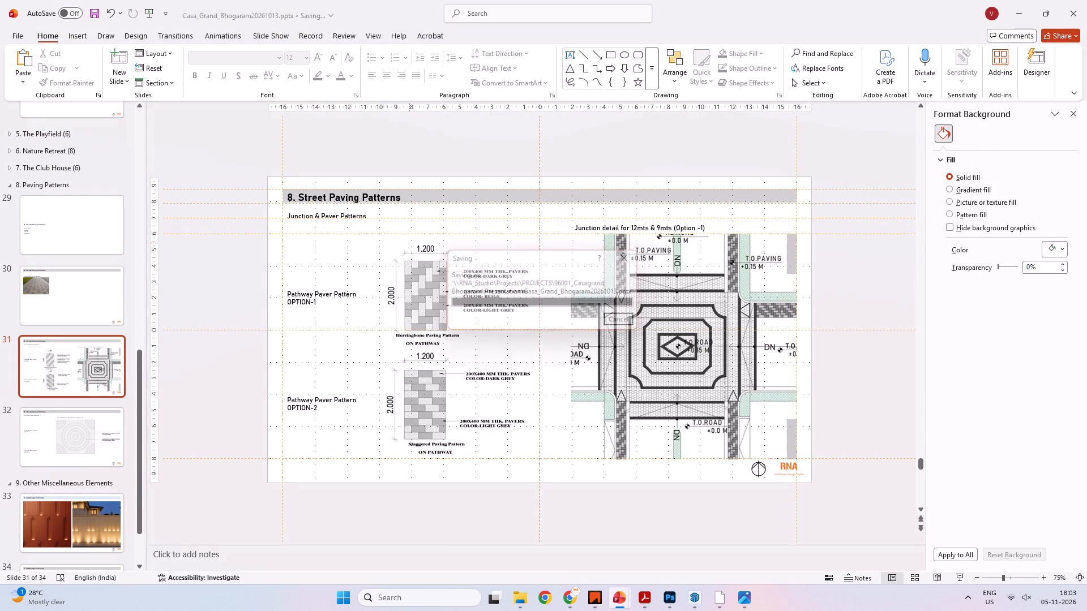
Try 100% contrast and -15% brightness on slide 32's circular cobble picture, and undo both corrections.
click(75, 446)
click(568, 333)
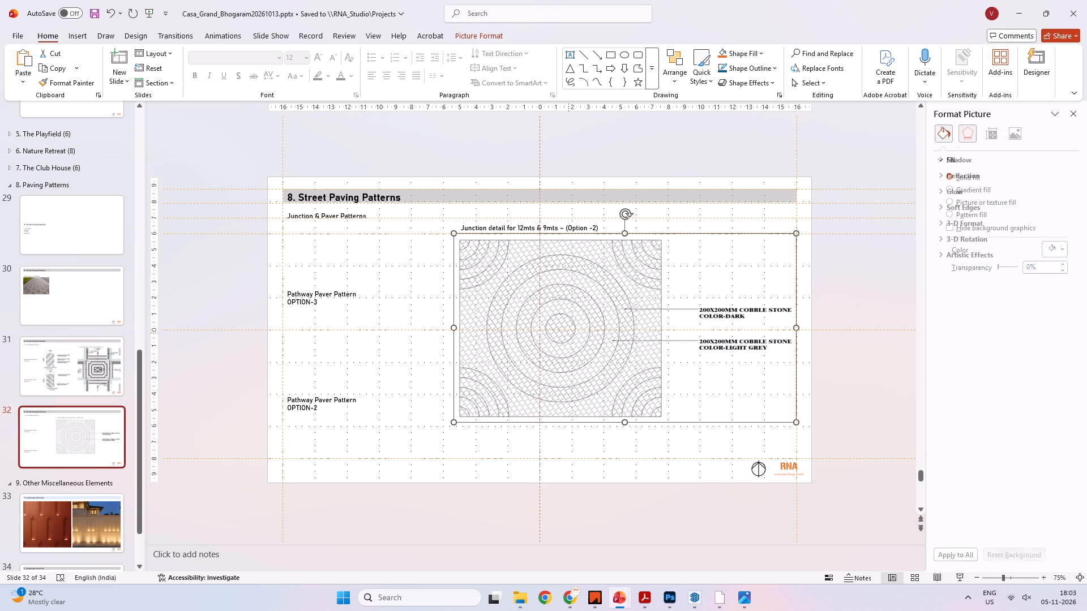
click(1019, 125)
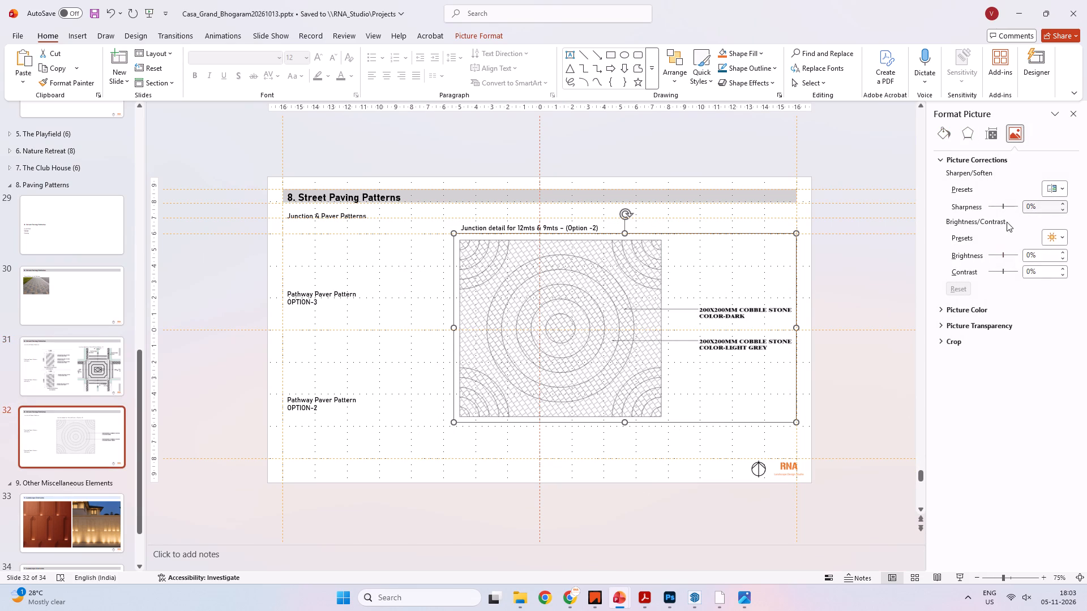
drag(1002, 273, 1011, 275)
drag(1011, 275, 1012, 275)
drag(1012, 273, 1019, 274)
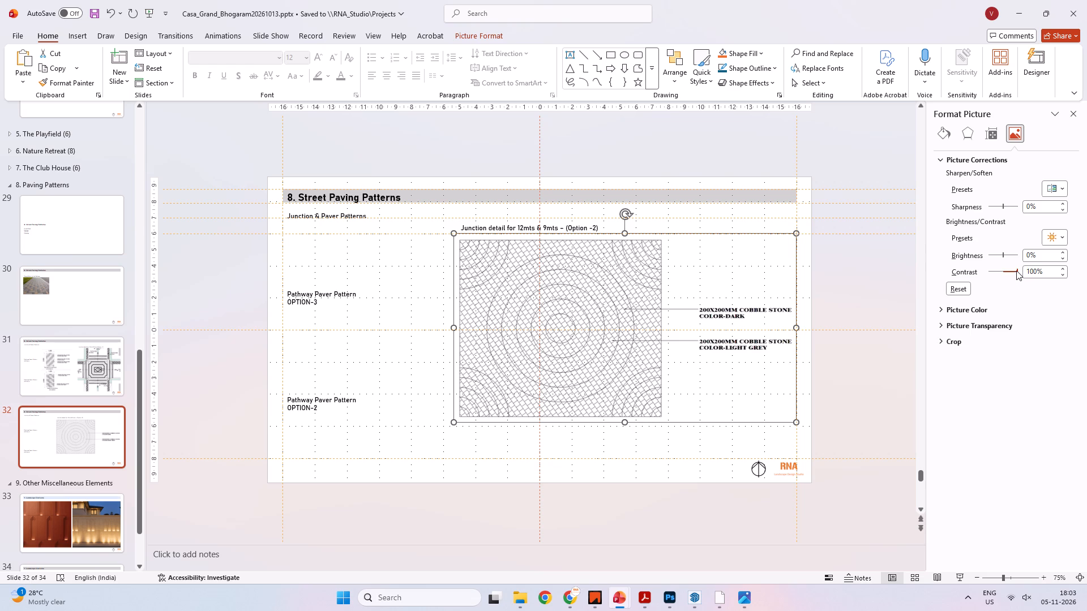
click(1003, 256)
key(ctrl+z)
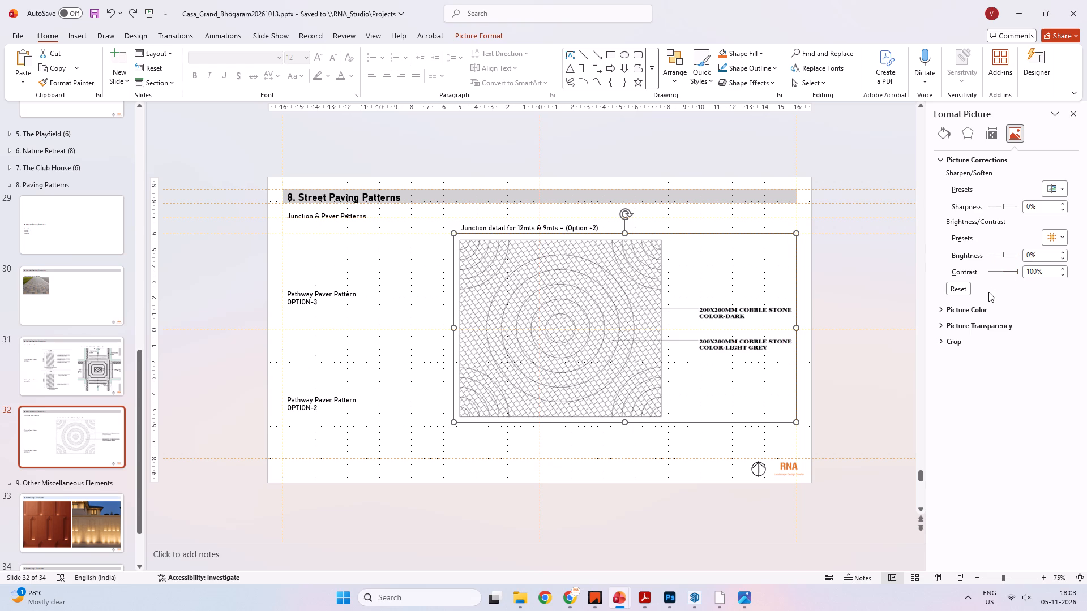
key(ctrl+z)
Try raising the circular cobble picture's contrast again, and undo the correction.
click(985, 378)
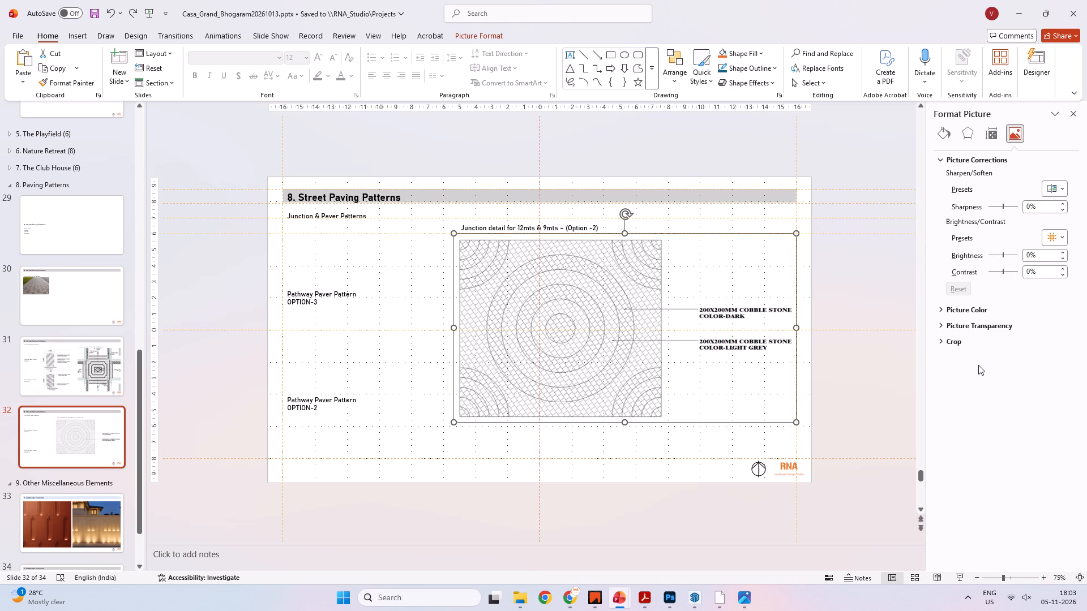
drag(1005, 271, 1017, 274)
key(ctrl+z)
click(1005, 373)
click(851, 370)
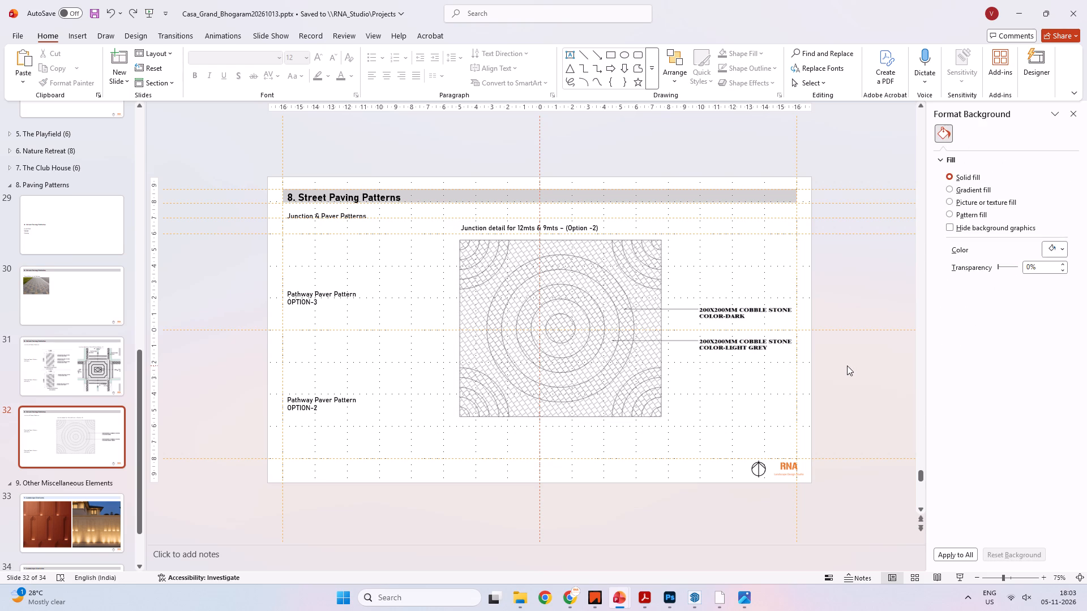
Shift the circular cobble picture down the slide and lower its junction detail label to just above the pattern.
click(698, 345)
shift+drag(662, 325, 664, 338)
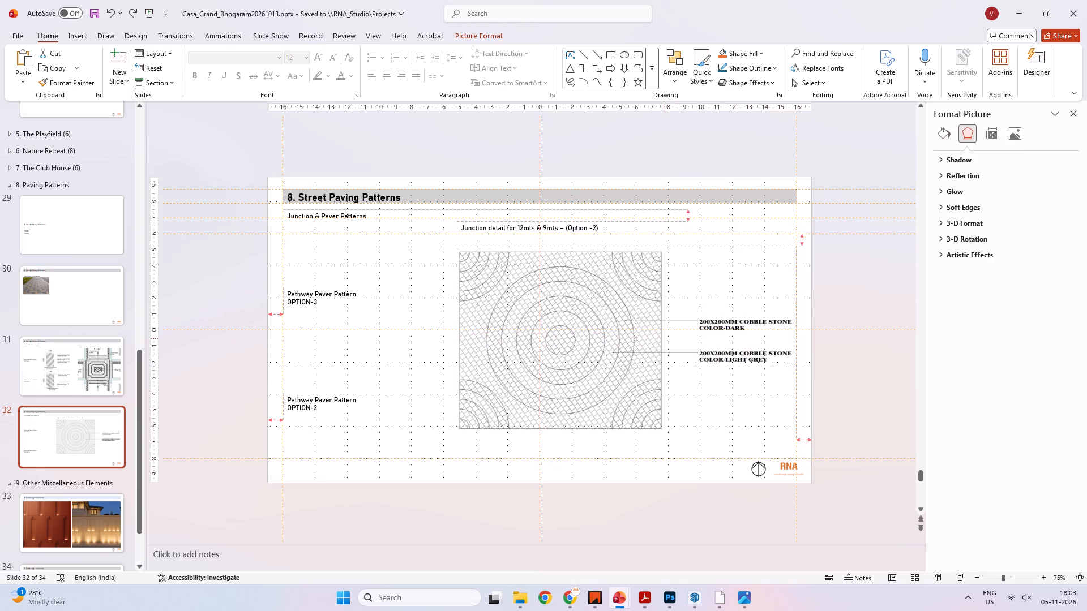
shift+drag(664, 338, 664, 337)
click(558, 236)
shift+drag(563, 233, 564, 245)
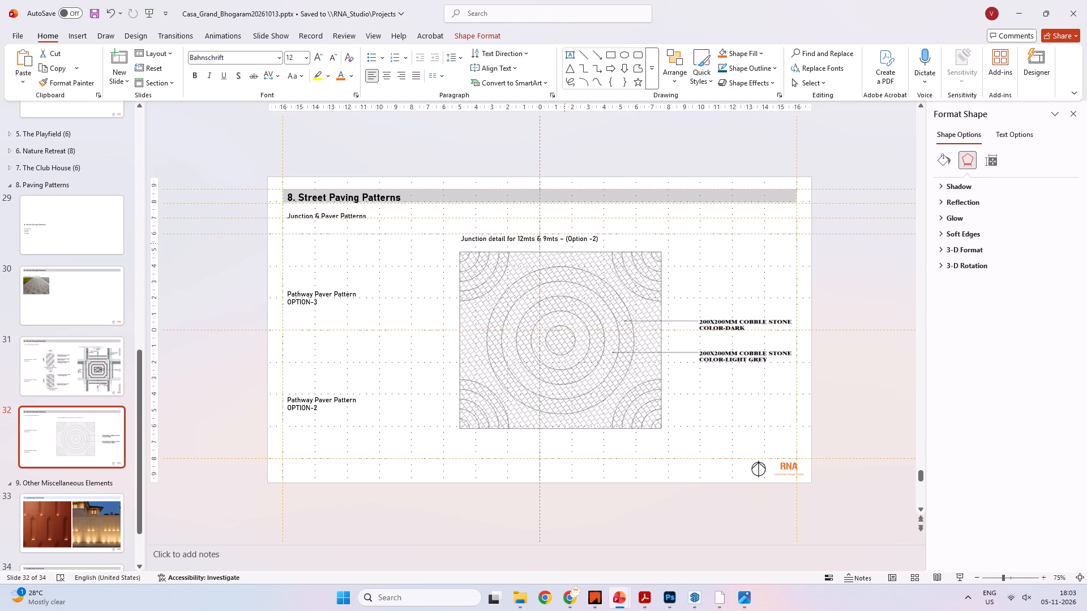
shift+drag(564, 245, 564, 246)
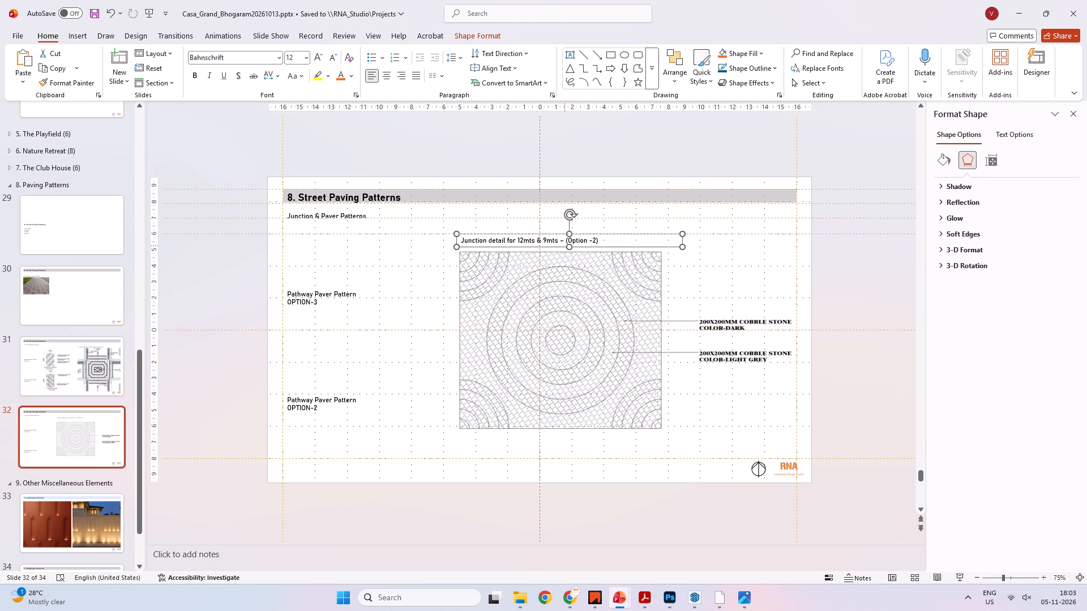
Bring the "Junction detail for 12mts & 9mts - (Option -2)" label to the front and move it below the circular cobble pattern.
right_click(564, 246)
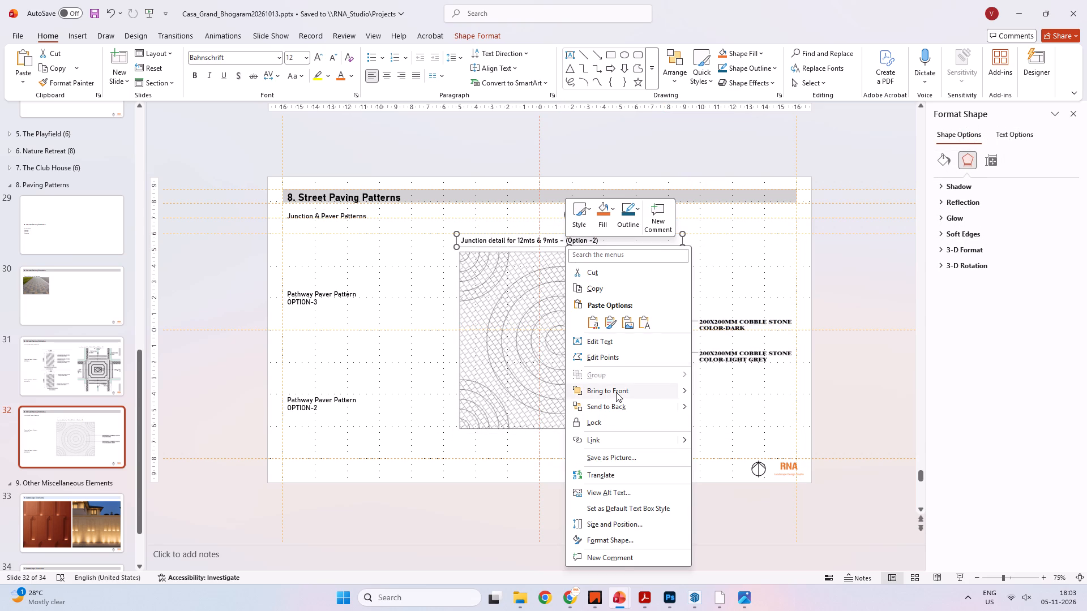
click(616, 392)
shift+drag(537, 246, 537, 251)
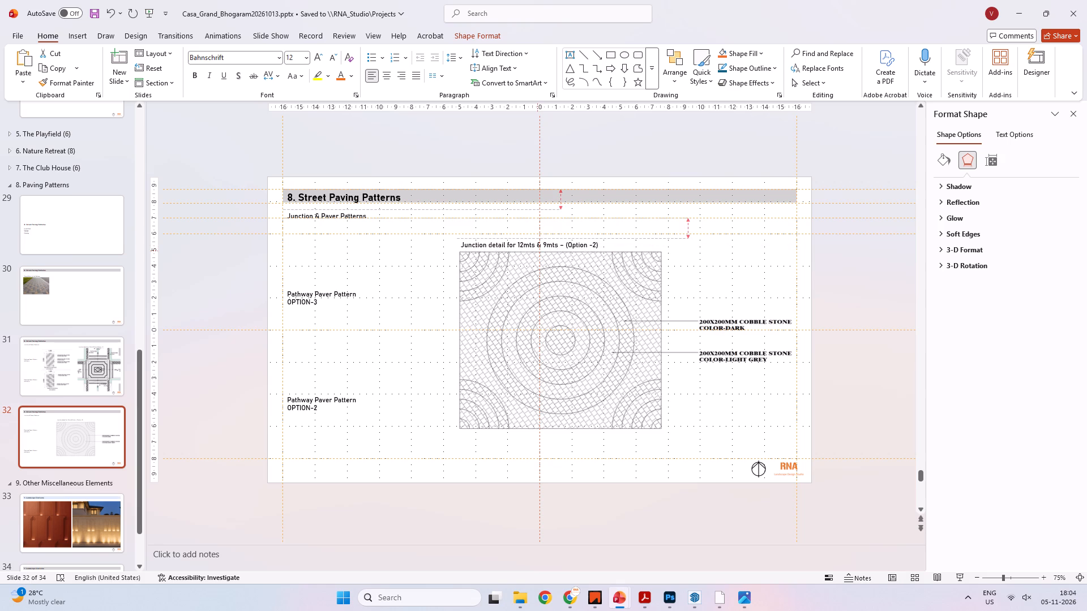
shift+drag(537, 251, 536, 444)
Move the circular cobble picture and its label up together so the picture's top meets the guide below the subtitle.
ctrl+click(550, 364)
shift+drag(618, 388, 615, 371)
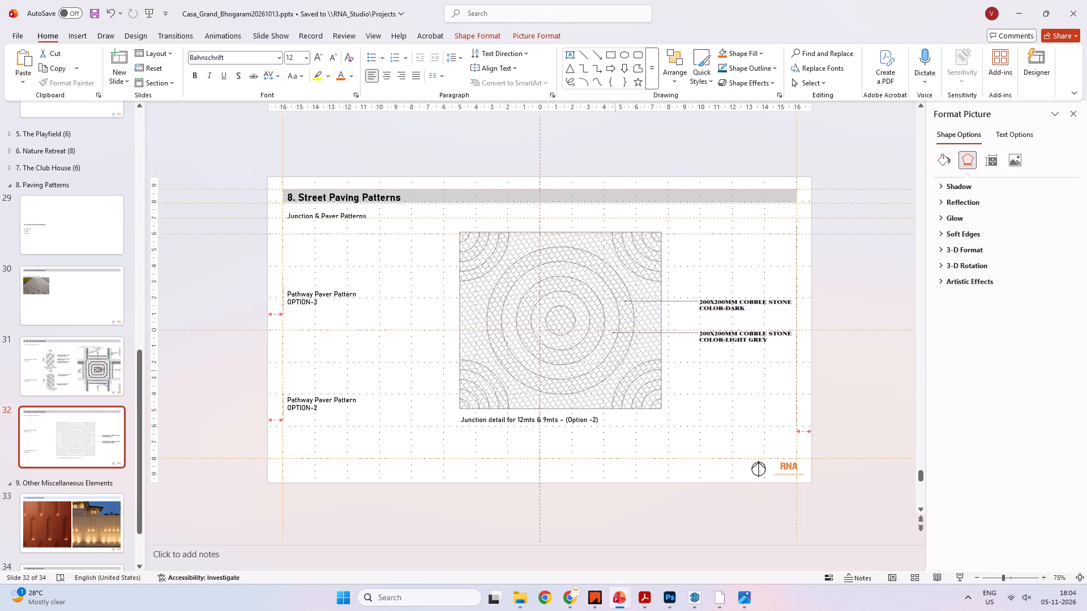
shift+drag(615, 371, 615, 373)
click(888, 406)
Save the presentation.
key(ctrl+s)
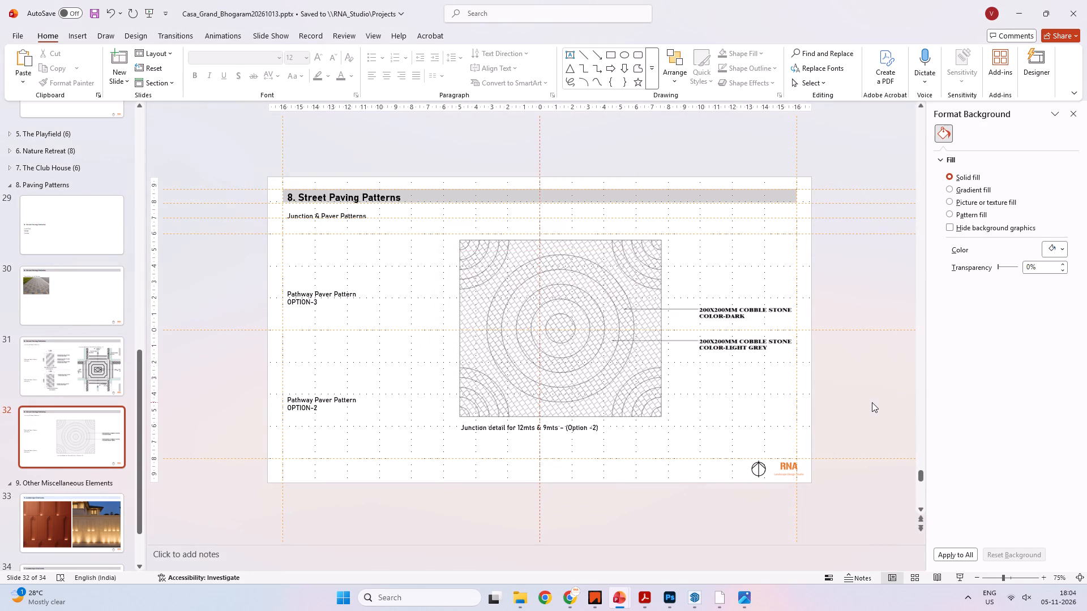
Crop the circular cobble picture from its right side to remove the two cobble stone callouts.
right_click(694, 333)
click(752, 353)
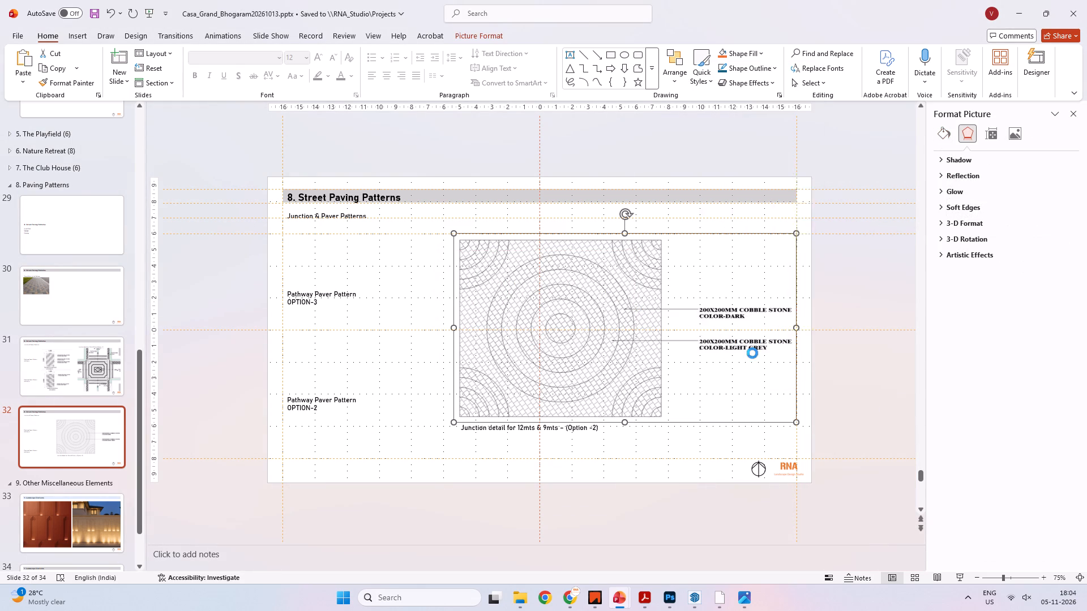
drag(793, 328, 668, 324)
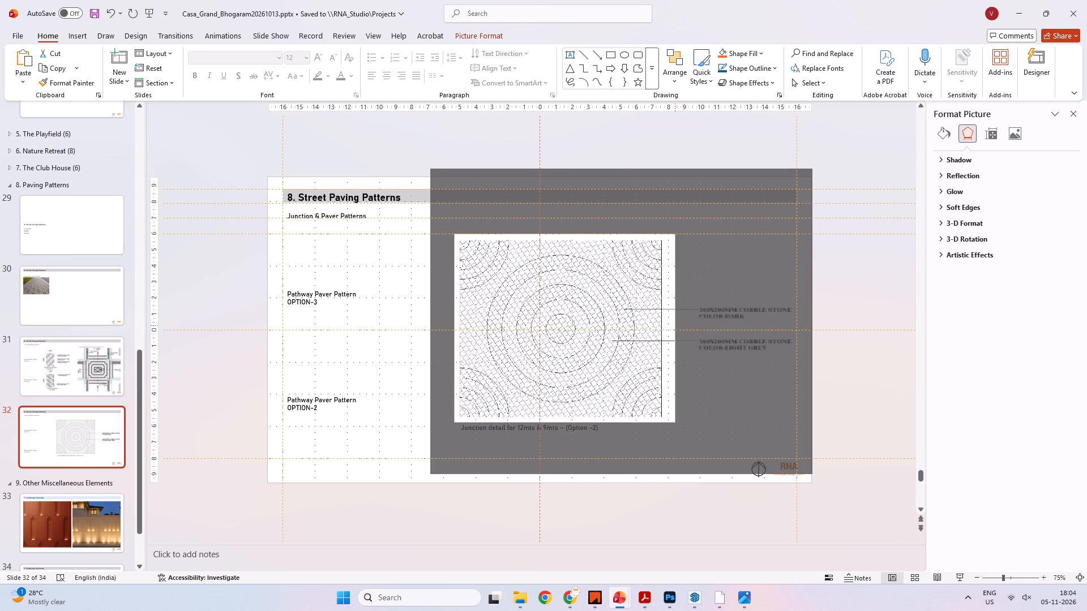
drag(668, 324, 666, 324)
click(859, 326)
Place a duplicate of the cropped circular cobble picture overlapping the original, offset to its right.
click(619, 322)
ctrl+drag(589, 319, 617, 320)
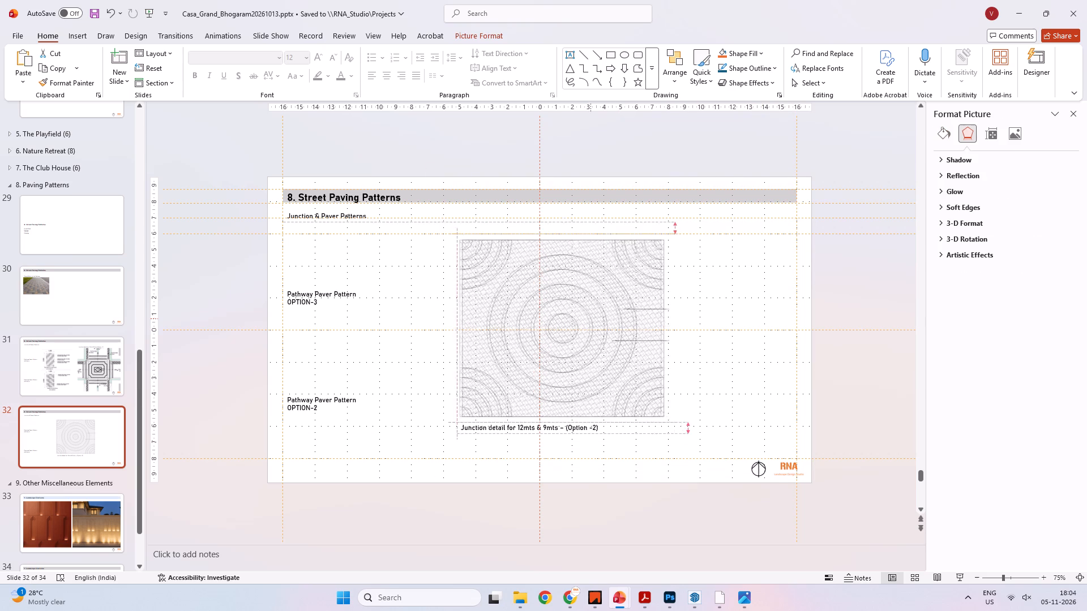
ctrl+drag(617, 320, 642, 317)
Recrop the duplicate circular cobble picture so only the strip with the two cobble stone callouts shows.
right_click(640, 319)
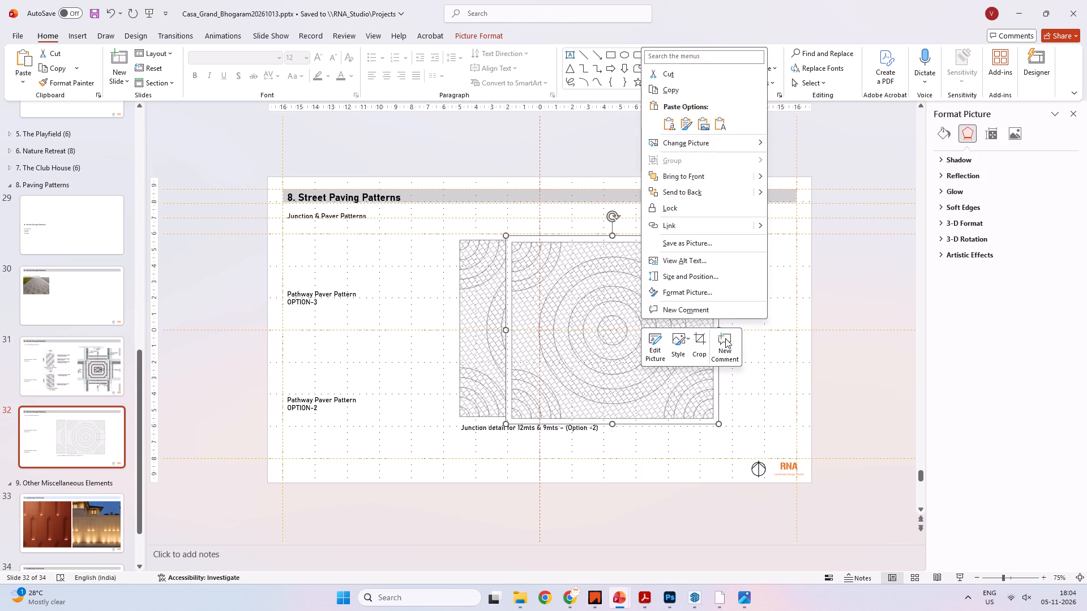
click(695, 338)
drag(716, 330, 837, 323)
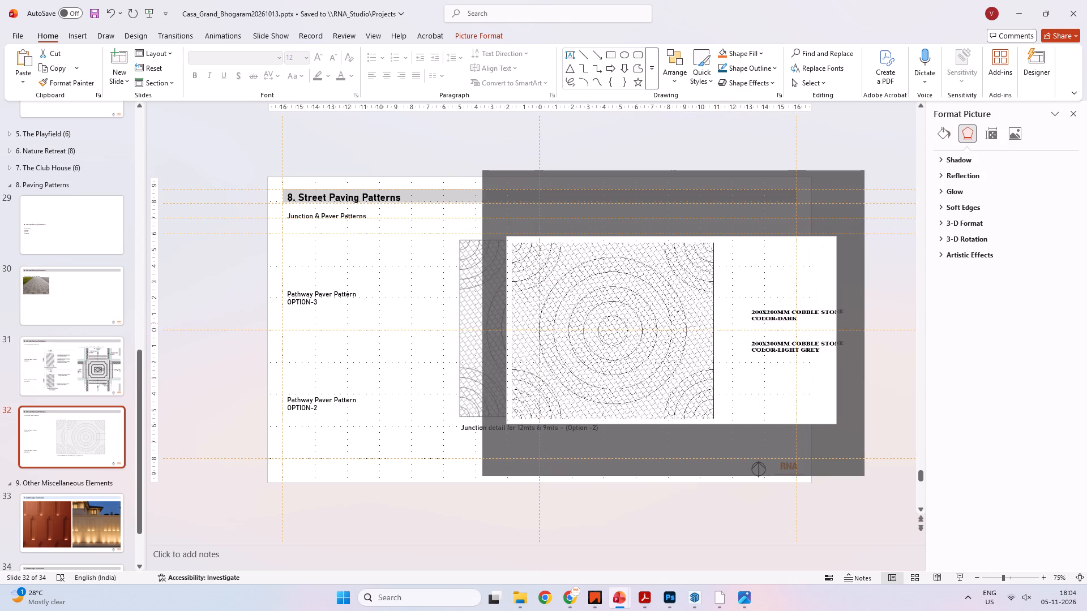
drag(837, 323, 848, 321)
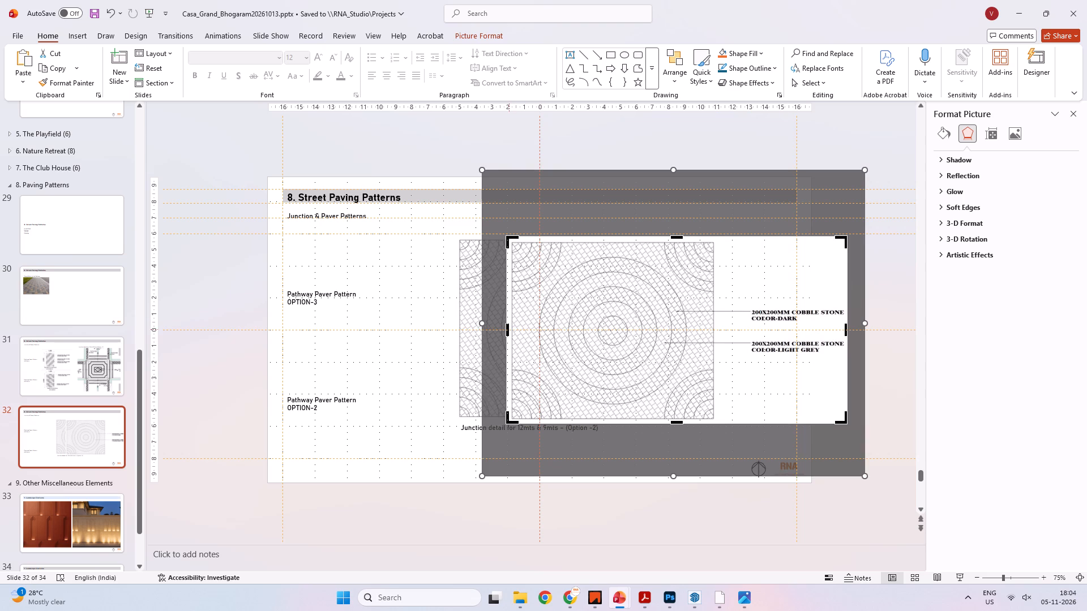
drag(508, 329, 747, 324)
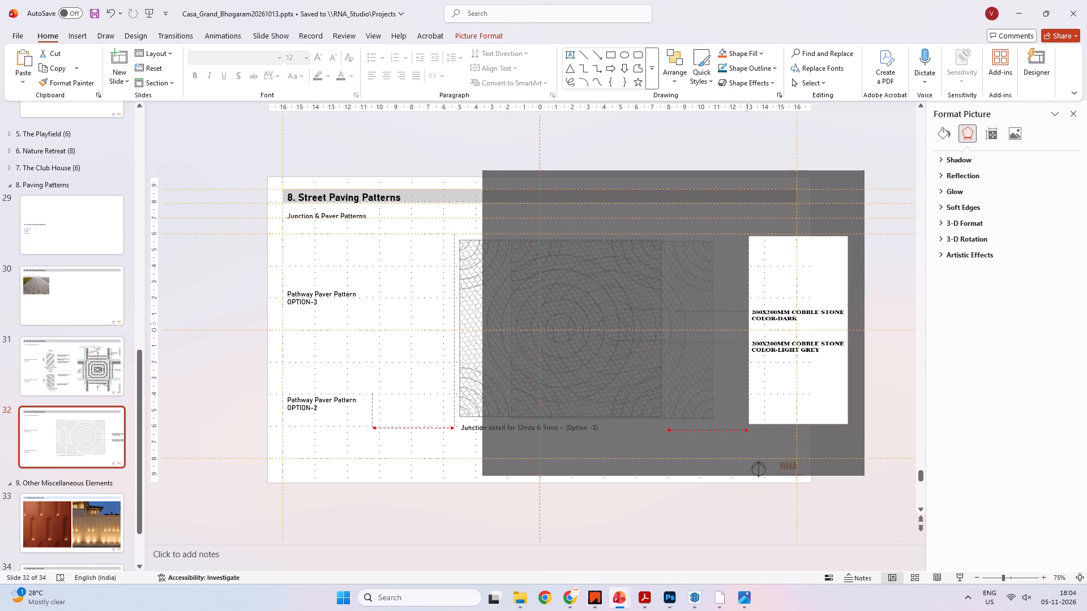
drag(747, 324, 738, 325)
click(893, 162)
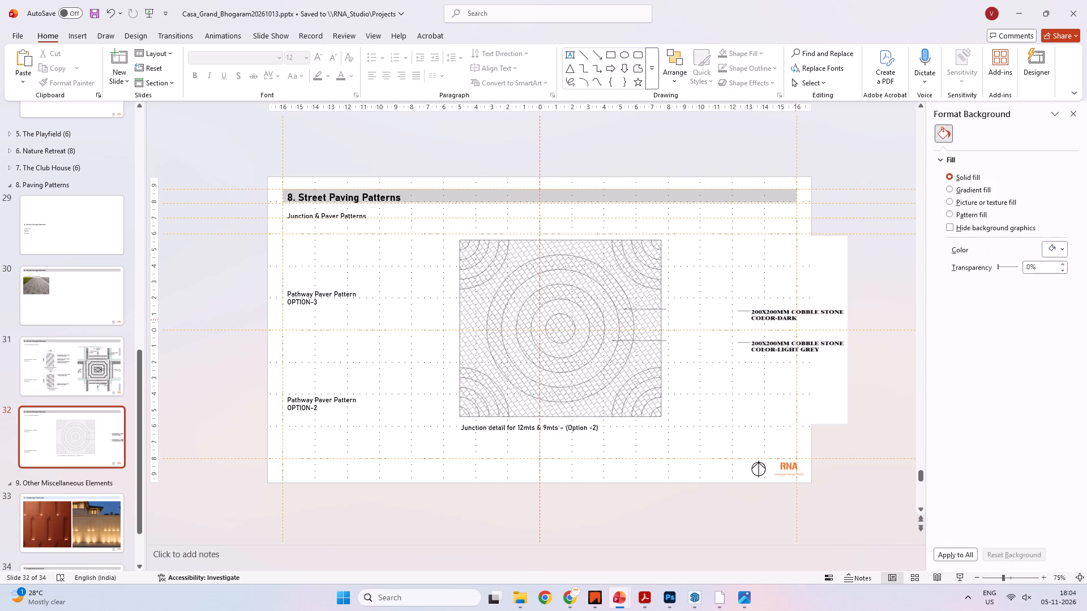
Move the cropped callout strip beside the circular cobble pattern, lining up its leader lines with those in the pattern picture.
shift+drag(795, 320, 723, 320)
key(Up)
key(Up)
key(Up)
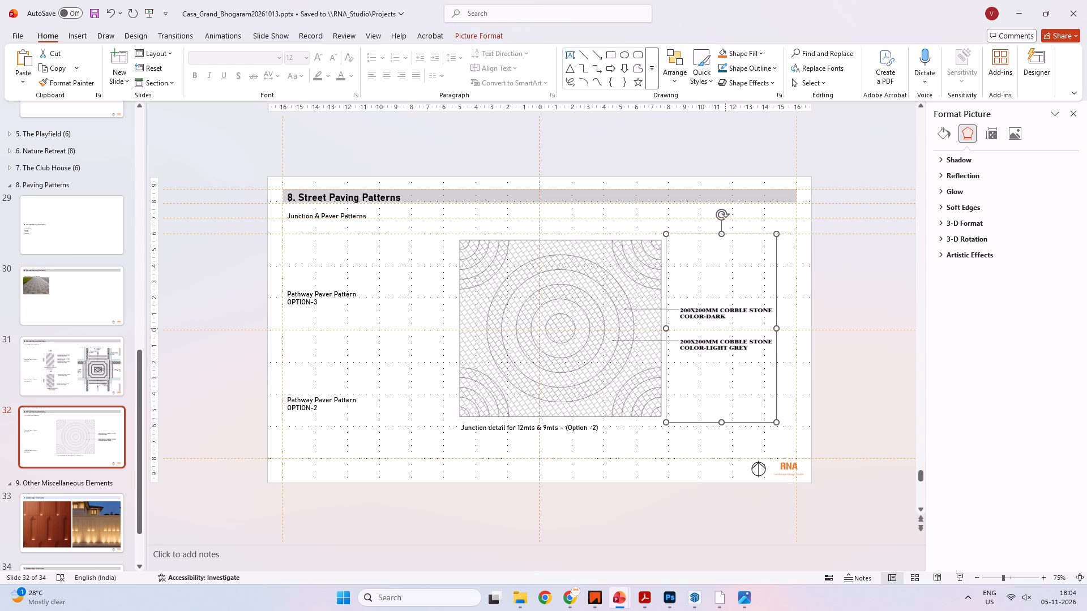
key(Up)
key(Down)
click(853, 368)
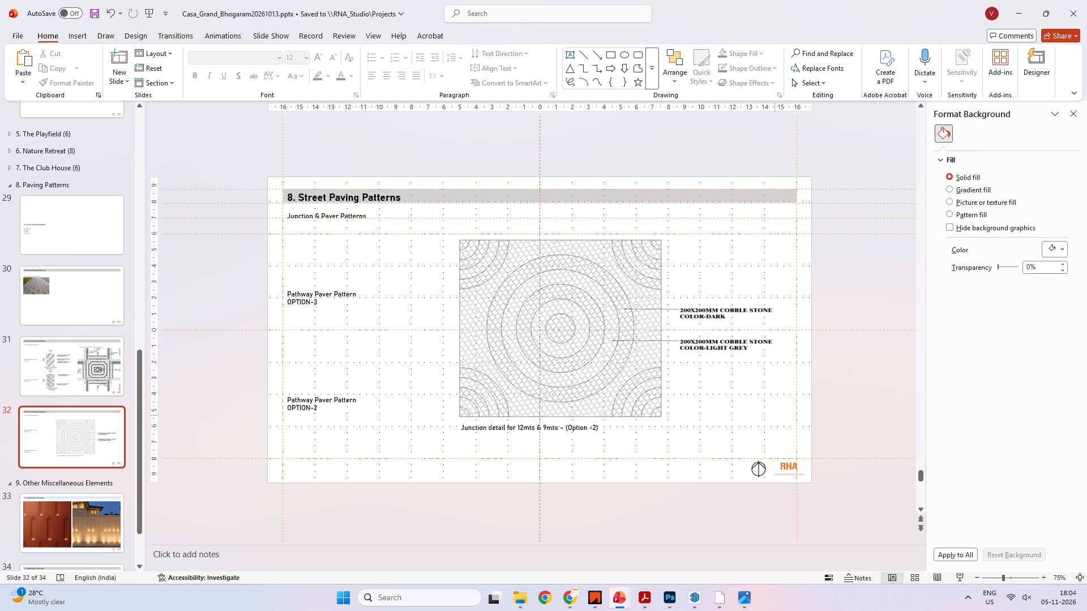
Nudge the callout strip slightly left so its leader lines overlap and continue those of the circular pattern.
click(706, 392)
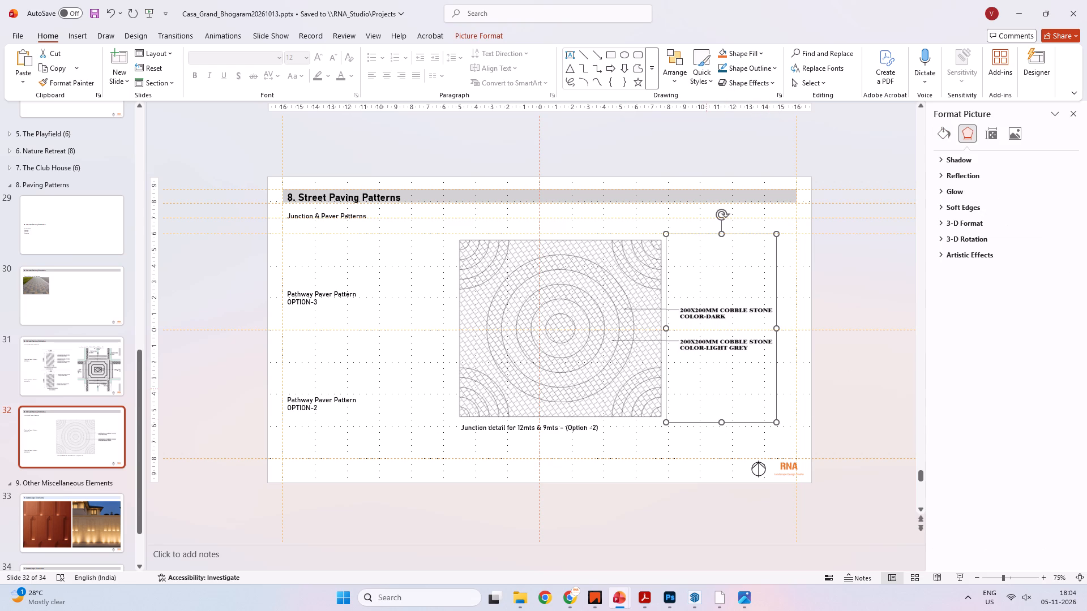
key(Up)
key(Down)
key(Left)
key(Left)
key(Left)
key(Left)
key(Left)
key(Up)
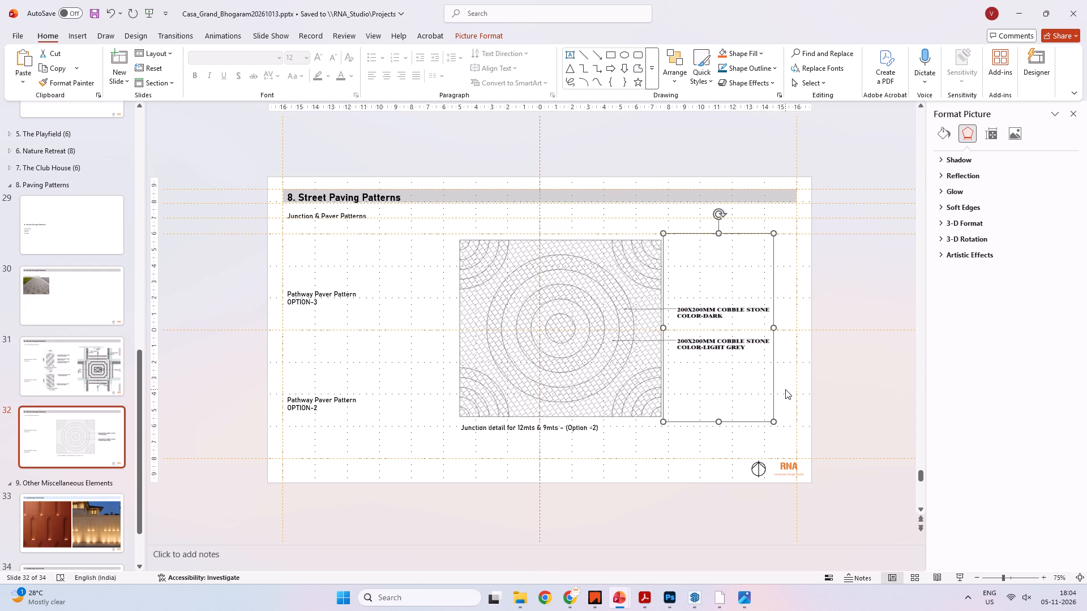
key(Down)
click(827, 391)
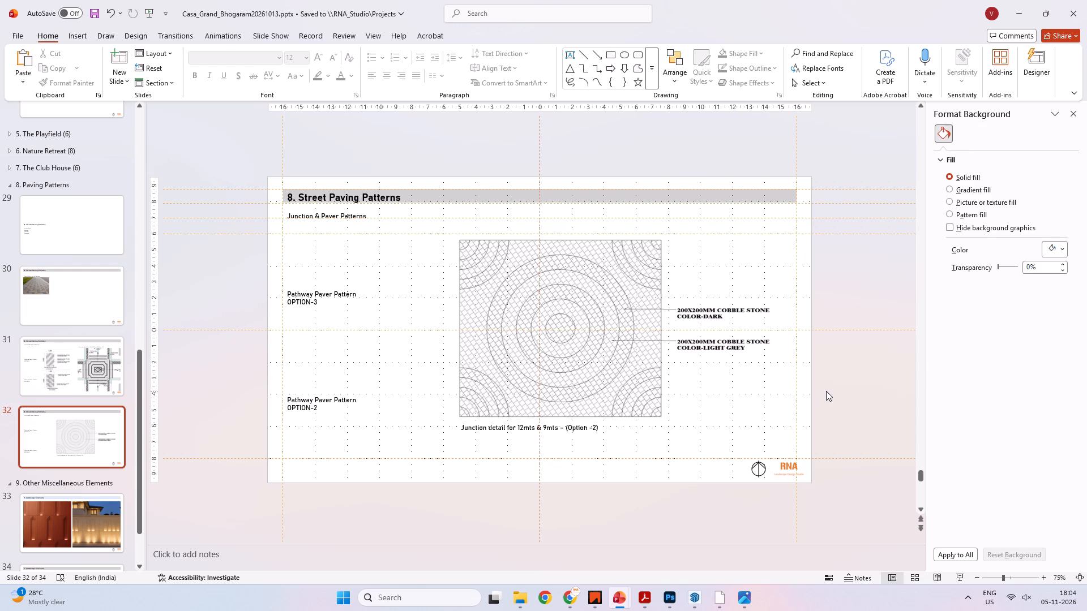
Group the circular pattern with its callout strip and shift the group right until the callouts end near the right margin guide.
ctrl+click(600, 352)
ctrl+click(691, 355)
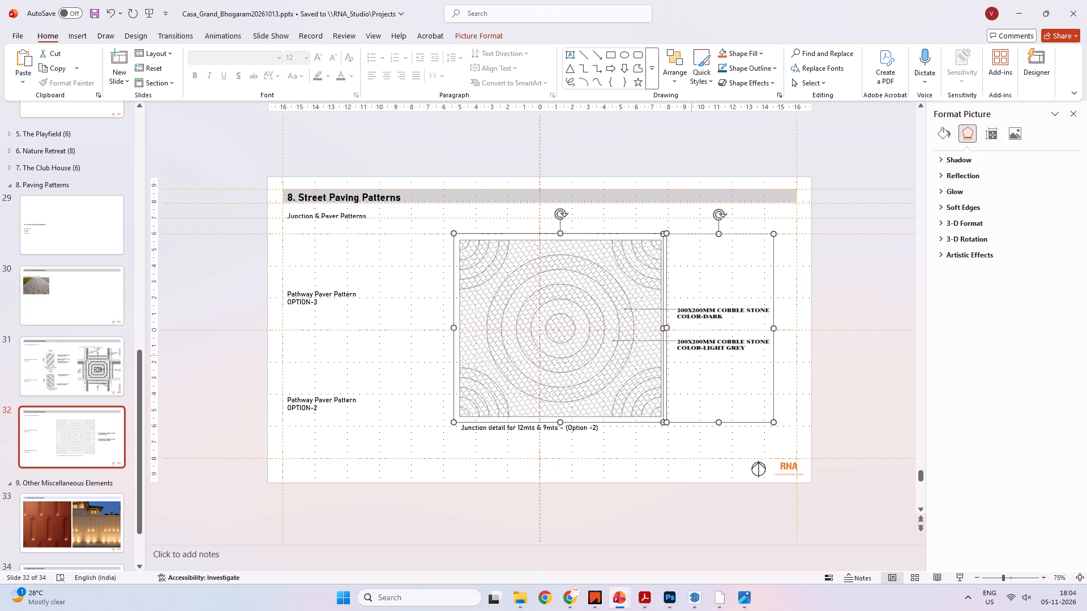
right_click(691, 355)
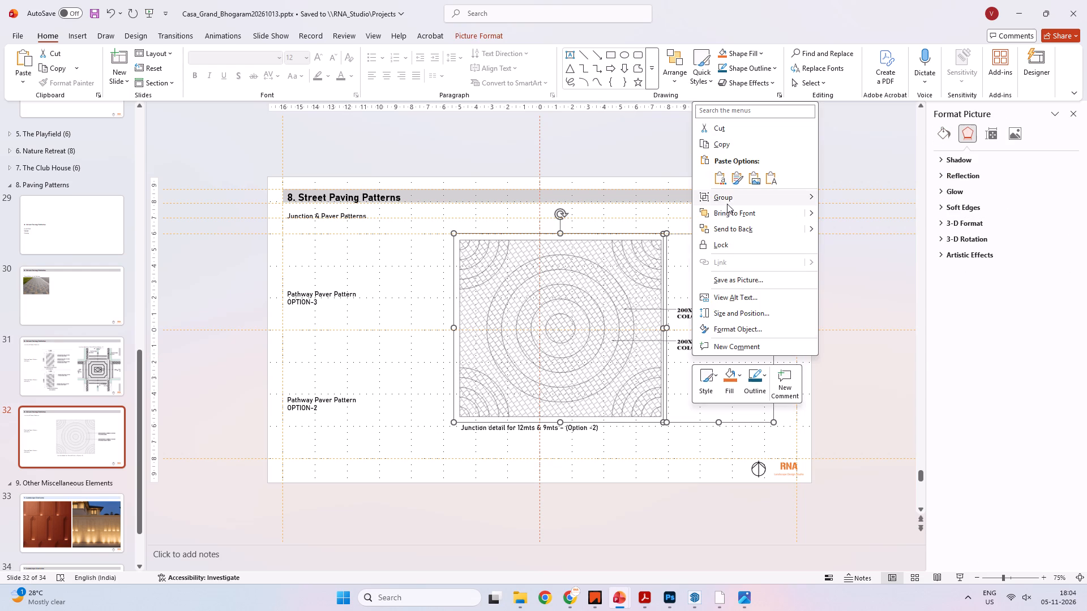
click(727, 203)
click(842, 202)
shift+drag(646, 324, 658, 324)
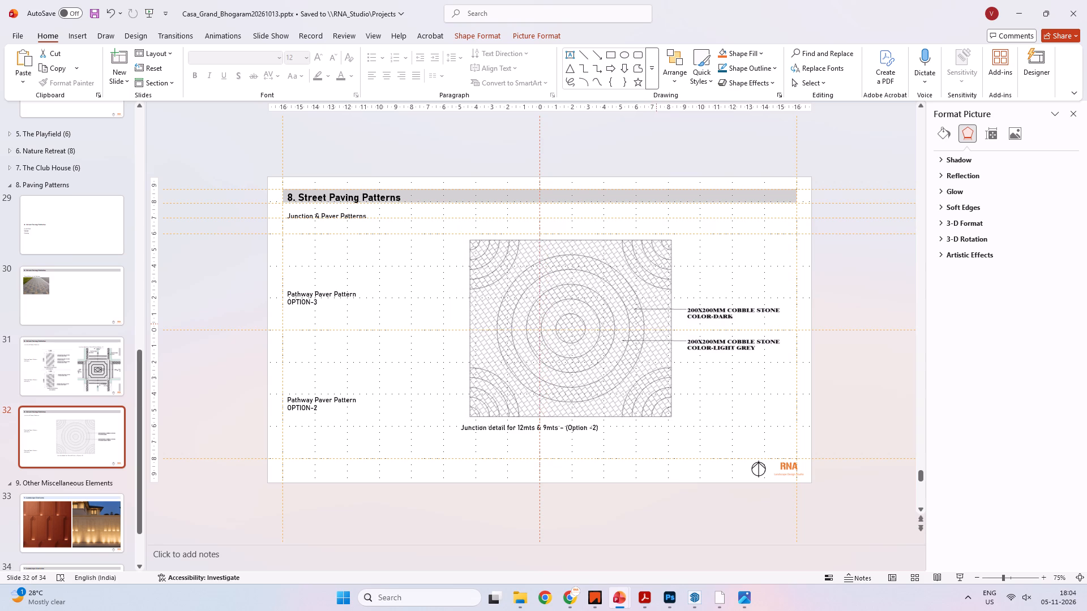
shift+drag(658, 324, 669, 323)
Move the Option -2 junction detail label directly beneath the circular pattern, starting near the pattern's left edge.
click(605, 433)
shift+drag(600, 434, 623, 433)
key(Right)
key(Right)
key(Right)
key(Right)
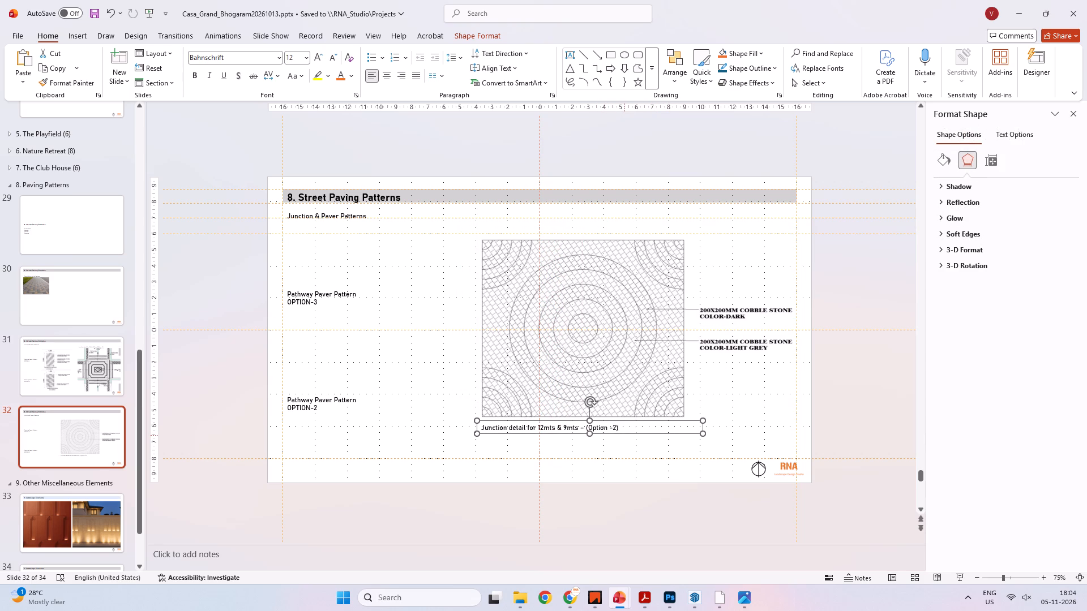
key(Right)
key(Right)
key(Up)
key(Up)
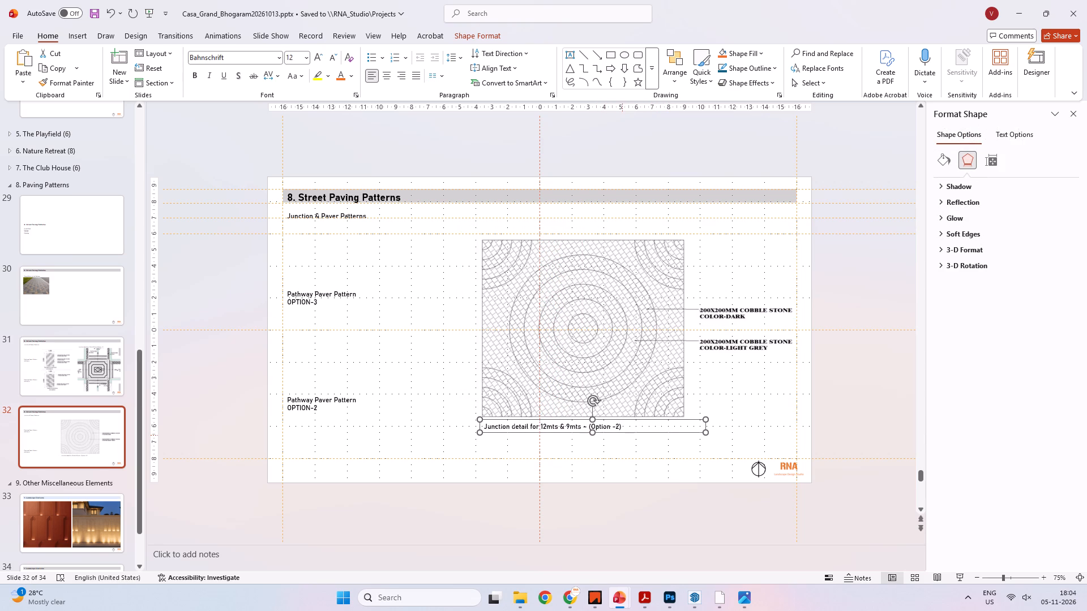
key(Up)
key(Up)
key(Up)
key(Up)
key(Right)
key(Right)
key(Right)
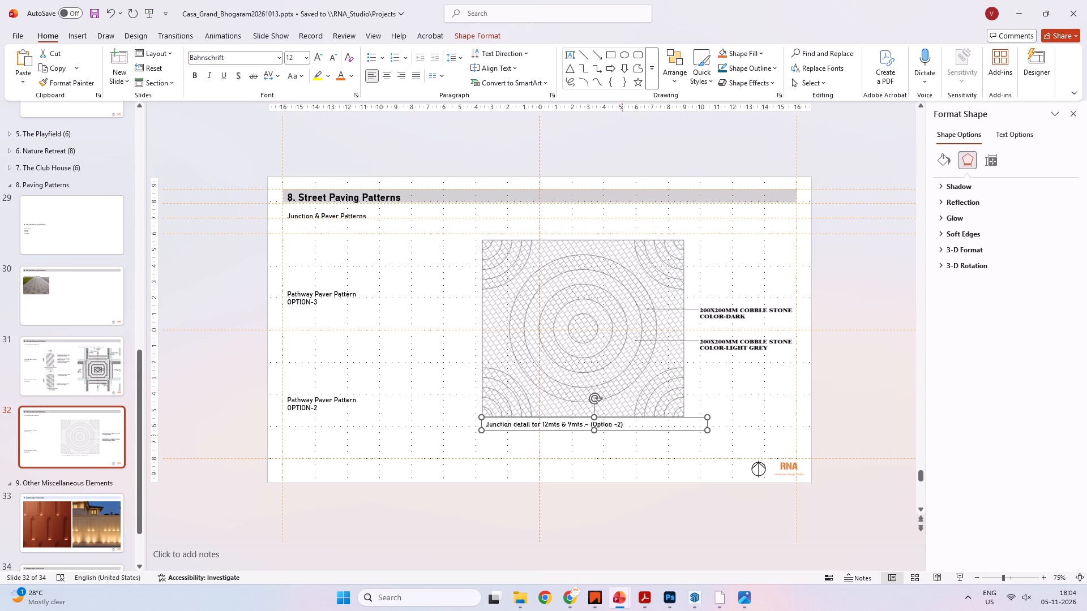
key(Right)
key(Right)
key(Left)
click(622, 444)
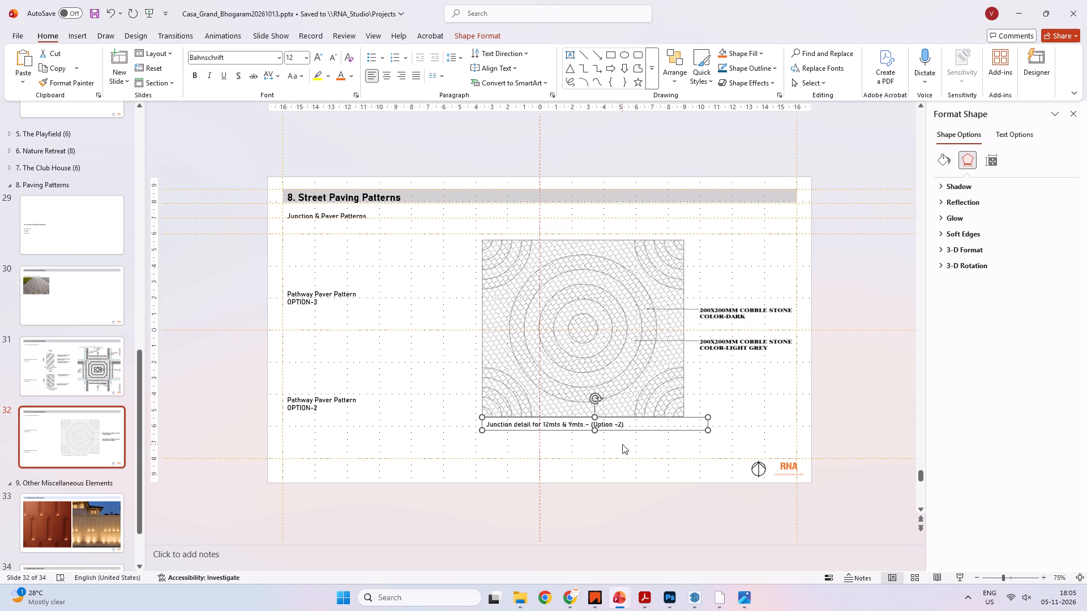
Bring the Option -2 junction detail label to the front.
click(602, 425)
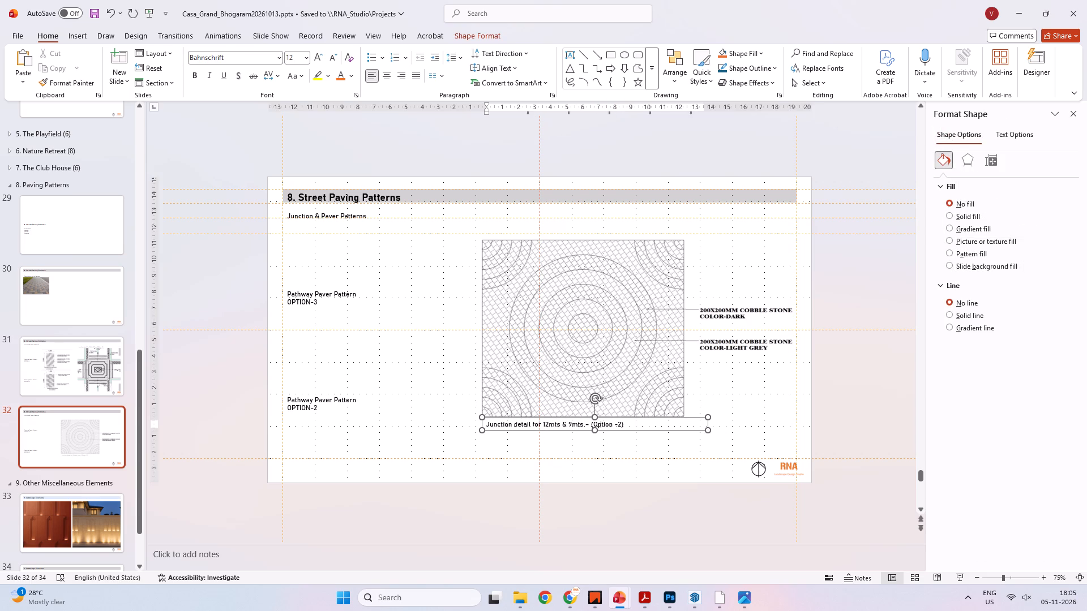
click(604, 429)
right_click(604, 429)
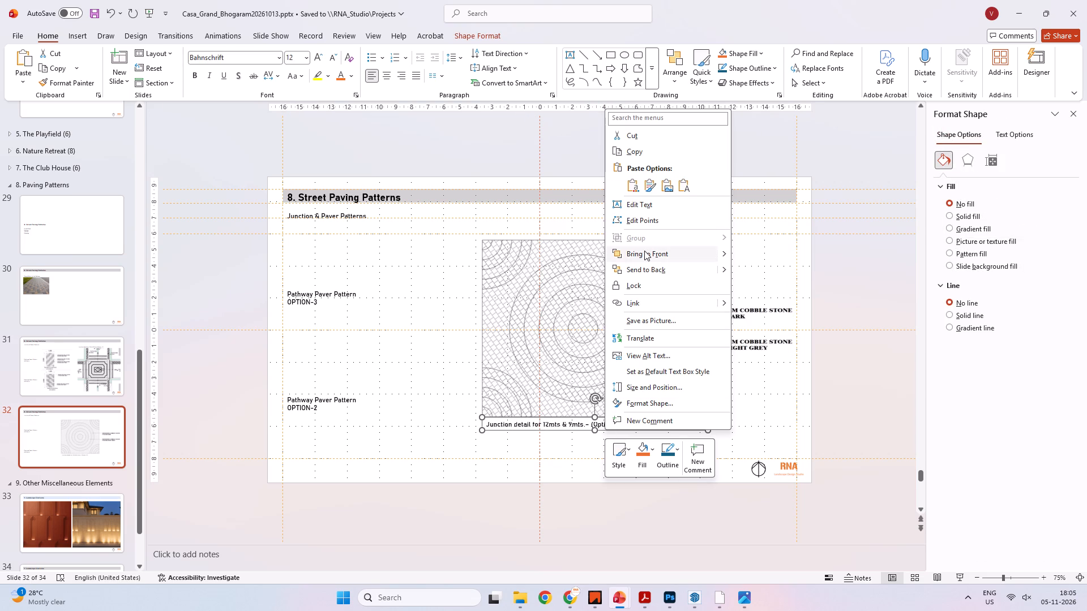
click(647, 251)
click(634, 455)
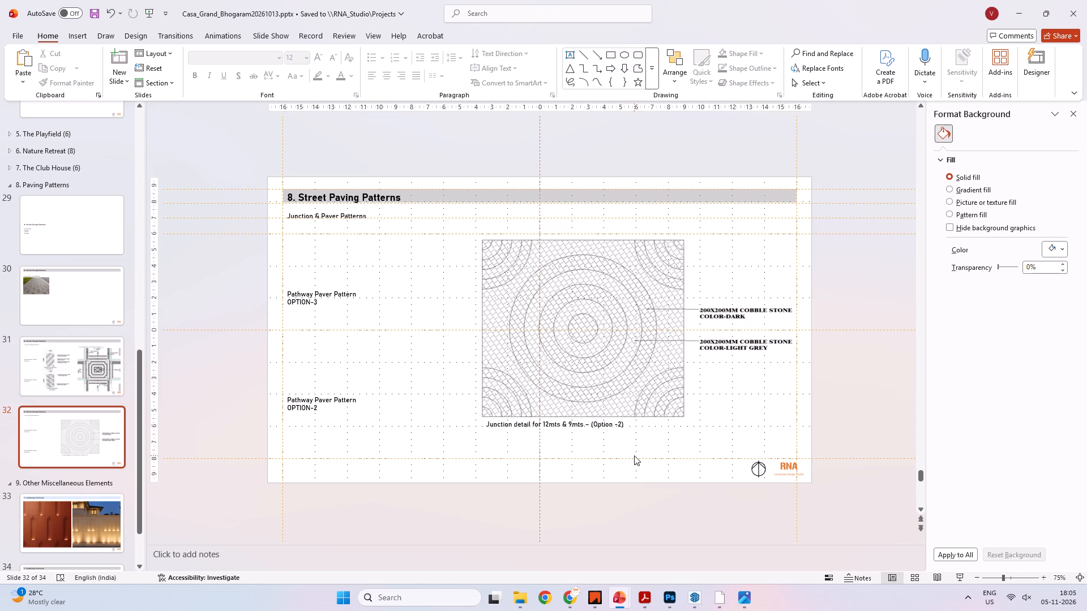
Capitalise the word "Detail" in the label below the circular pattern so it begins "Junction Detail".
click(517, 424)
key(BackSpace)
key(shift+d)
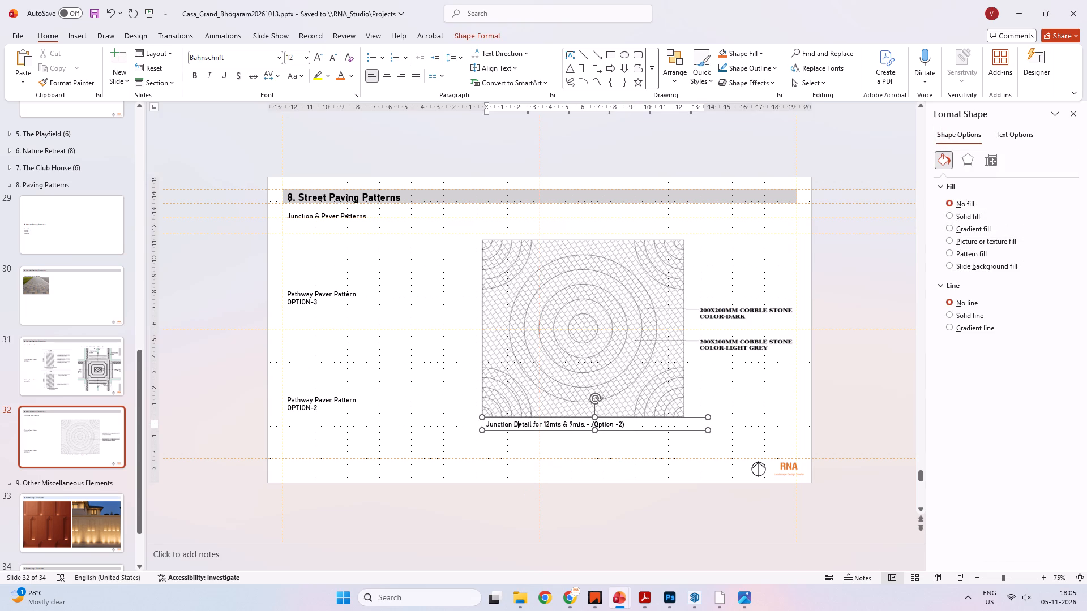
click(511, 467)
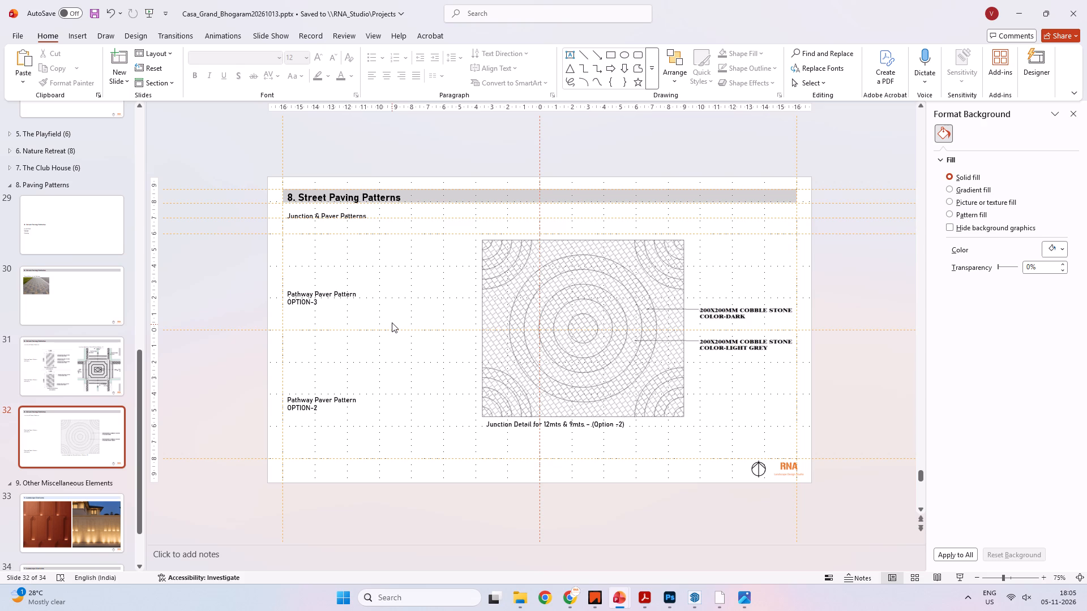
Compare the paving pattern layouts on slides 30, 31 and 32.
click(80, 299)
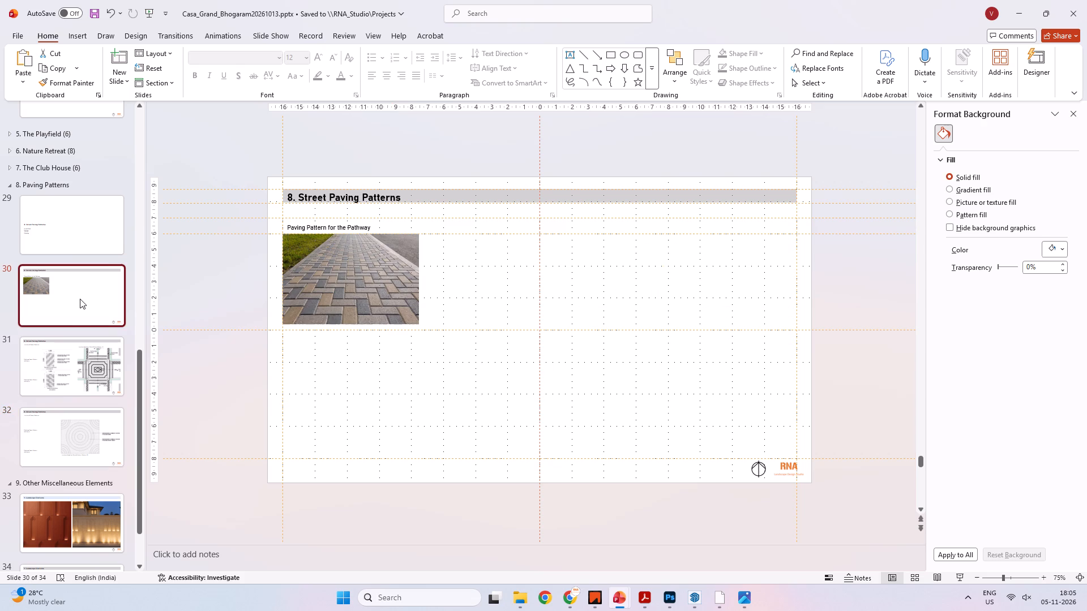
click(83, 389)
click(70, 437)
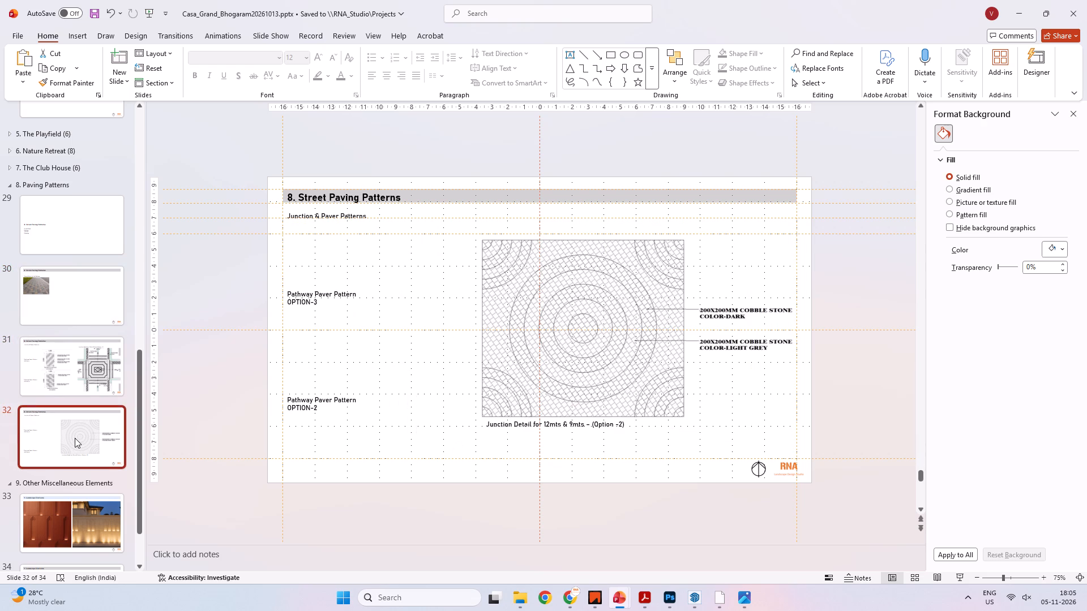
click(80, 355)
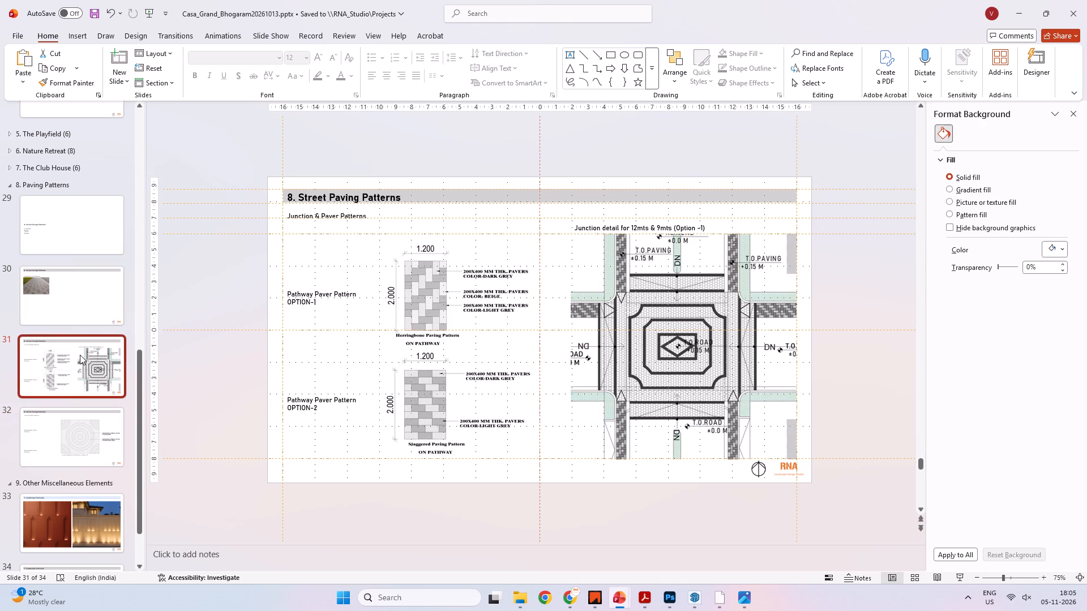
click(69, 443)
click(75, 398)
click(77, 372)
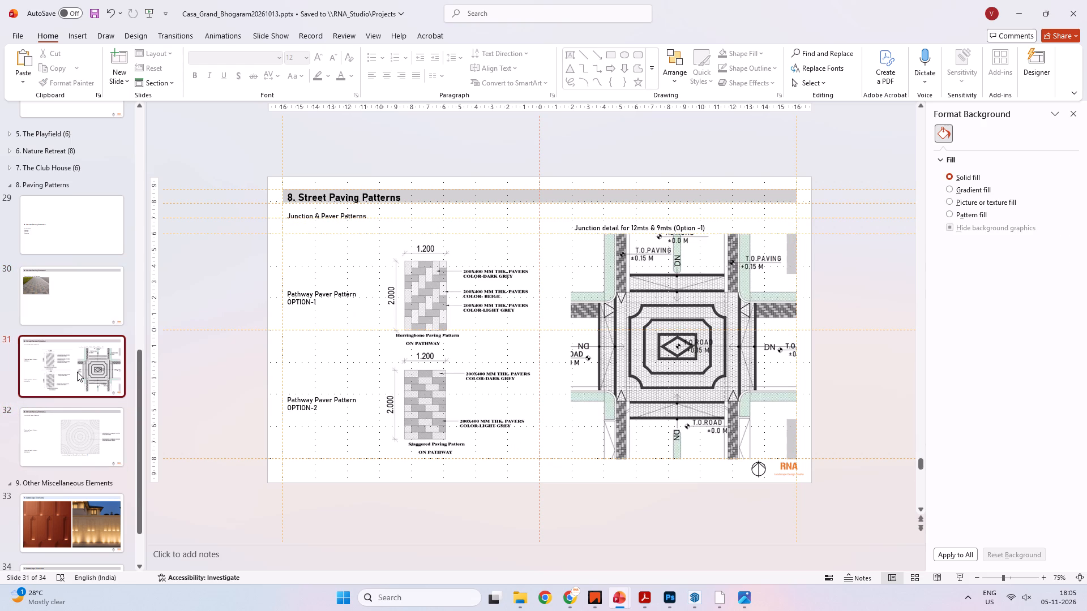
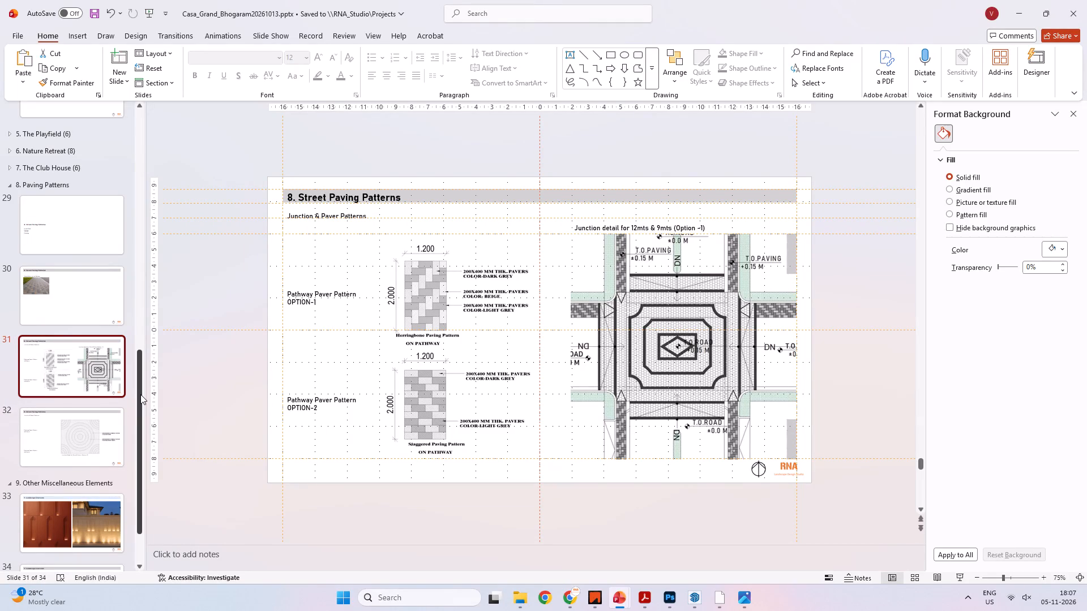
Switch from the paving slides to the SH COMMENTS - LANDSCAPE drawing in IIACAD.
click(97, 325)
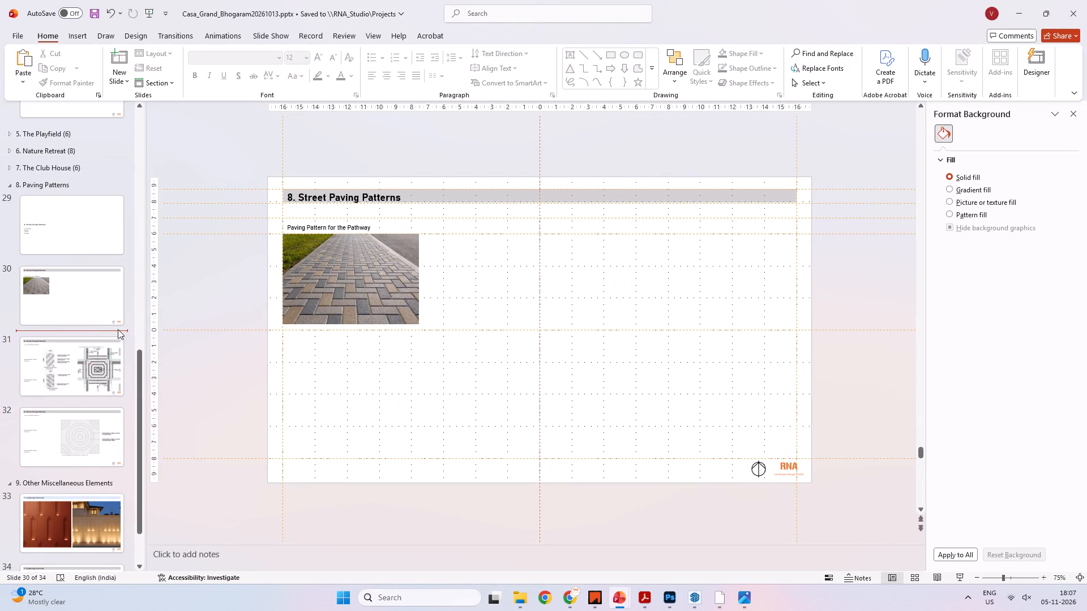
key(alt+Tab)
scroll(441, 371, down, 3)
click(756, 119)
click(1014, 12)
scroll(506, 279, down, 1)
scroll(487, 336, down, 3)
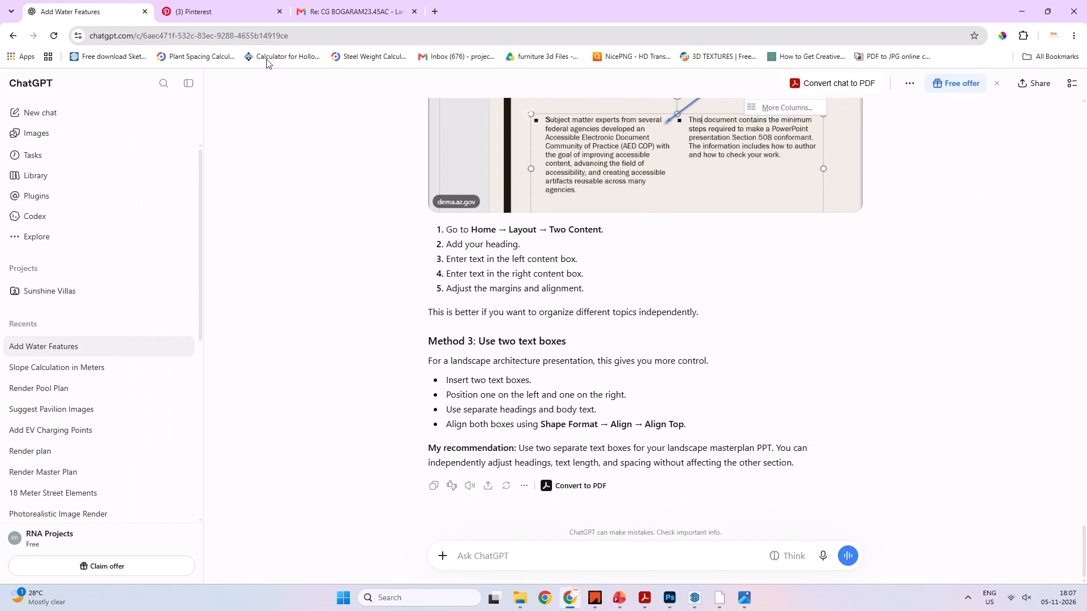
click(208, 14)
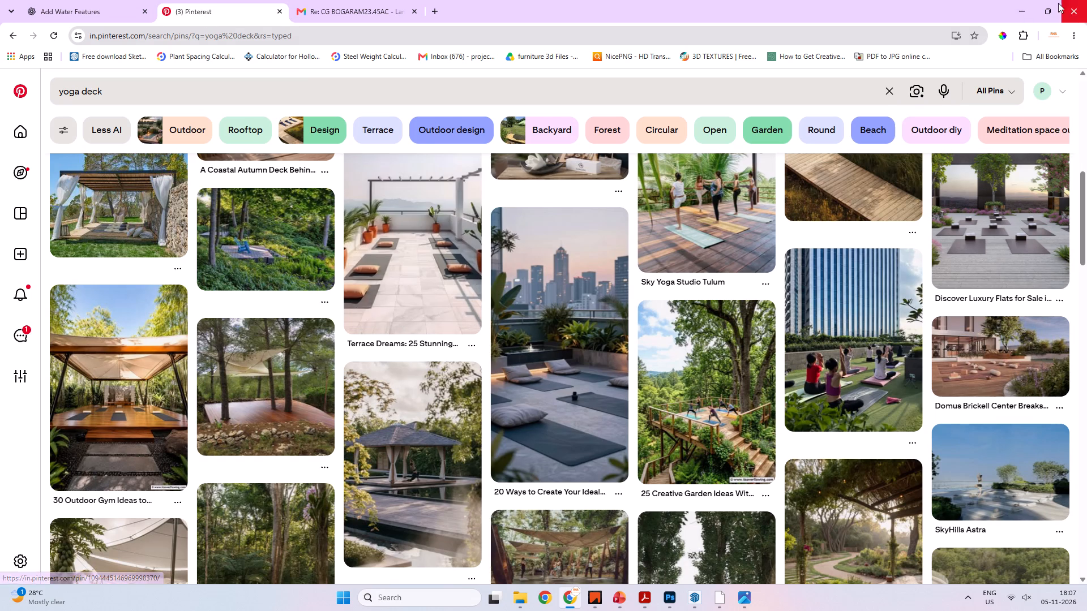
click(1034, 6)
Examine the review comments and amenity labels around the site plan in the SH COMMENTS - LANDSCAPE drawing.
scroll(339, 268, down, 2)
middle_drag(342, 269, 525, 252)
scroll(429, 260, up, 3)
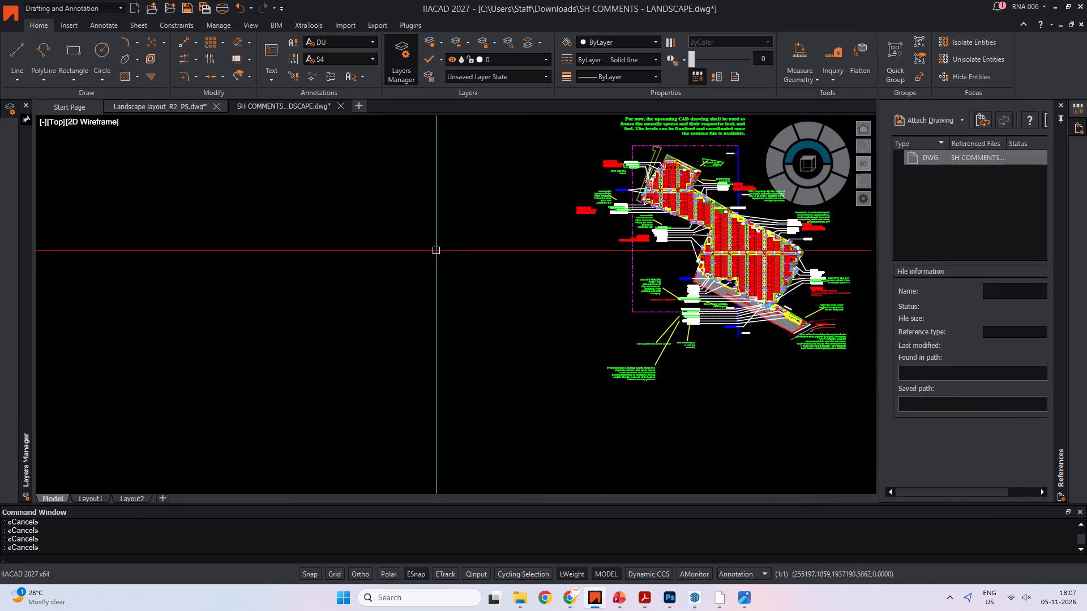
middle_drag(595, 234, 348, 269)
scroll(514, 245, up, 4)
middle_drag(339, 213, 430, 357)
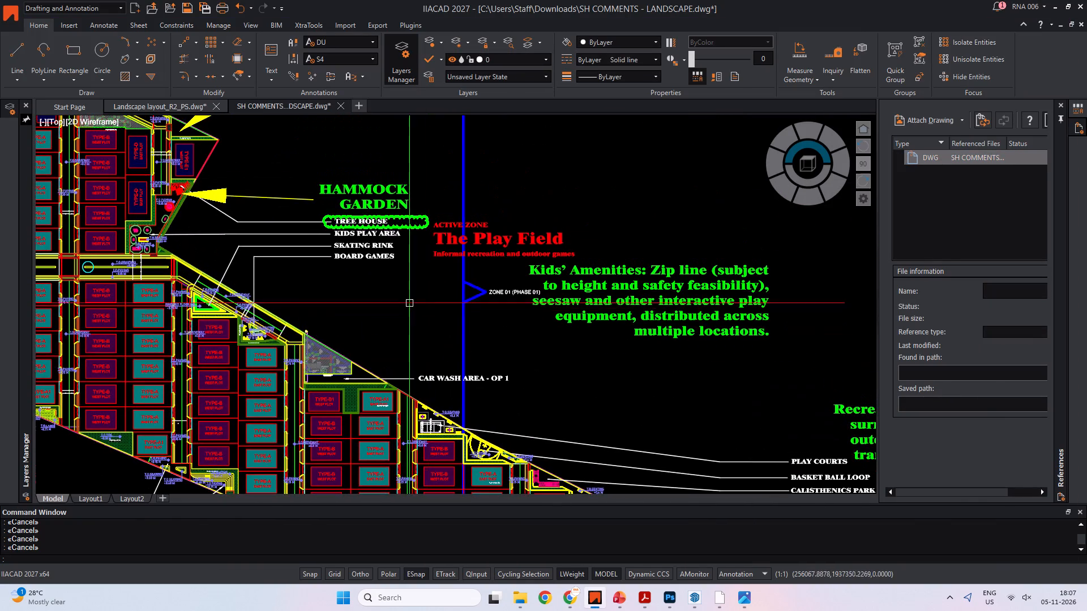
scroll(408, 300, down, 3)
middle_drag(401, 301, 555, 252)
In the Landscape layout_R2_PS drawing, review the amenity labels around the site plan, including the Play Field zone.
click(183, 114)
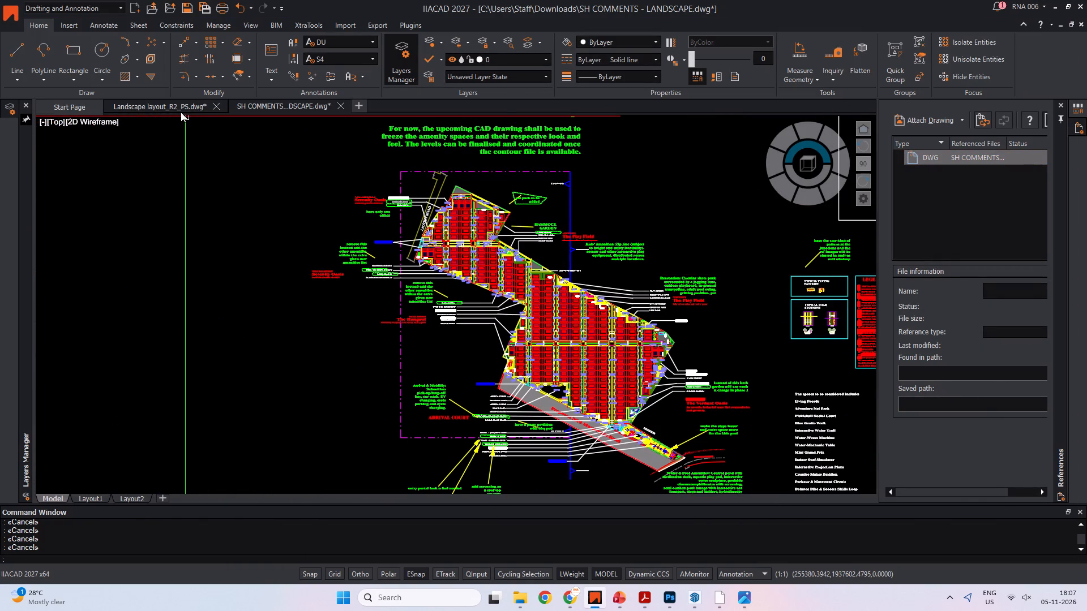
click(179, 109)
middle_drag(243, 222, 352, 258)
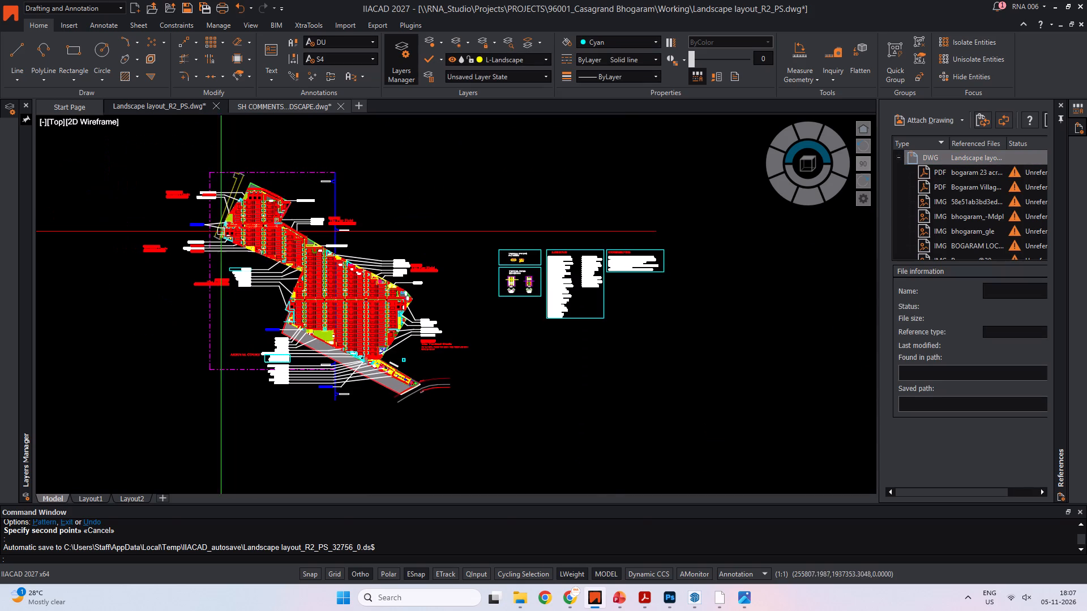
scroll(204, 203, up, 2)
middle_drag(273, 302, 282, 233)
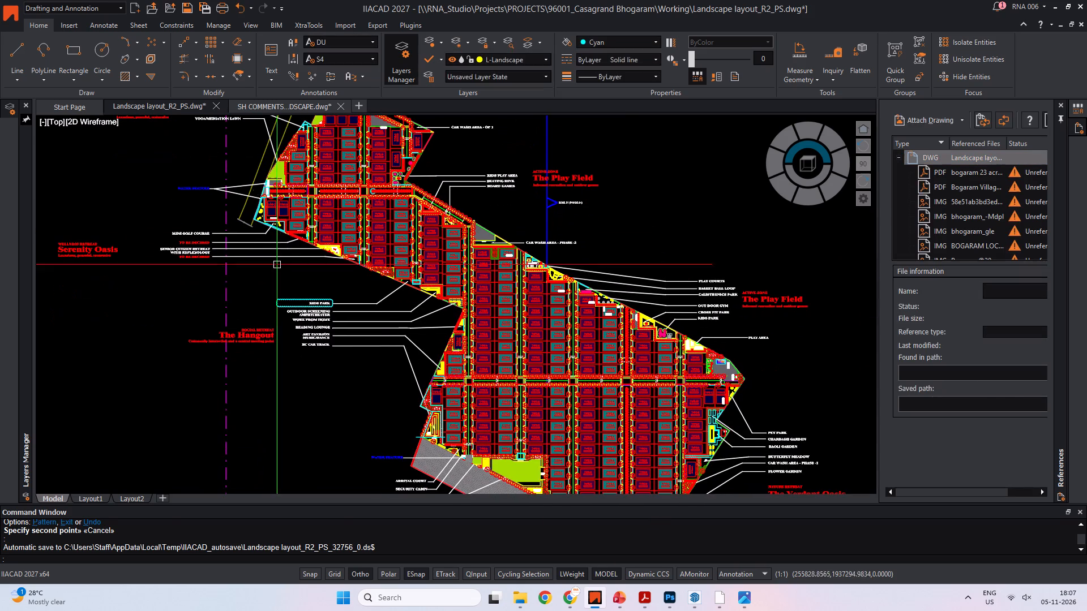
middle_drag(319, 247, 198, 170)
middle_drag(254, 221, 253, 248)
scroll(593, 247, up, 2)
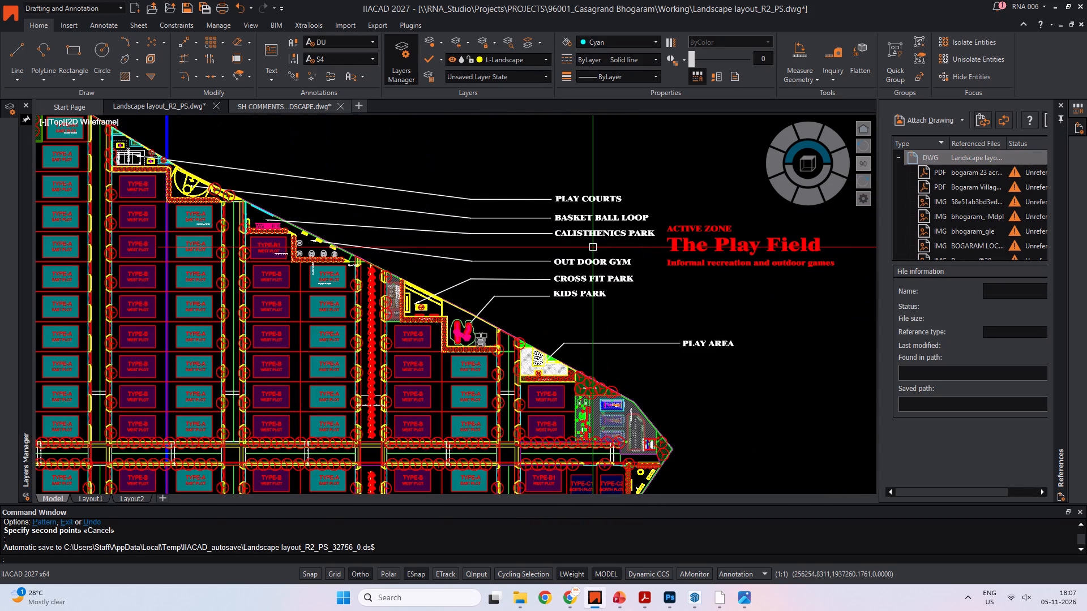
scroll(339, 249, down, 2)
Replace the TO BE DECIDED label between MINI GOLF COURSE and SENIOR CITIZEN RETREAT with "OUT DOOR KIDS PLAY AREA" in capitals.
middle_drag(325, 249, 537, 298)
scroll(65, 243, up, 3)
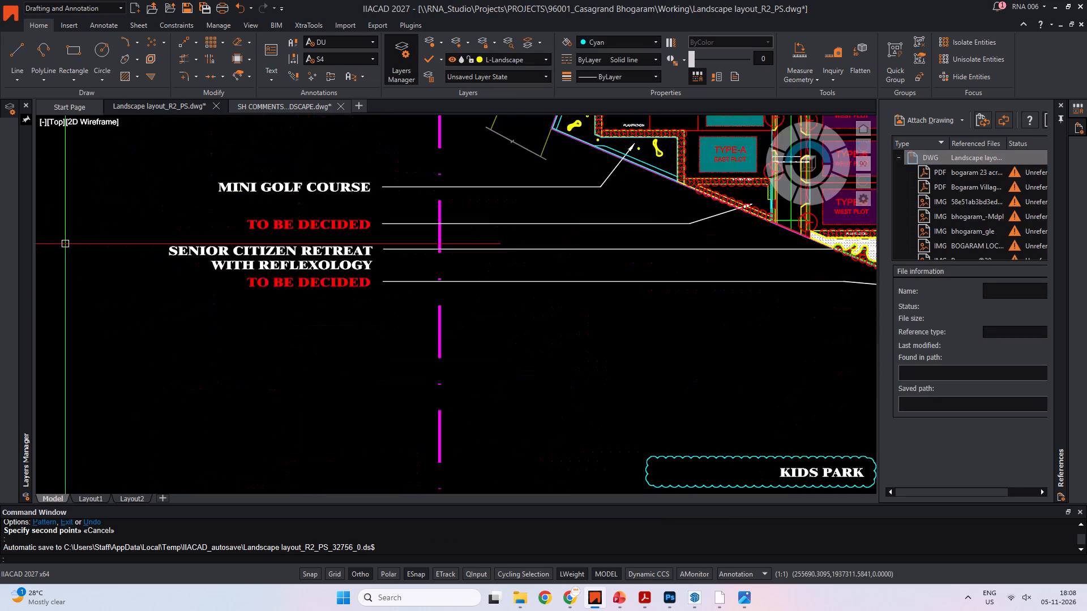
middle_drag(524, 289, 330, 317)
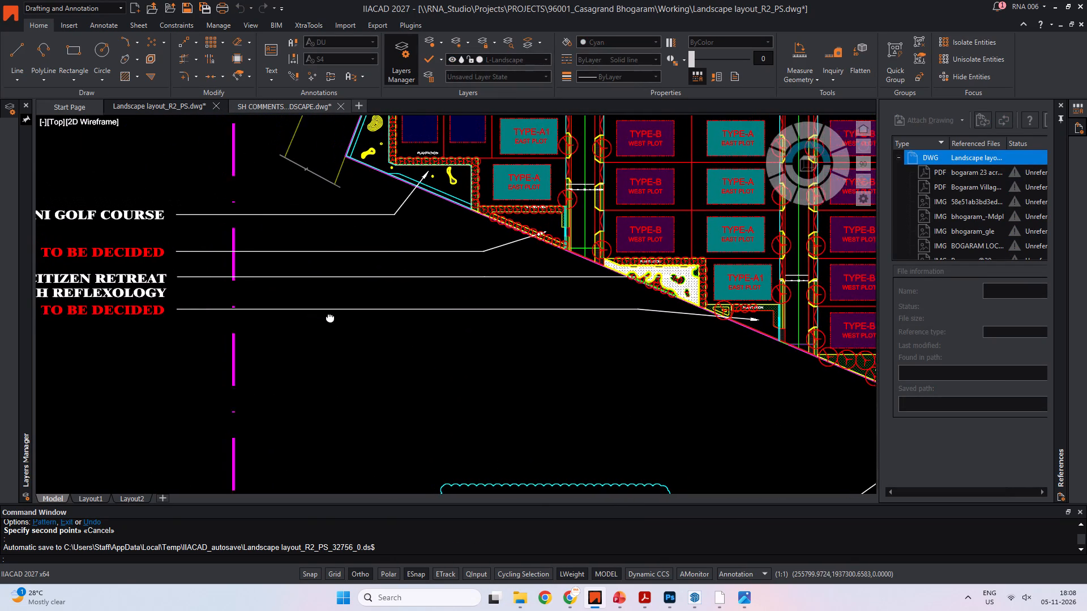
middle_drag(330, 317, 452, 312)
middle_drag(445, 323, 410, 339)
scroll(183, 250, up, 1)
double_click(189, 268)
key(ctrl+a)
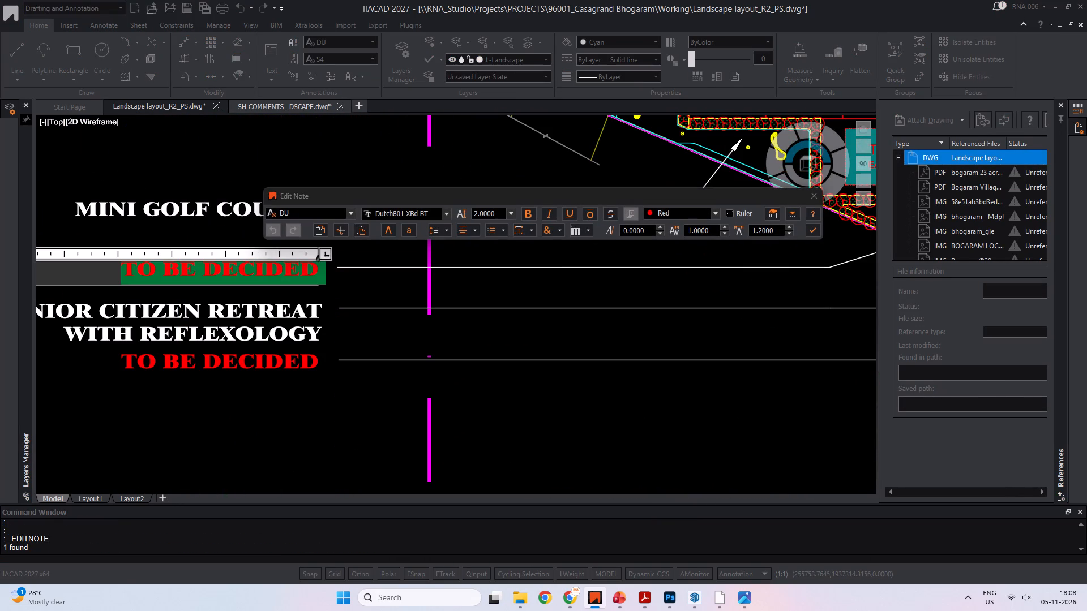
text(out dorr)
key(space)
key(BackSpace)
key(BackSpace)
key(BackSpace)
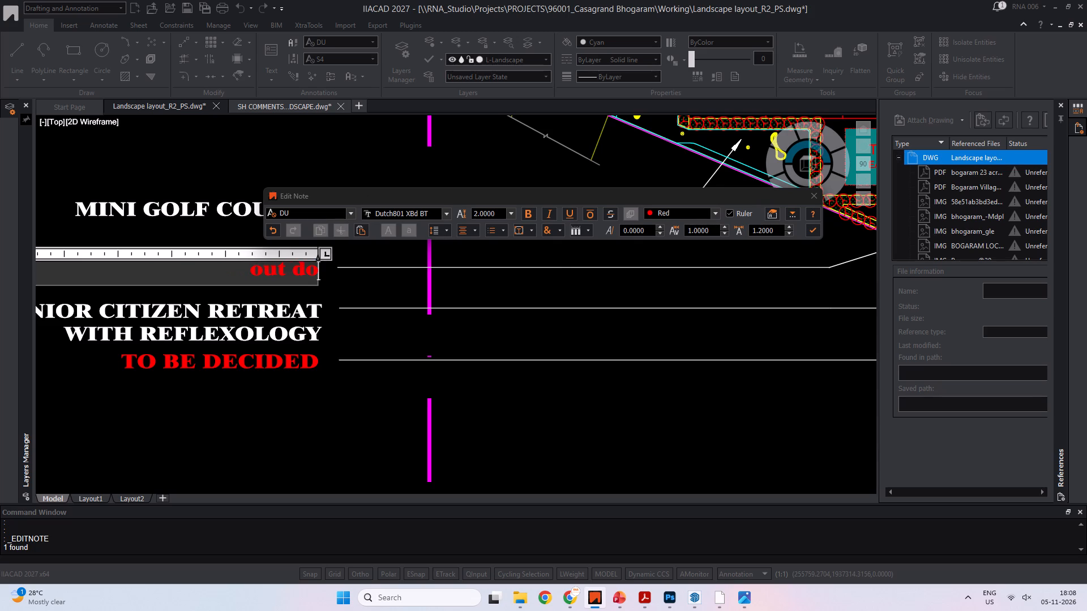
text(or Kids PLay)
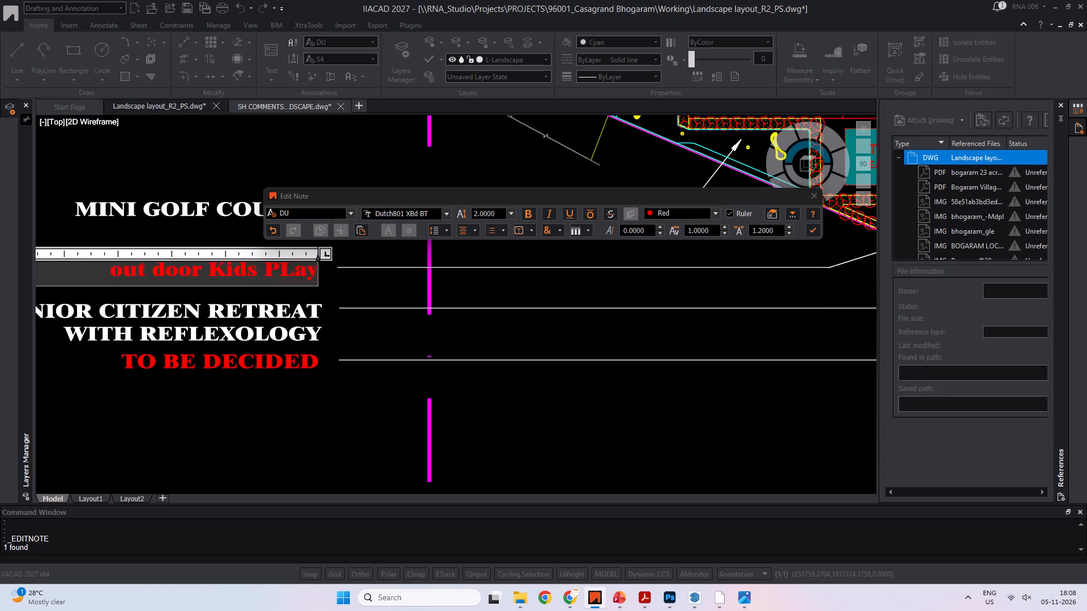
key(space)
text(area)
key(space)
key(ctrl+a)
key(ctrl+shift+u)
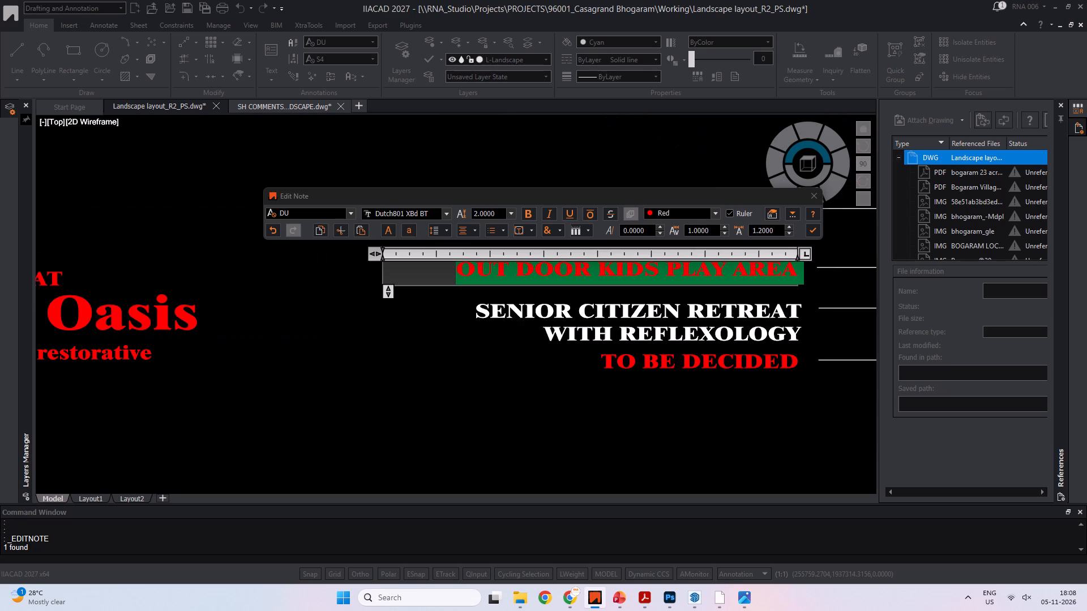
click(287, 338)
Match the properties of the OUT DOOR KIDS PLAY AREA label to those of the MINI GOLF COURSE label.
scroll(511, 278, down, 2)
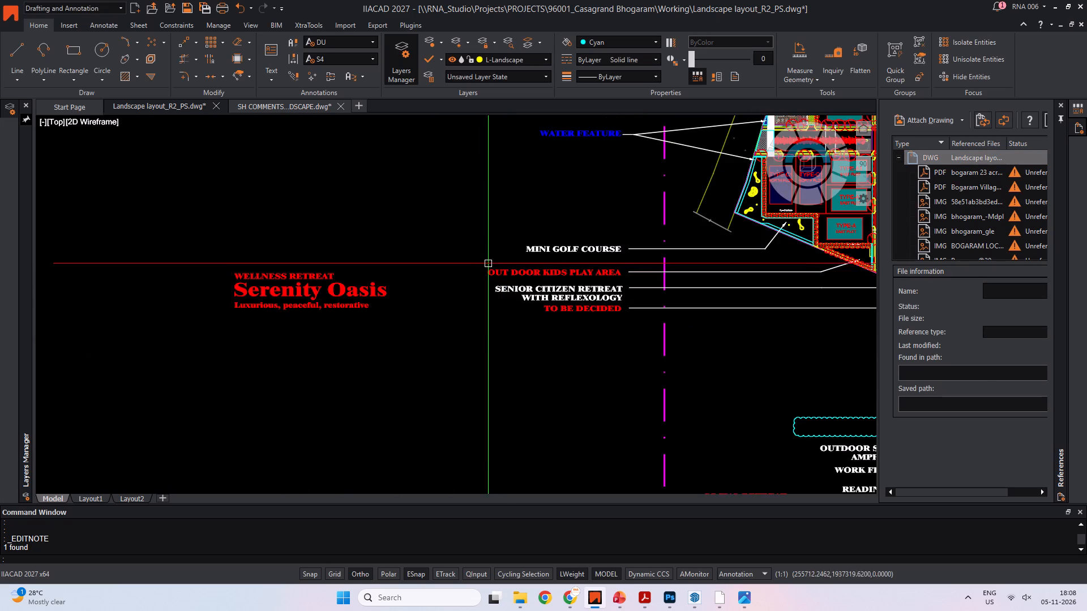
middle_drag(483, 273, 256, 270)
key(Escape)
key(Escape)
key(m)
key(a)
key(space)
click(335, 244)
click(328, 263)
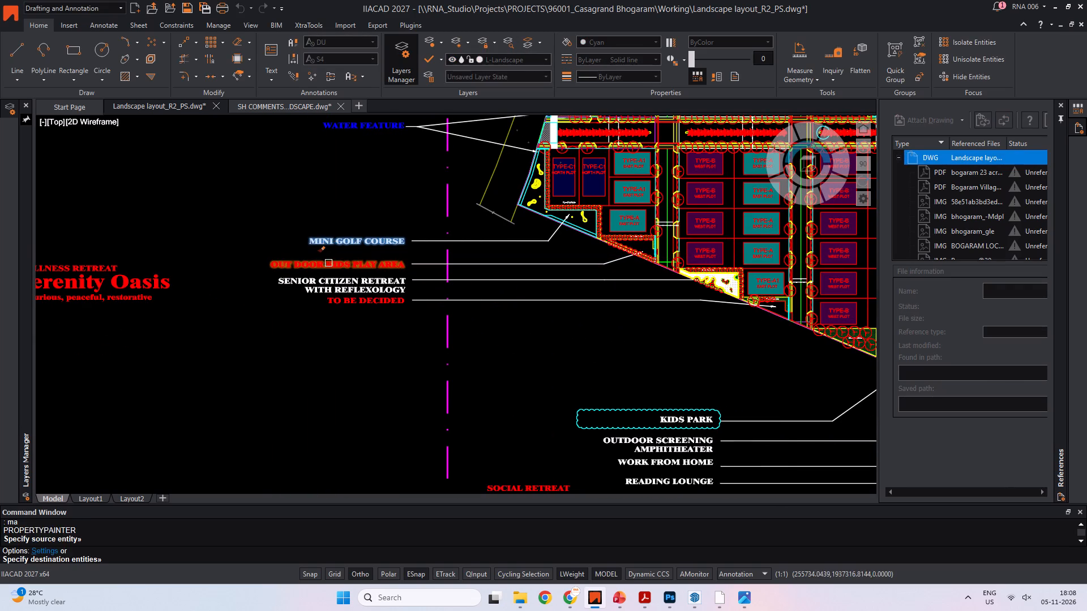
key(Escape)
Set the text colour of the OUT DOOR KIDS PLAY AREA note to ByBlock.
scroll(311, 259, up, 2)
key(Escape)
double_click(309, 273)
key(ctrl+a)
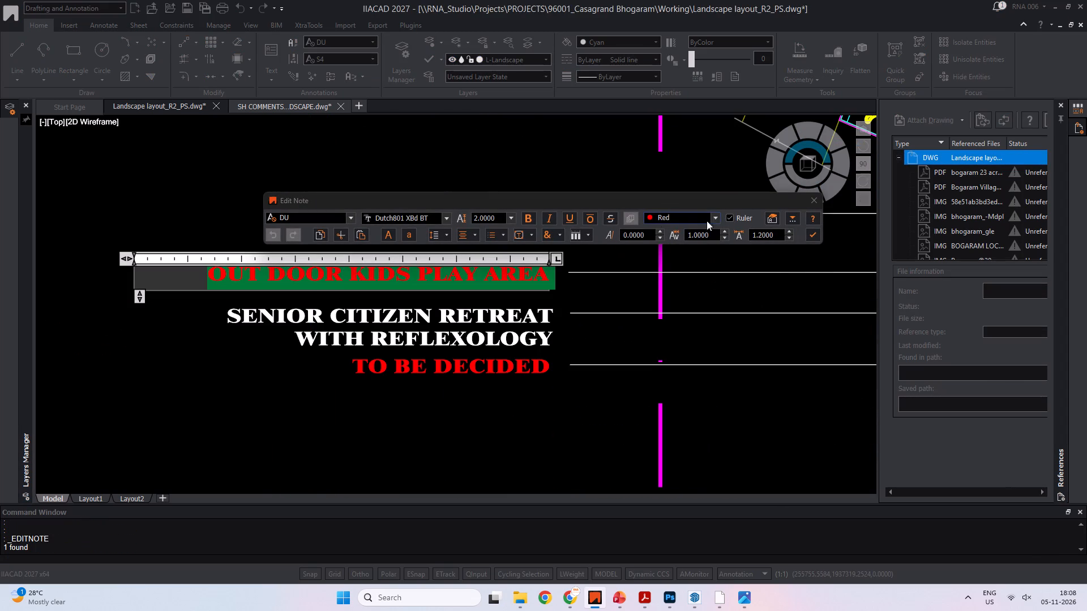
click(720, 221)
click(714, 221)
click(714, 215)
click(695, 230)
key(Escape)
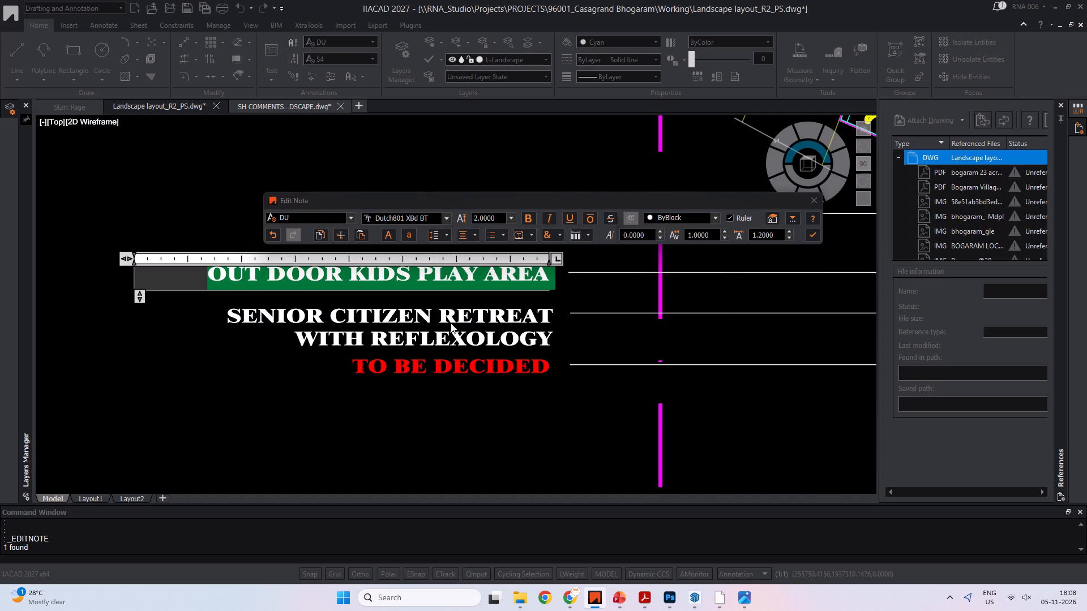
key(Escape)
scroll(431, 282, down, 1)
key(Escape)
click(488, 233)
Examine the Play Field labels and the amenities their leaders point to: kids play area, skating rink and board games.
middle_drag(542, 333, 410, 333)
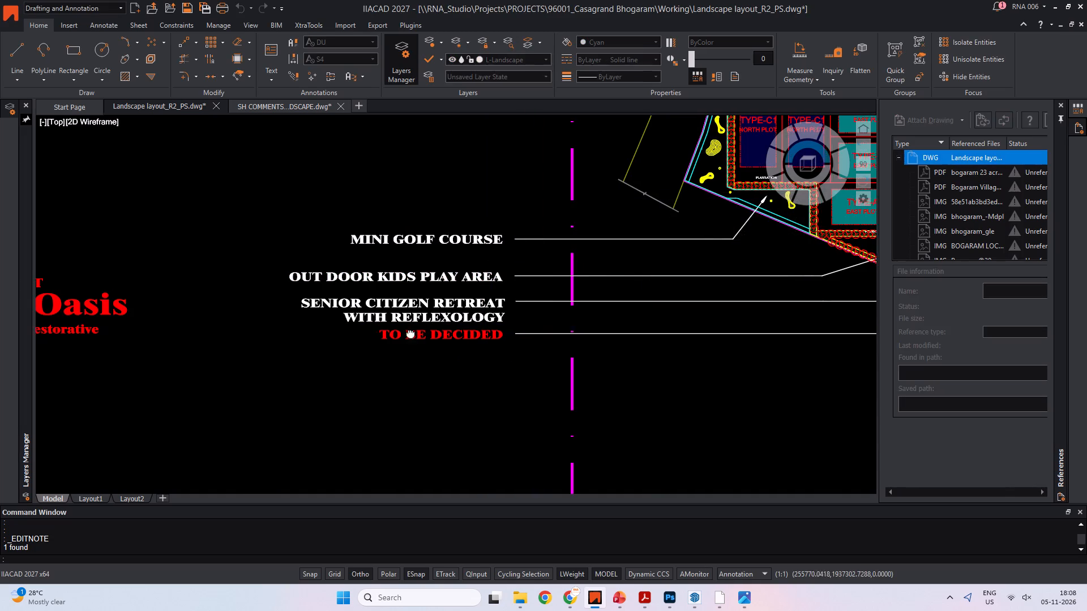
middle_drag(410, 333, 396, 333)
key(Escape)
scroll(390, 231, down, 4)
middle_drag(390, 231, 310, 321)
scroll(542, 190, up, 3)
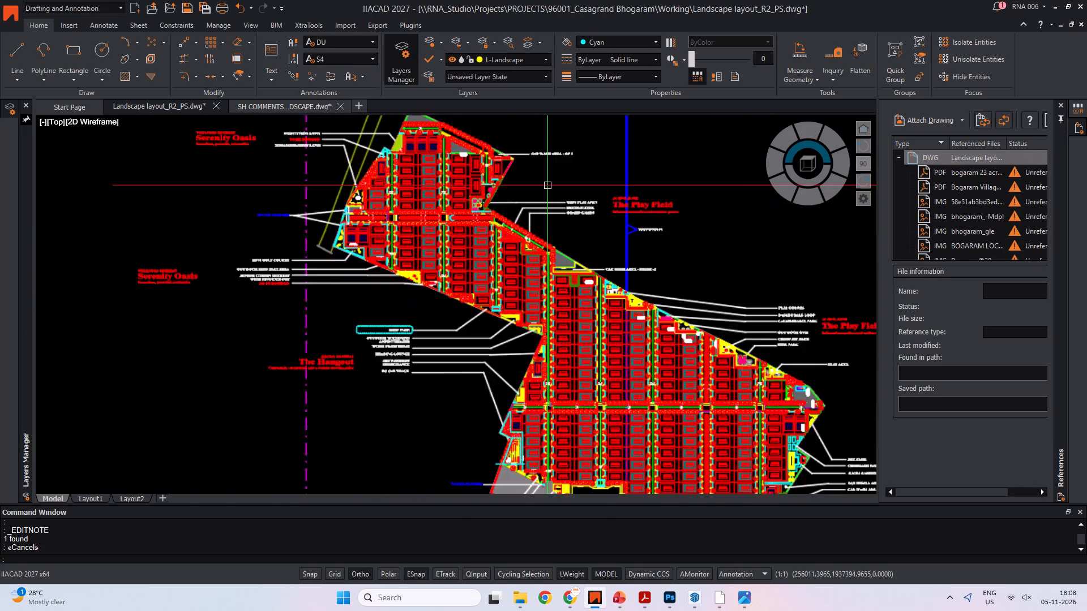
scroll(558, 184, up, 1)
middle_drag(632, 306, 587, 303)
scroll(431, 283, down, 2)
middle_drag(409, 282, 491, 281)
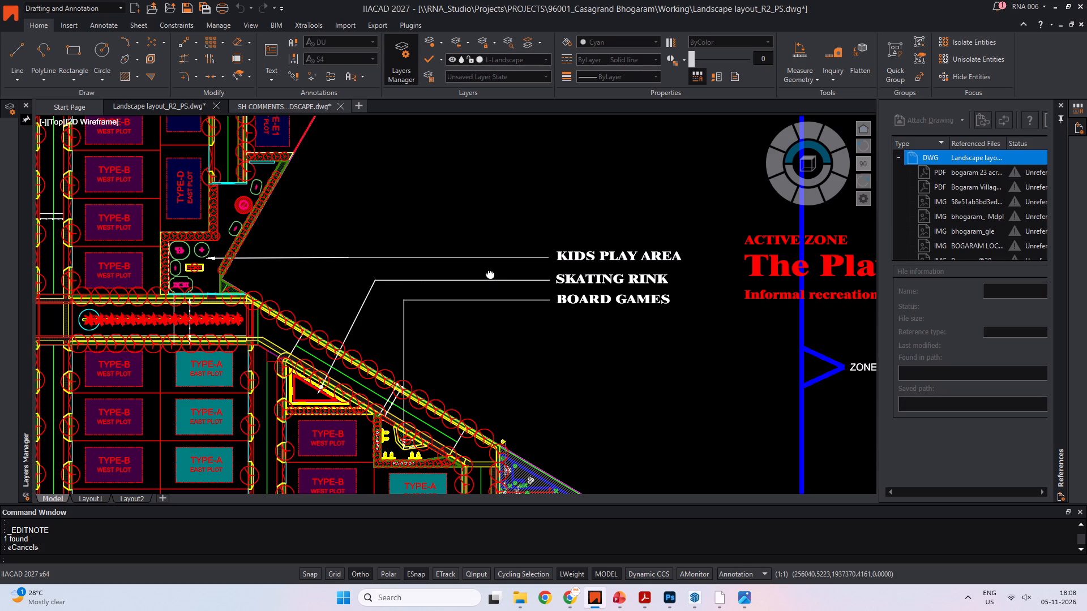
click(490, 273)
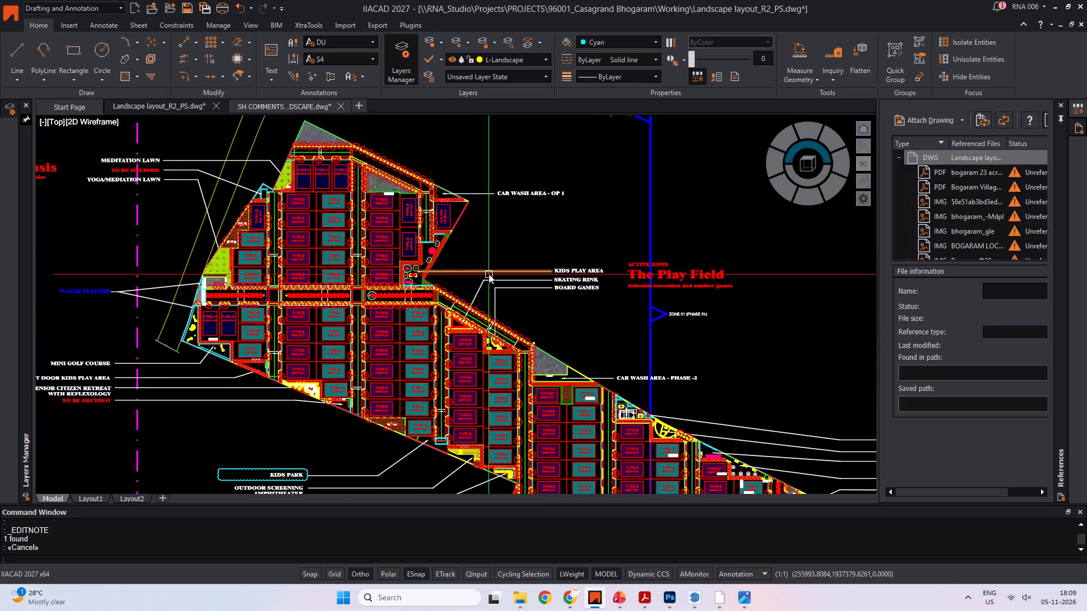
Examine the Serenity Oasis labels and the plan areas they point to, from the water feature to the remaining undecided amenity.
middle_drag(196, 315, 482, 277)
scroll(356, 338, up, 2)
middle_drag(249, 356, 471, 290)
middle_drag(324, 346, 397, 342)
scroll(397, 342, down, 1)
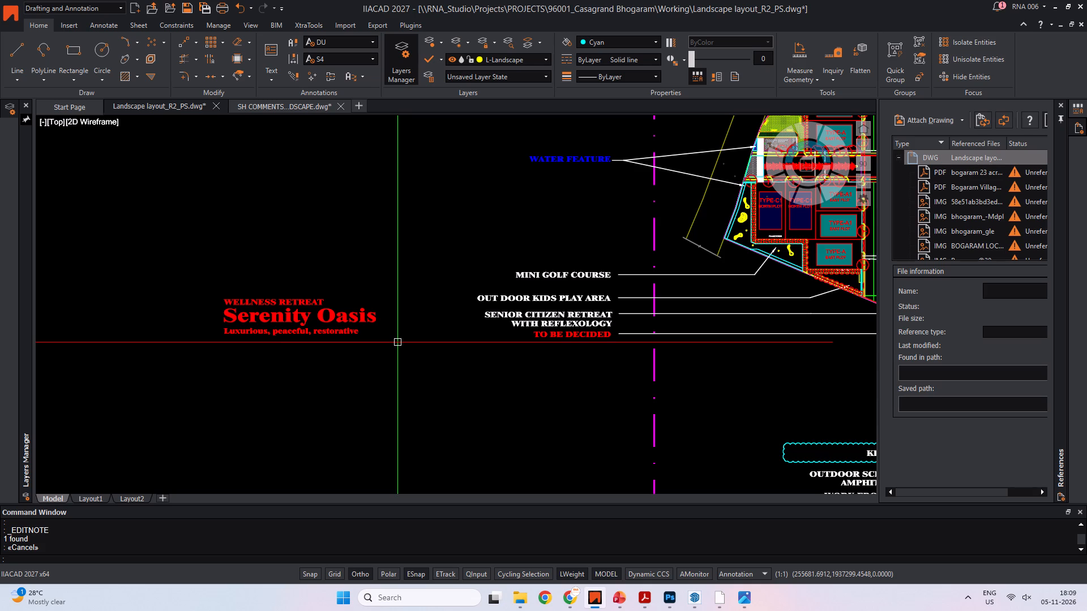
middle_drag(373, 337, 298, 323)
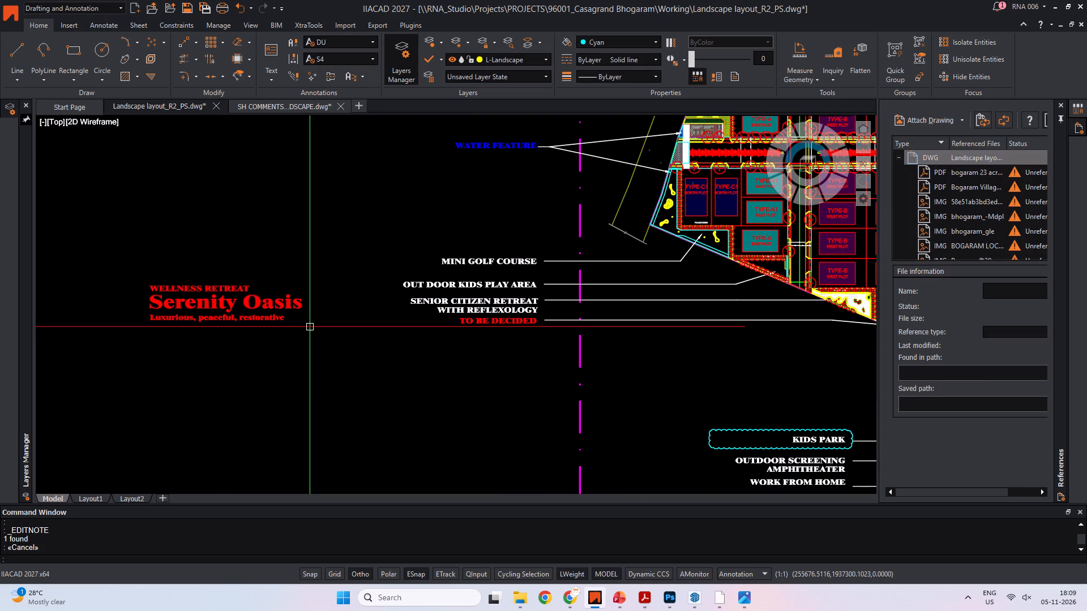
scroll(340, 323, down, 2)
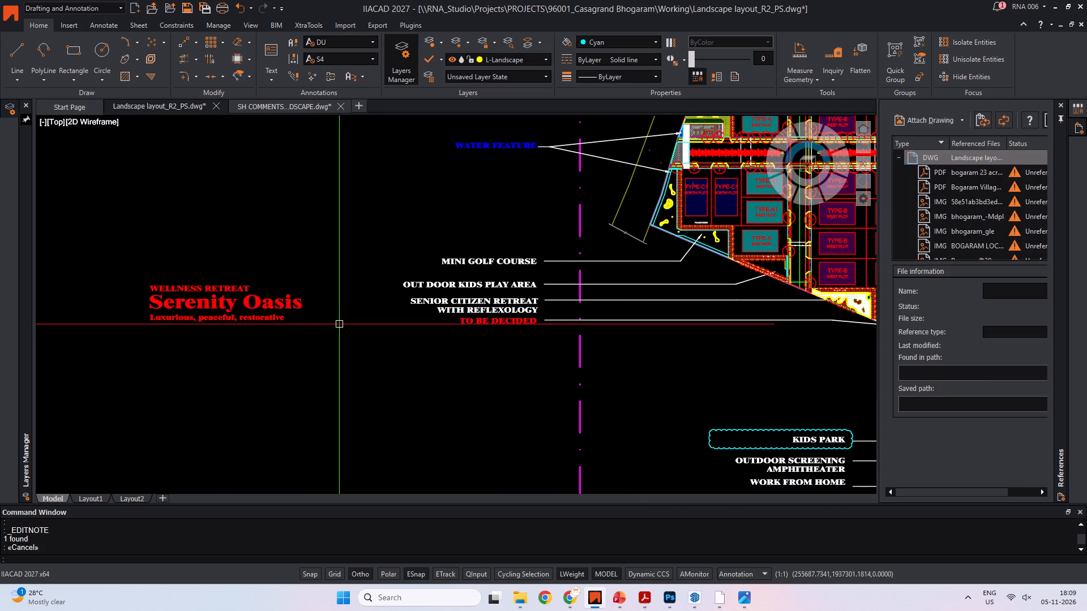
middle_drag(342, 317, 309, 258)
scroll(413, 295, up, 2)
middle_drag(399, 328, 380, 348)
scroll(360, 294, up, 2)
scroll(474, 287, down, 1)
middle_drag(463, 288, 395, 322)
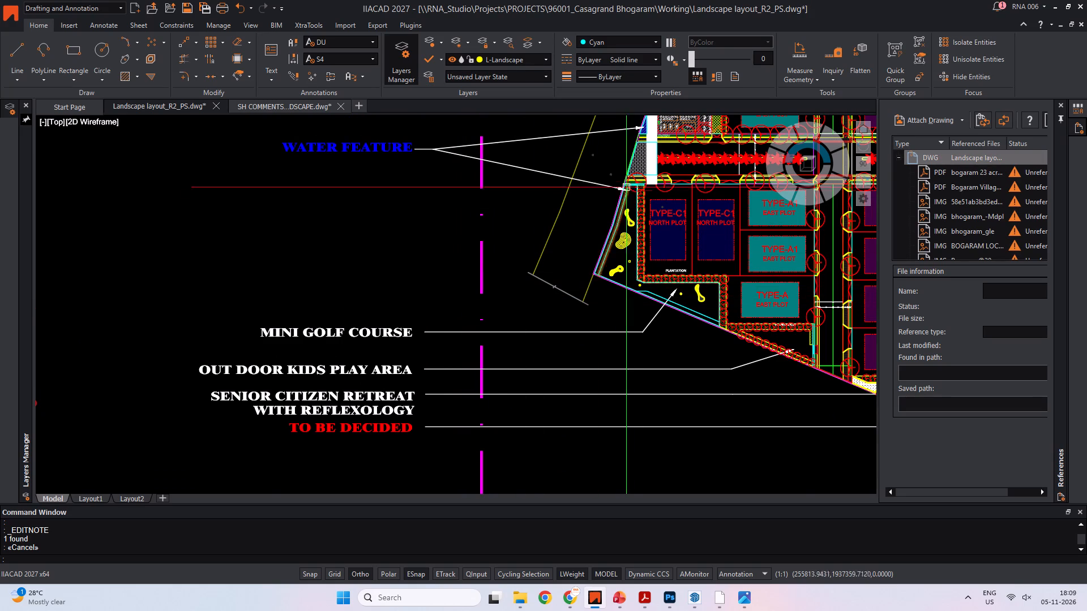
Delete the white line hatch and the brick paver hatch at the street end beside the ENTRY label.
scroll(634, 168, up, 3)
middle_drag(634, 164, 588, 233)
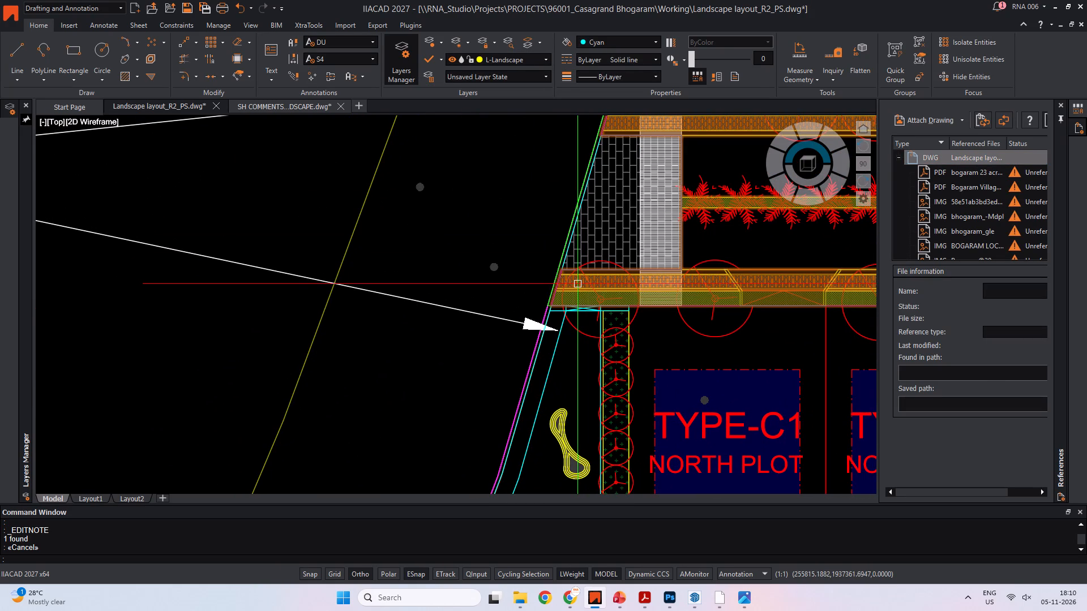
scroll(577, 283, down, 2)
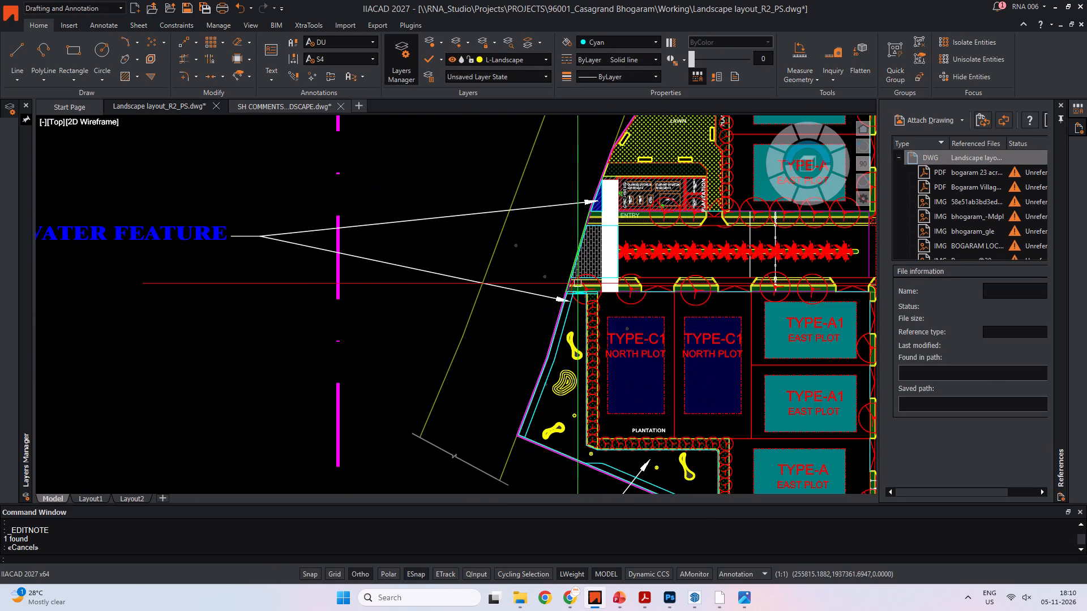
scroll(607, 212, up, 3)
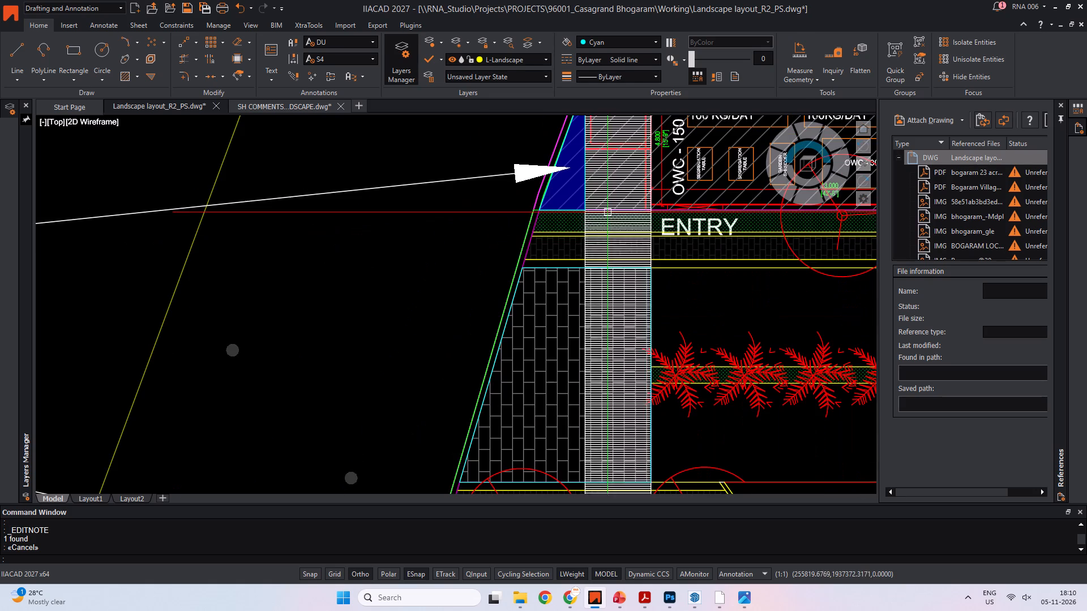
click(621, 197)
key(Delete)
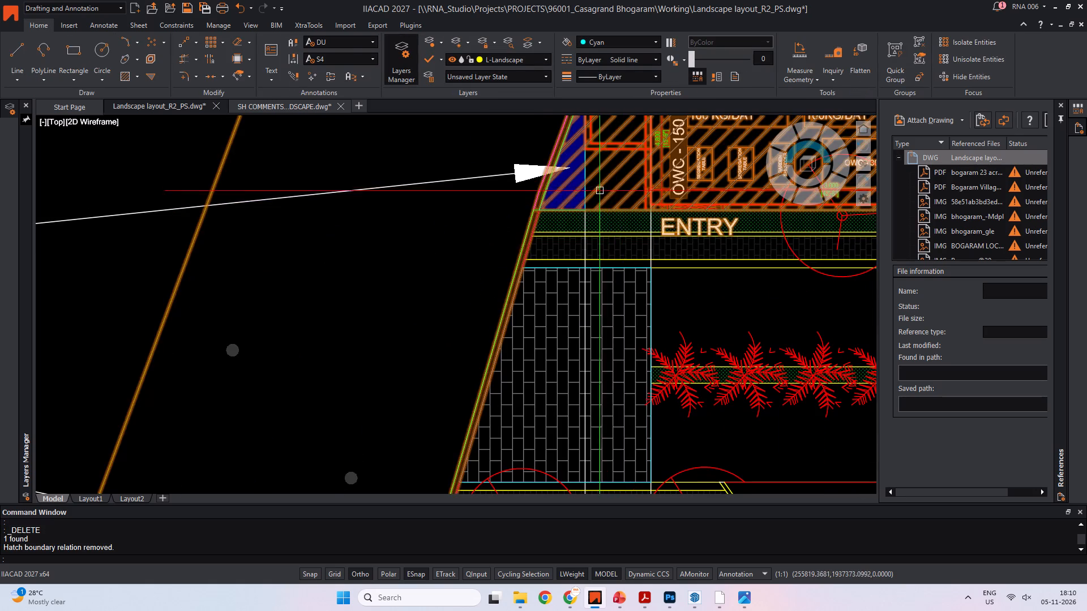
scroll(589, 223, down, 2)
scroll(593, 259, up, 2)
click(606, 238)
key(Delete)
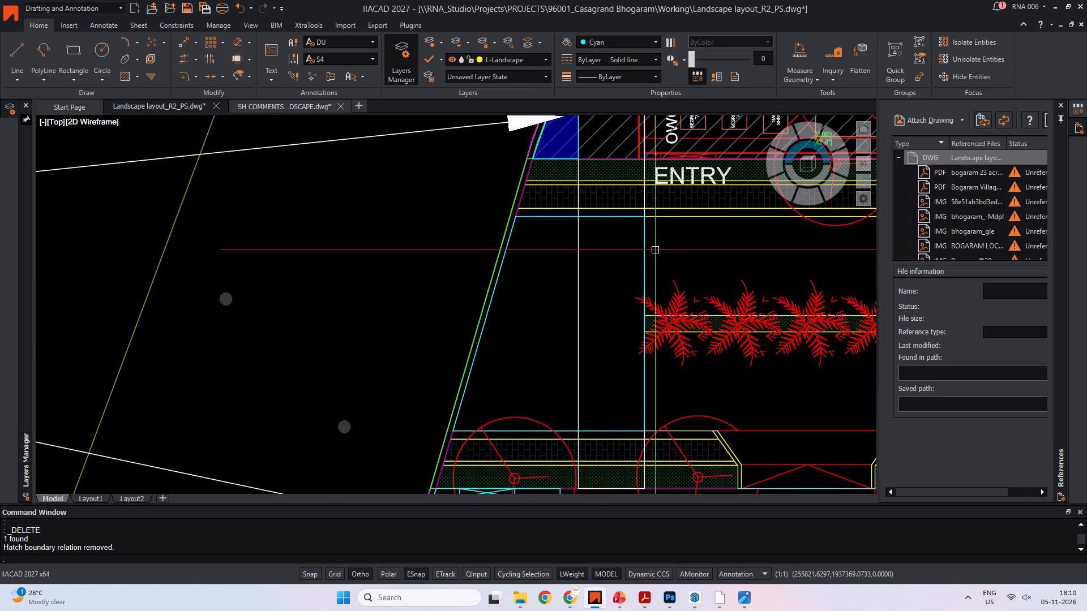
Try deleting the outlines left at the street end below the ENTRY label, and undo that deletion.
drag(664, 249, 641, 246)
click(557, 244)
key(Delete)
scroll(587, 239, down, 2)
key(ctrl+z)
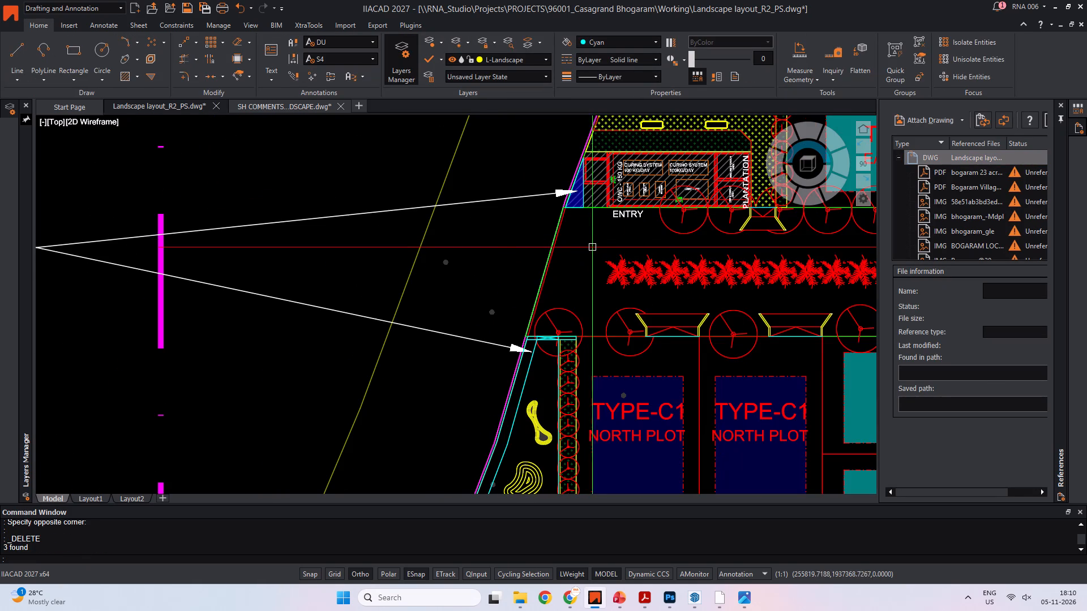
Undo the last deletion of three objects around the street end below the ENTRY label.
key(ctrl+z)
Delete two of the leftover outlines enclosing the cleared paving area at the street end below the ENTRY label.
click(578, 243)
scroll(574, 254, down, 1)
middle_drag(574, 255, 576, 309)
key(Delete)
middle_drag(576, 311, 563, 358)
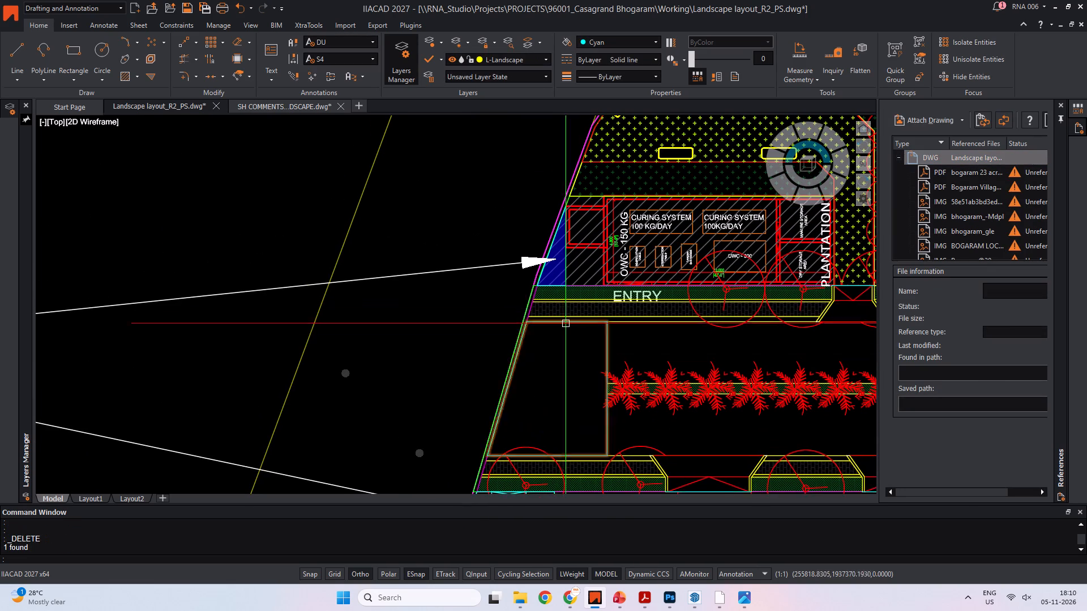
click(607, 334)
key(Delete)
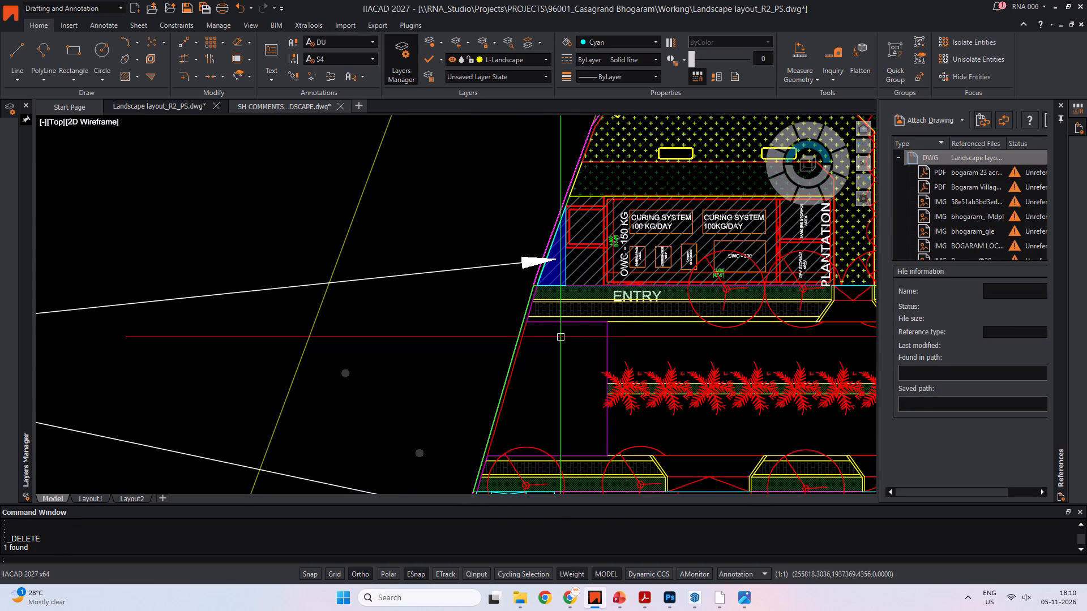
click(610, 326)
key(Escape)
Examine the cleared street end by the ENTRY label and the plantation strip around the TYPE-C1 north plots.
scroll(572, 255, up, 2)
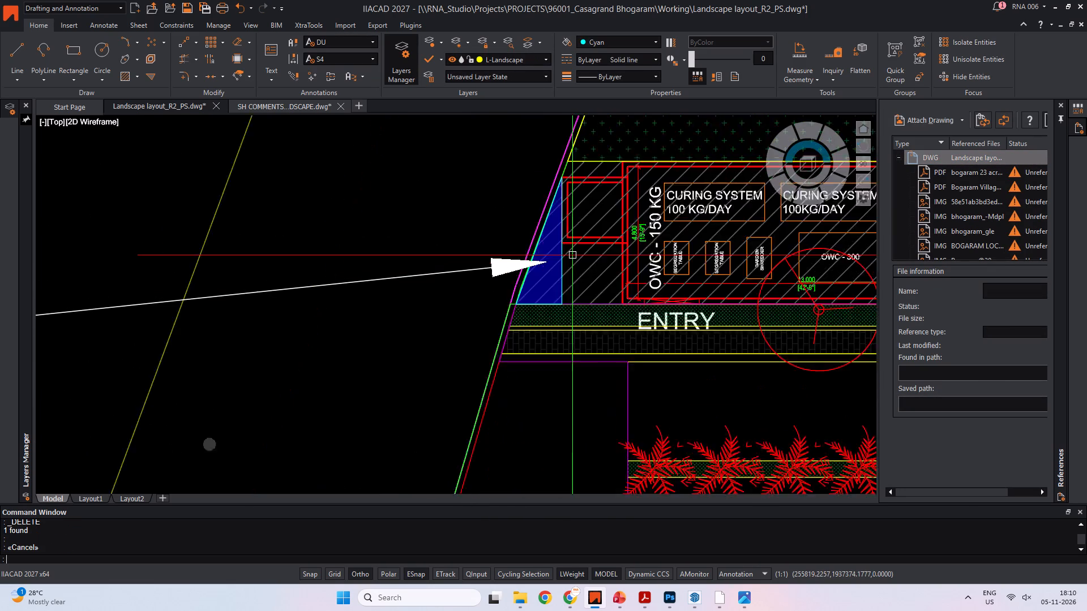
scroll(571, 262, down, 2)
middle_drag(570, 265, 558, 303)
middle_drag(460, 351, 464, 398)
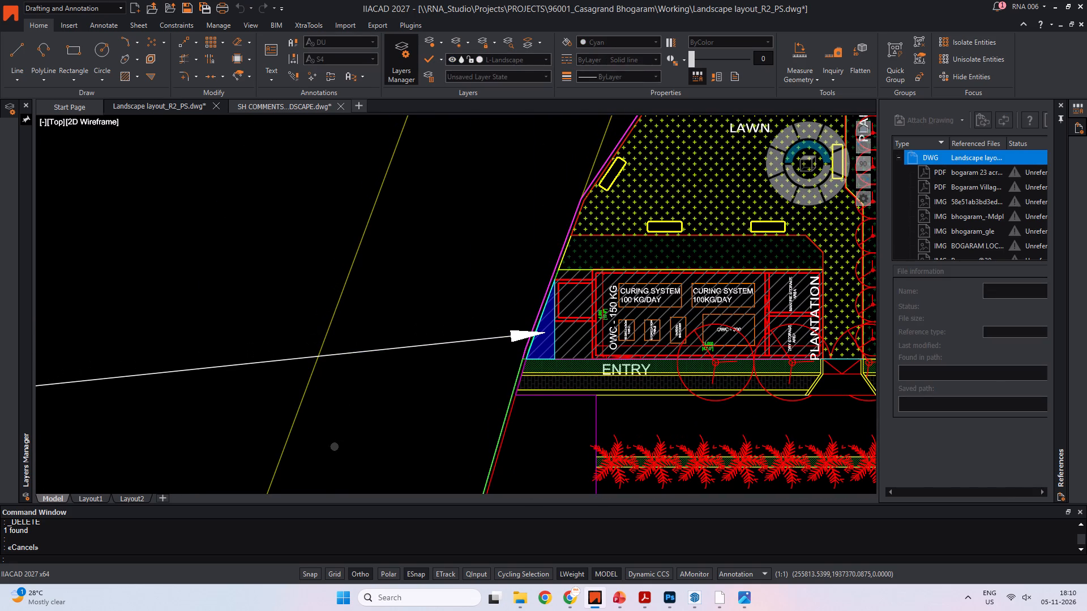
middle_drag(464, 396, 452, 294)
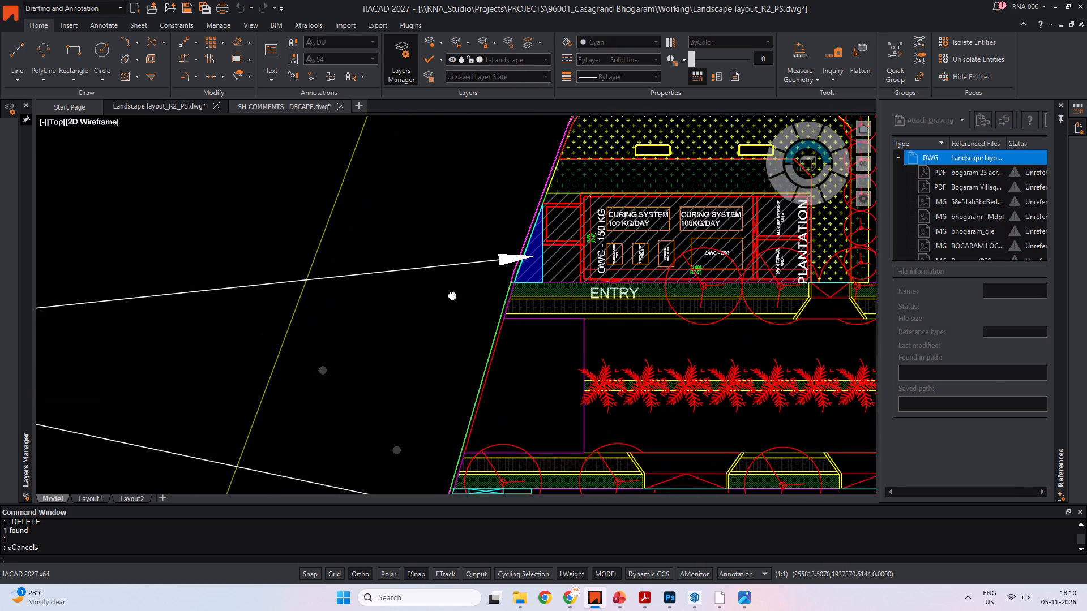
middle_drag(452, 294, 459, 266)
scroll(457, 268, down, 1)
middle_drag(456, 274, 379, 189)
middle_drag(520, 382, 471, 238)
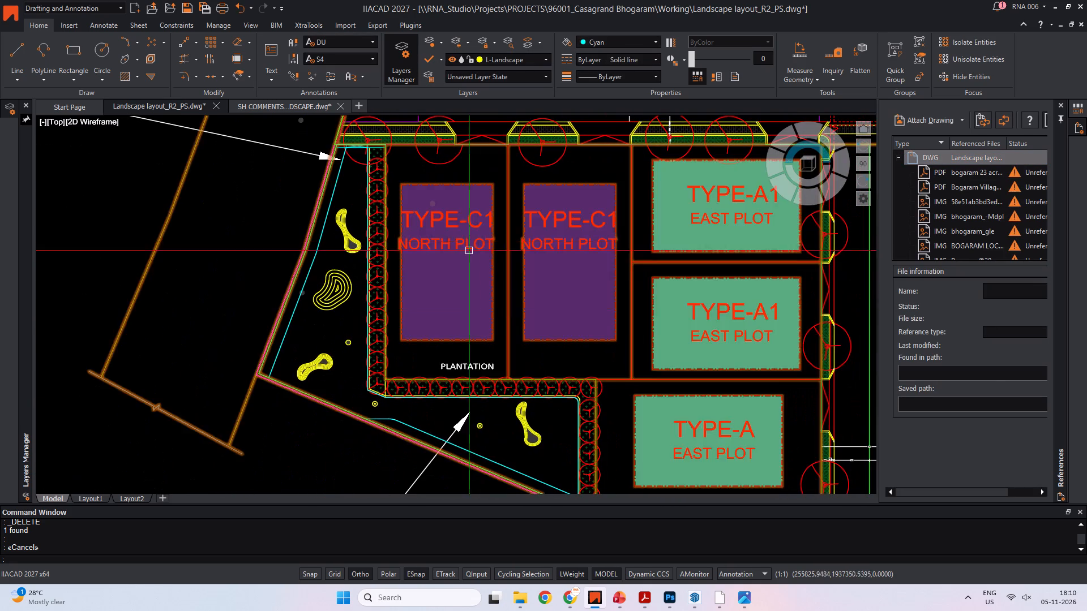
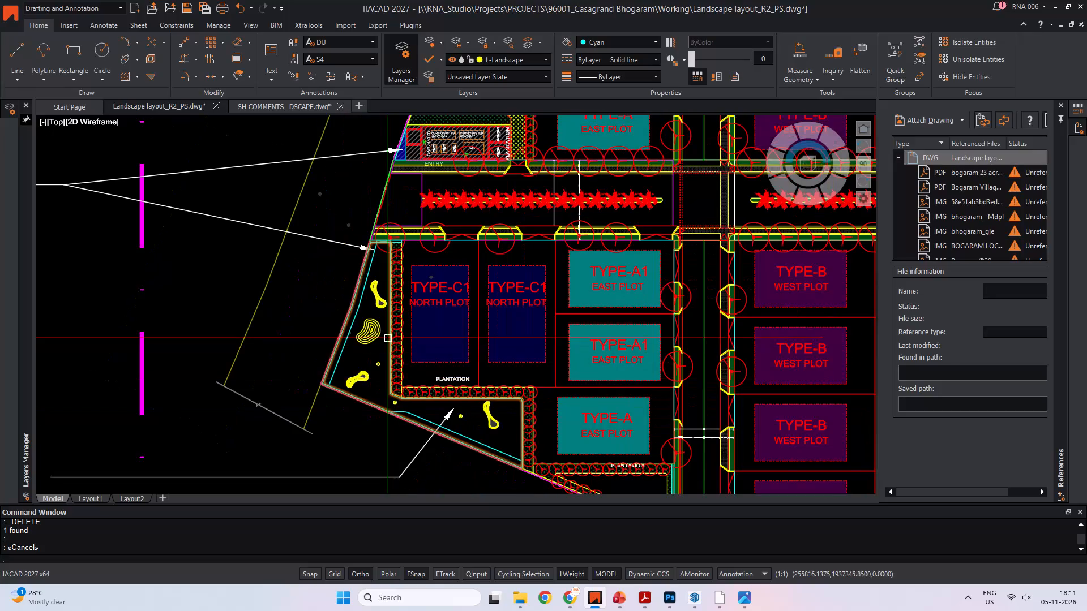
Delete the blue WATER FEATURE label and its two leaders pointing to the street end beside the TYPE-C1 north plots.
scroll(436, 340, down, 3)
middle_drag(390, 267, 485, 226)
key(Escape)
key(Escape)
text(re)
key(space)
key(Escape)
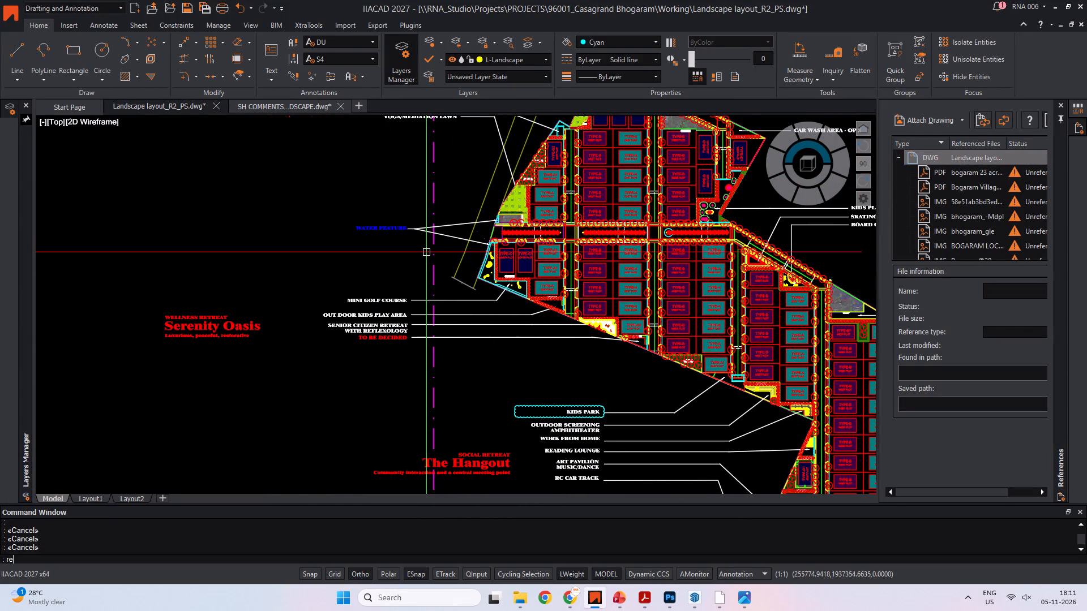
key(Escape)
scroll(397, 226, up, 2)
scroll(448, 218, down, 2)
middle_drag(448, 218, 464, 280)
scroll(453, 281, up, 1)
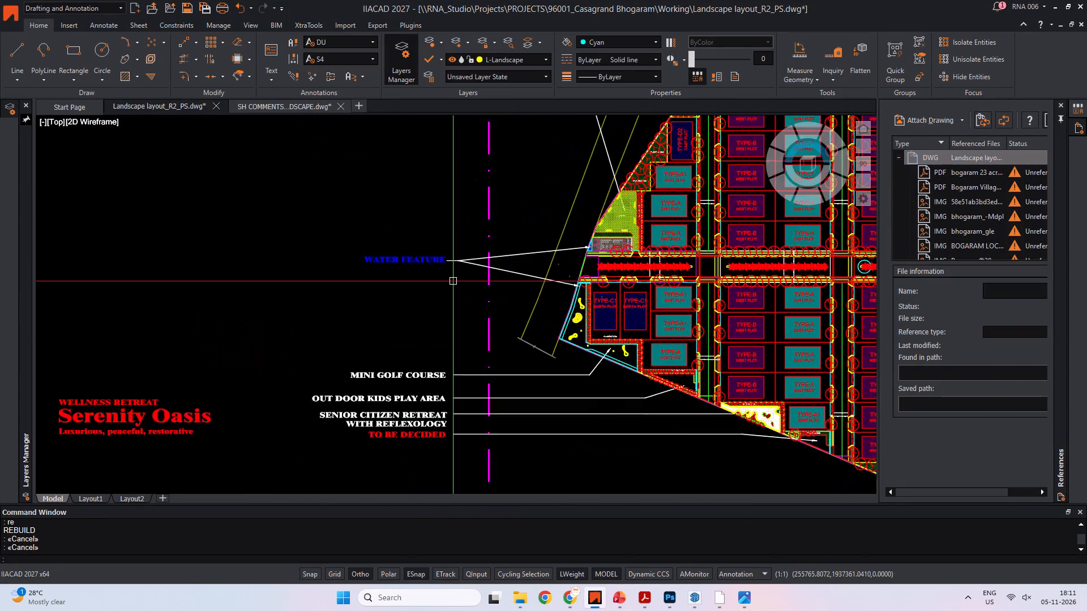
scroll(453, 281, up, 1)
drag(469, 286, 446, 241)
click(423, 211)
scroll(433, 264, down, 1)
middle_drag(433, 265, 461, 236)
key(Delete)
middle_drag(546, 280, 563, 295)
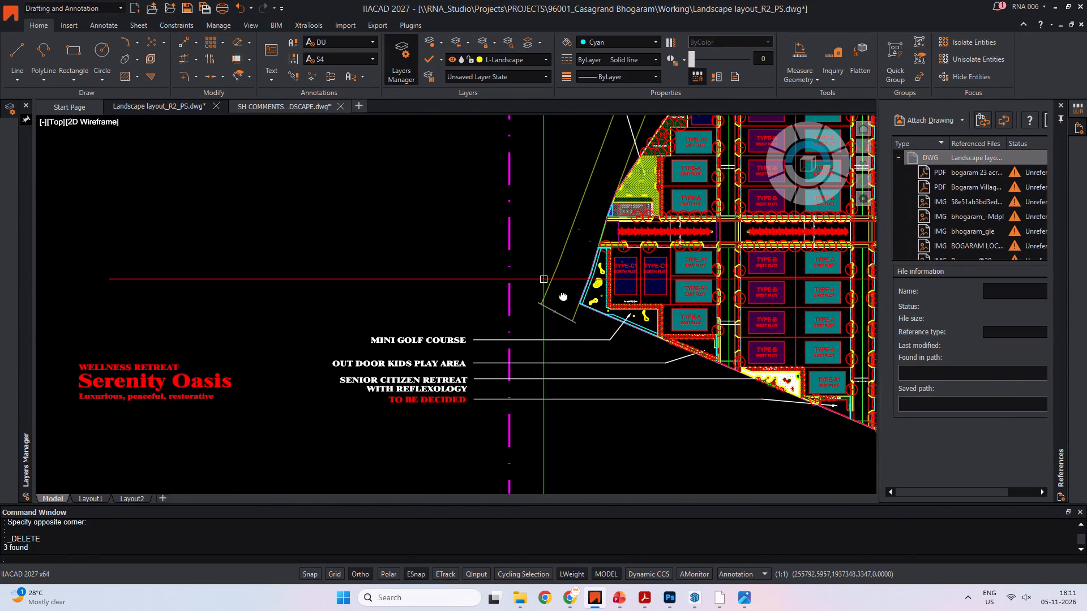
middle_drag(563, 295, 566, 299)
Draw a horizontal leader from the street end above the TYPE-C1 north plots out past the magenta boundary line.
key(Escape)
scroll(619, 251, up, 2)
key(Escape)
key(Escape)
key(l)
text(e)
key(space)
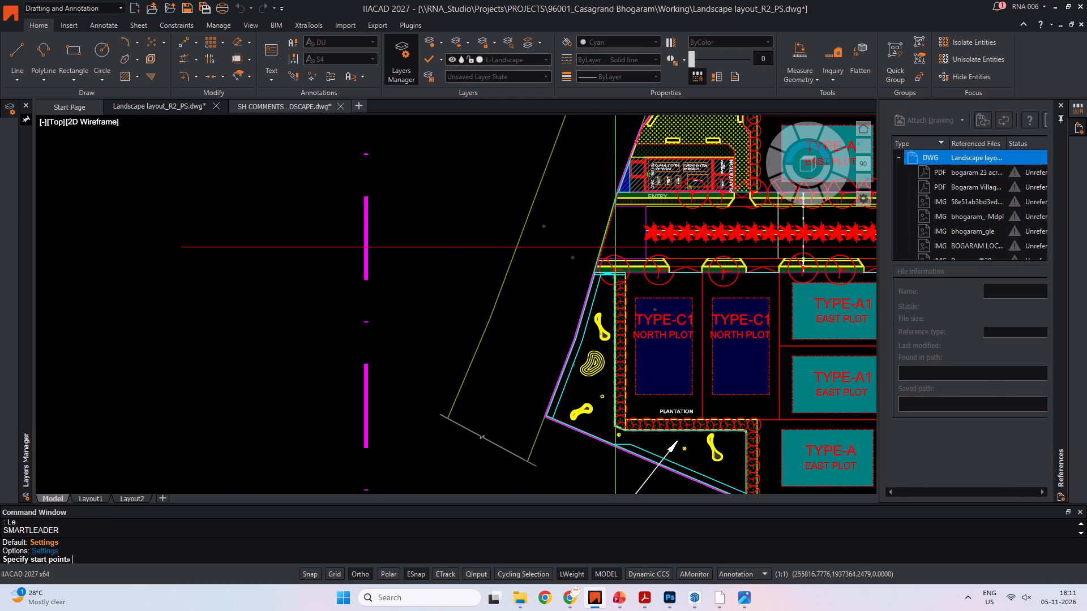
click(628, 235)
scroll(464, 225, down, 1)
middle_drag(460, 226, 507, 225)
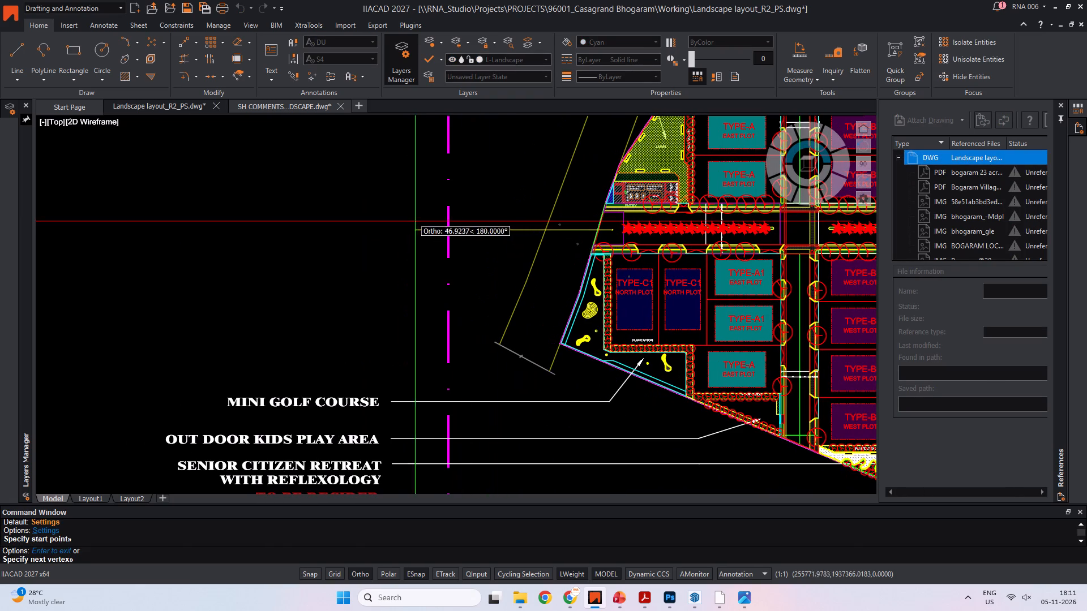
click(392, 232)
key(Escape)
scroll(431, 252, down, 2)
middle_drag(434, 257, 498, 235)
key(Escape)
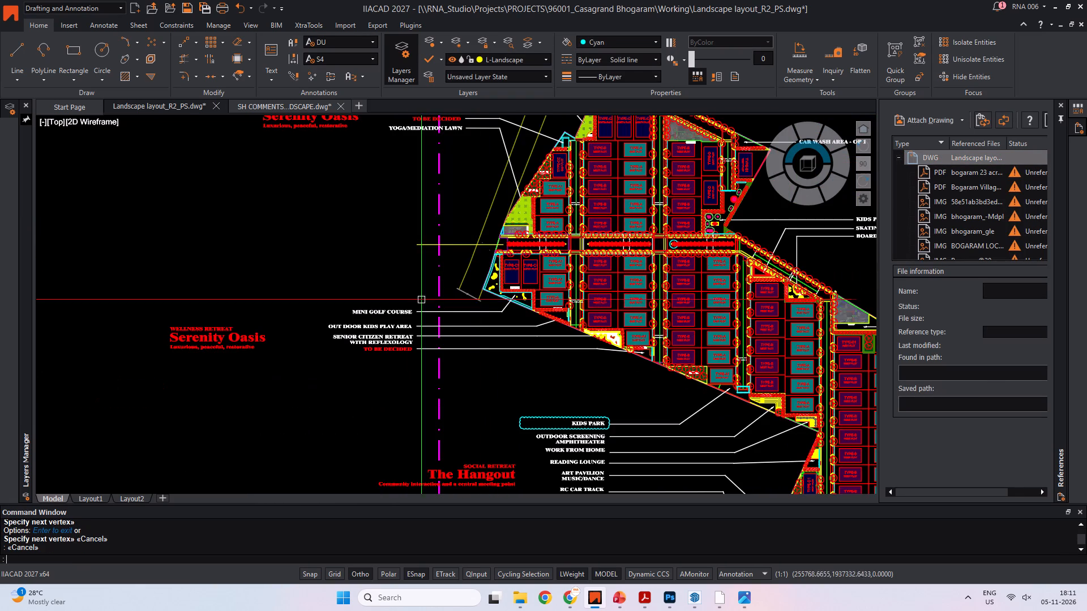
Copy the MINI GOLF COURSE label straight up to the outer end of the new street-end leader.
click(403, 305)
click(387, 311)
middle_drag(391, 269, 420, 269)
key(c)
key(o)
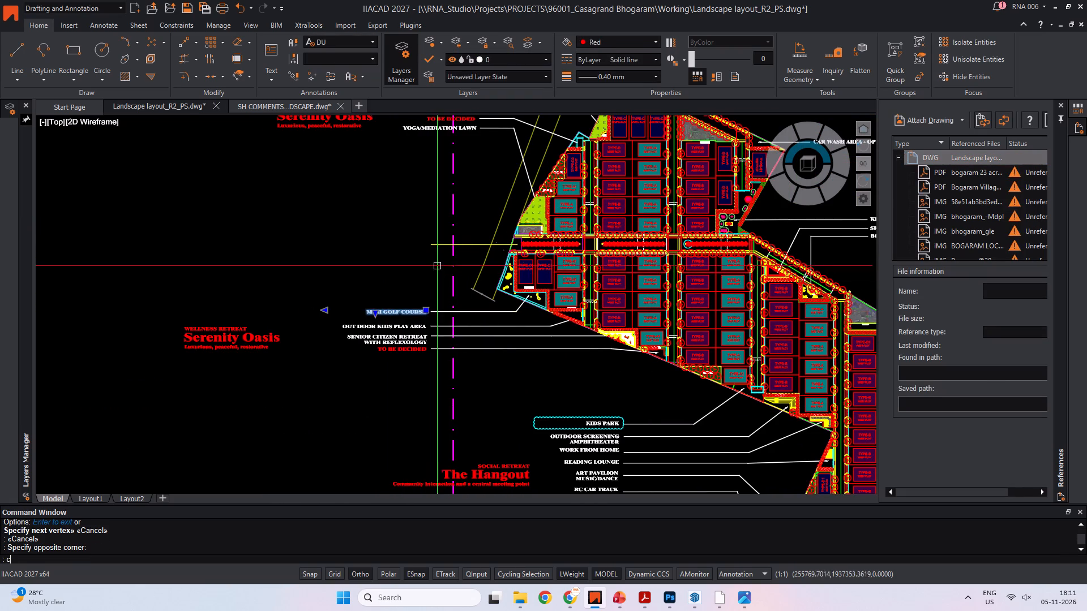
key(space)
click(433, 313)
click(433, 243)
key(Escape)
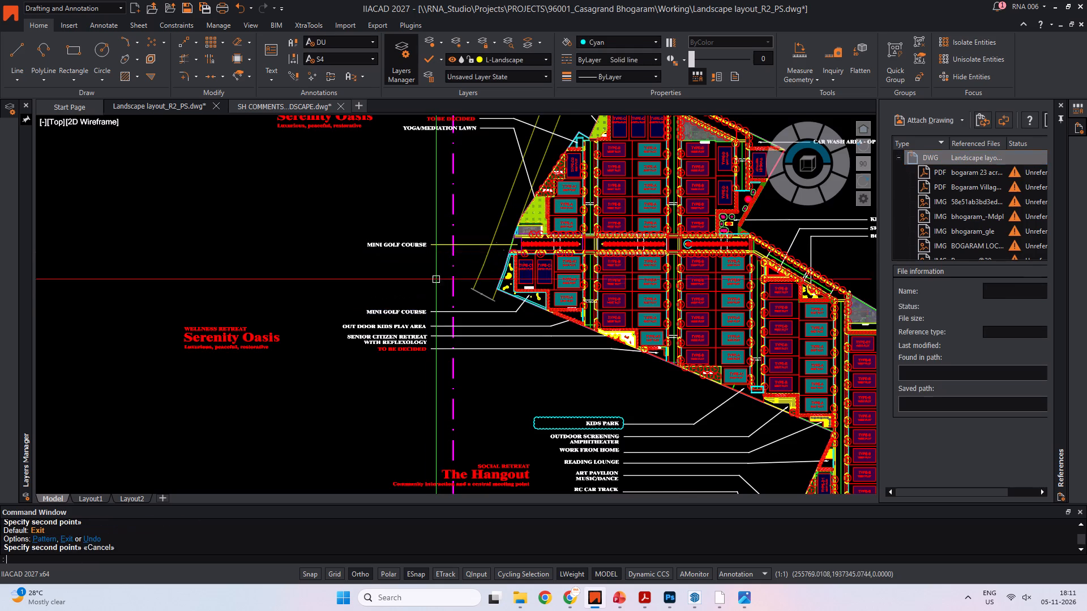
key(Escape)
Match the new street-end leader's properties to the existing MINI GOLF COURSE leader.
scroll(434, 287, up, 2)
key(m)
key(a)
key(space)
key(a)
key(Escape)
key(Escape)
text(ma)
key(space)
click(444, 351)
drag(438, 213, 416, 189)
click(365, 137)
key(Escape)
middle_drag(403, 222, 444, 273)
key(Escape)
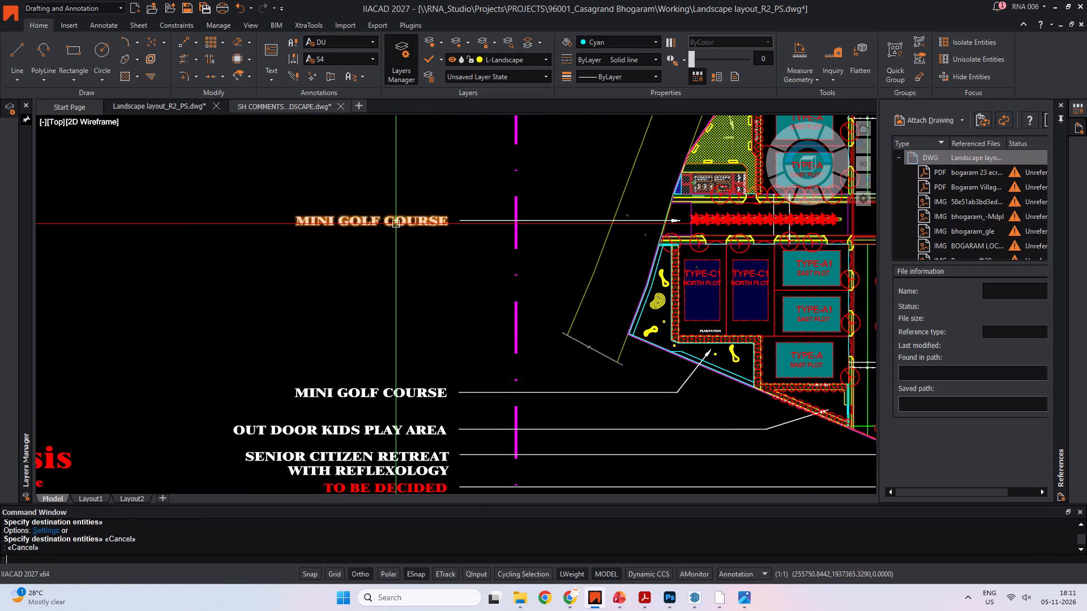
Change the copied label's text at the street-end leader to PHASE-II ENTRY in capitals.
double_click(396, 223)
key(ctrl+a)
text(phase)
key(space)
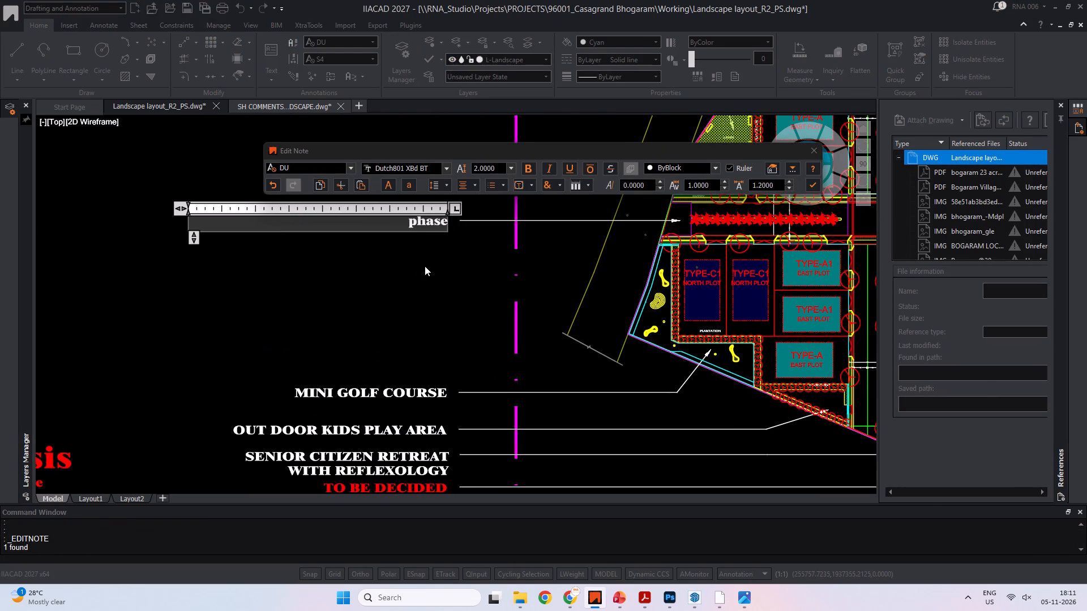
key(shift+at)
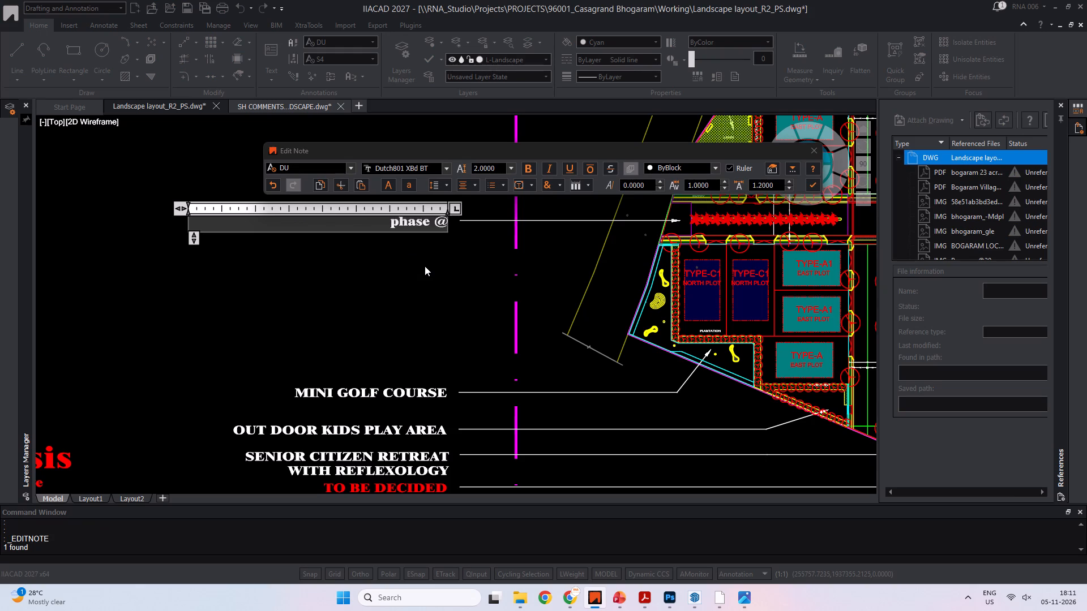
key(BackSpace)
text(II entry)
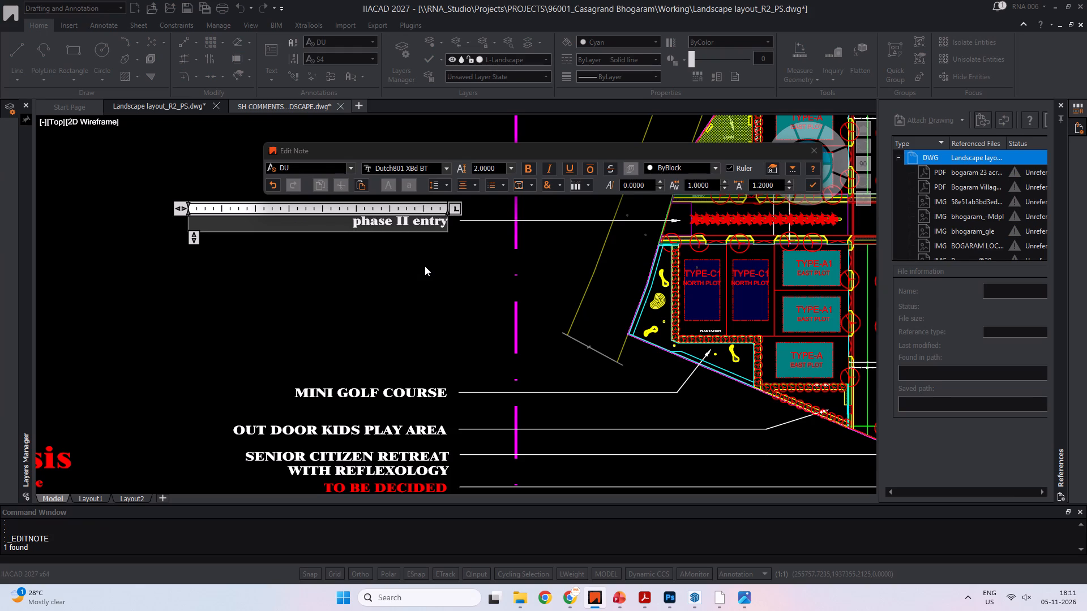
key(space)
key(ctrl+a)
key(ctrl+shift+u)
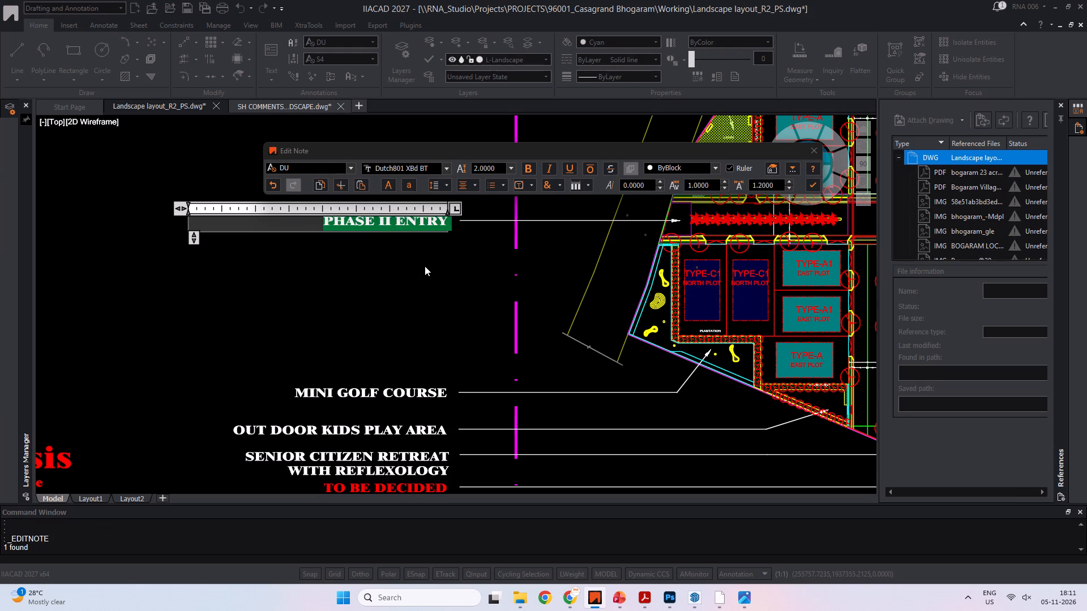
click(376, 220)
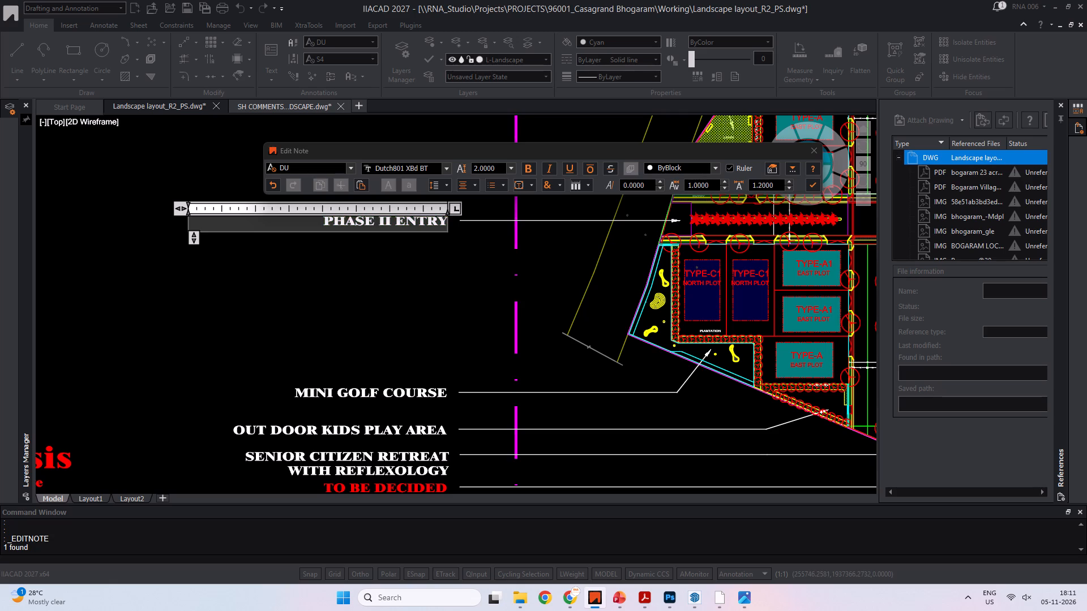
key(Delete)
key(minus)
click(407, 257)
Set the PHASE-II ENTRY label's text height to 5.
drag(396, 237, 386, 220)
click(358, 190)
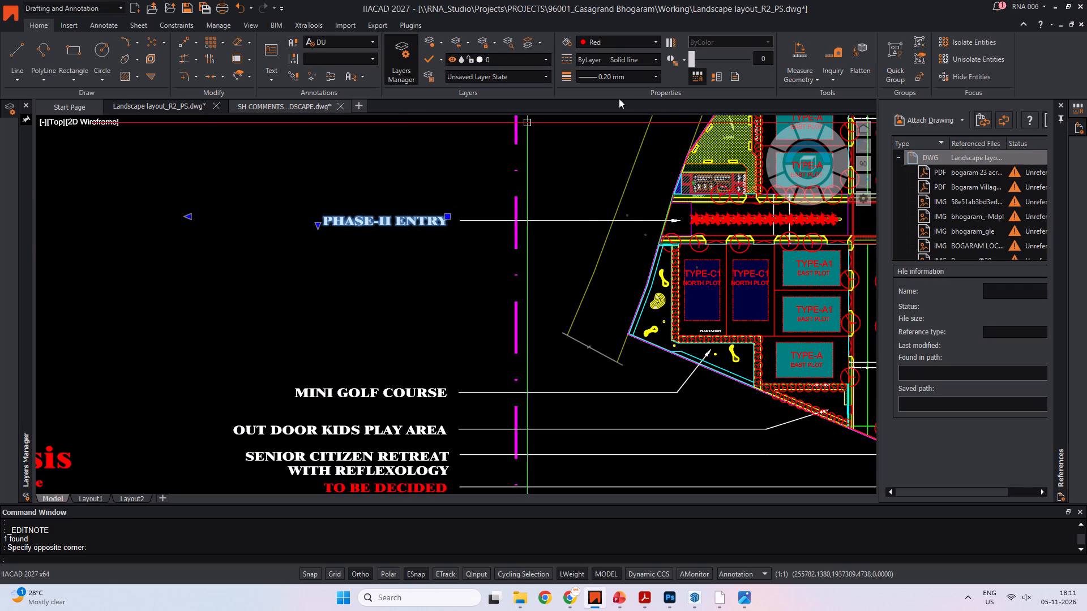
click(1069, 106)
click(994, 357)
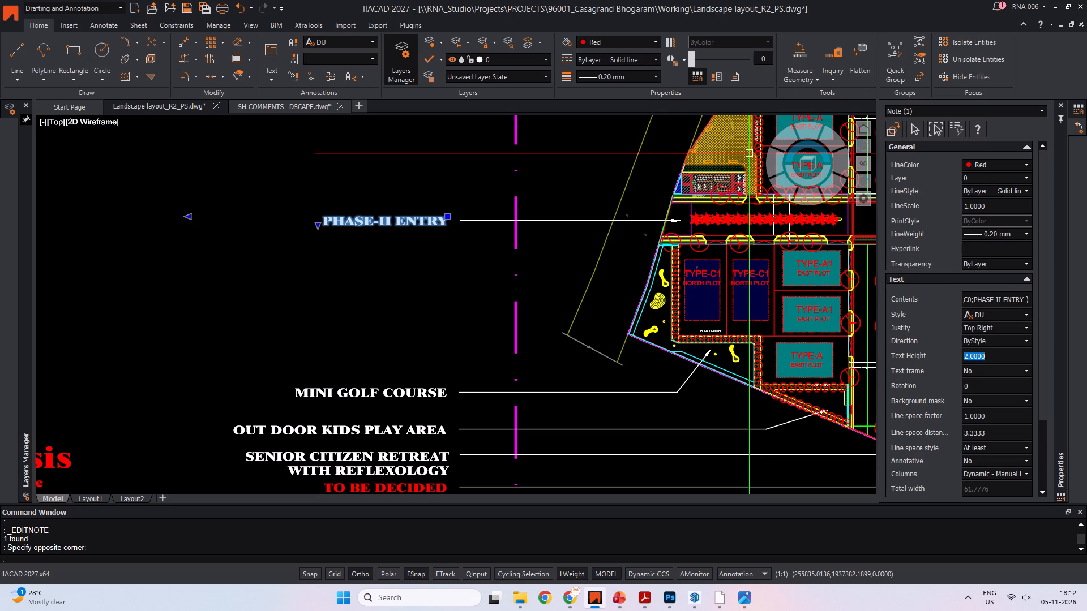
key(5)
key(Return)
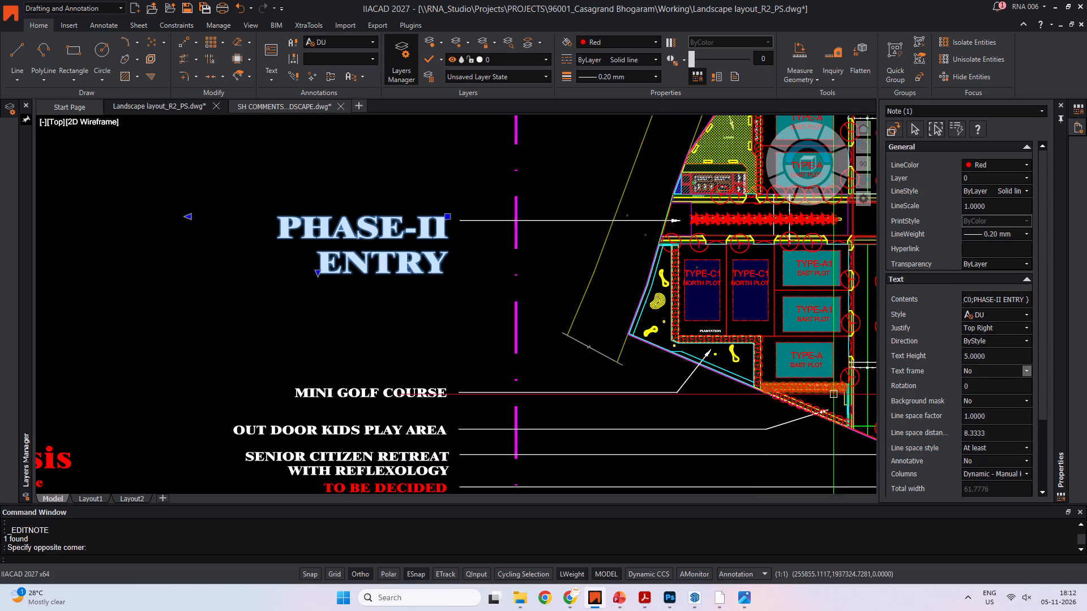
key(Escape)
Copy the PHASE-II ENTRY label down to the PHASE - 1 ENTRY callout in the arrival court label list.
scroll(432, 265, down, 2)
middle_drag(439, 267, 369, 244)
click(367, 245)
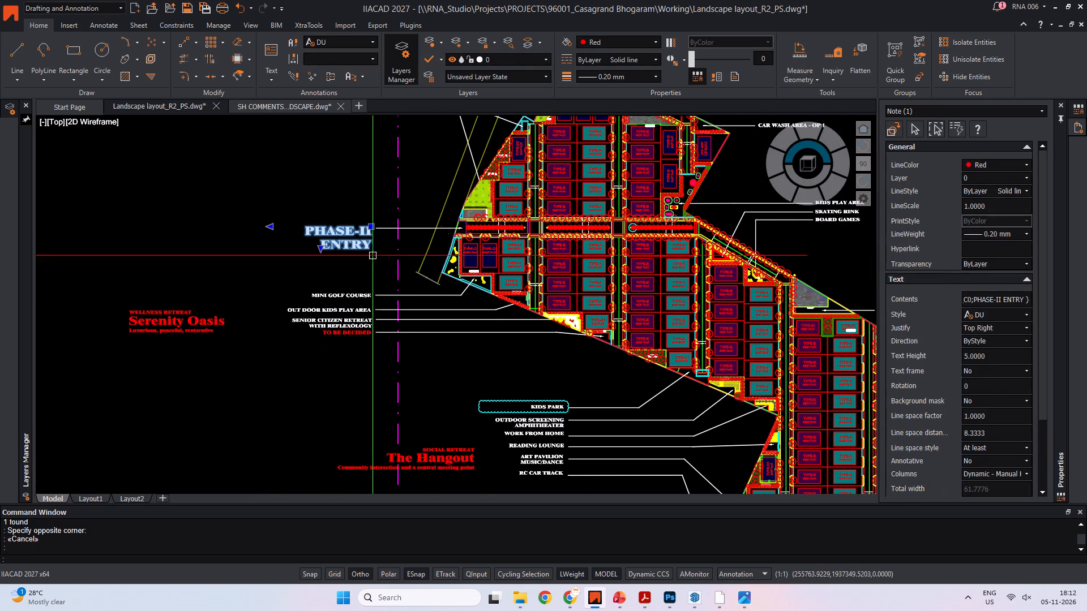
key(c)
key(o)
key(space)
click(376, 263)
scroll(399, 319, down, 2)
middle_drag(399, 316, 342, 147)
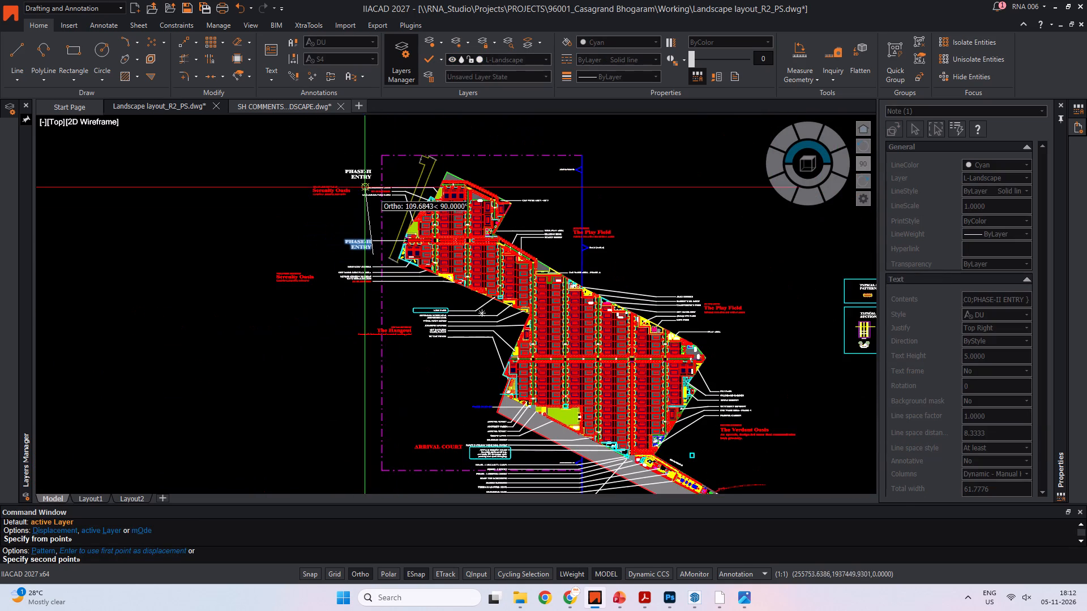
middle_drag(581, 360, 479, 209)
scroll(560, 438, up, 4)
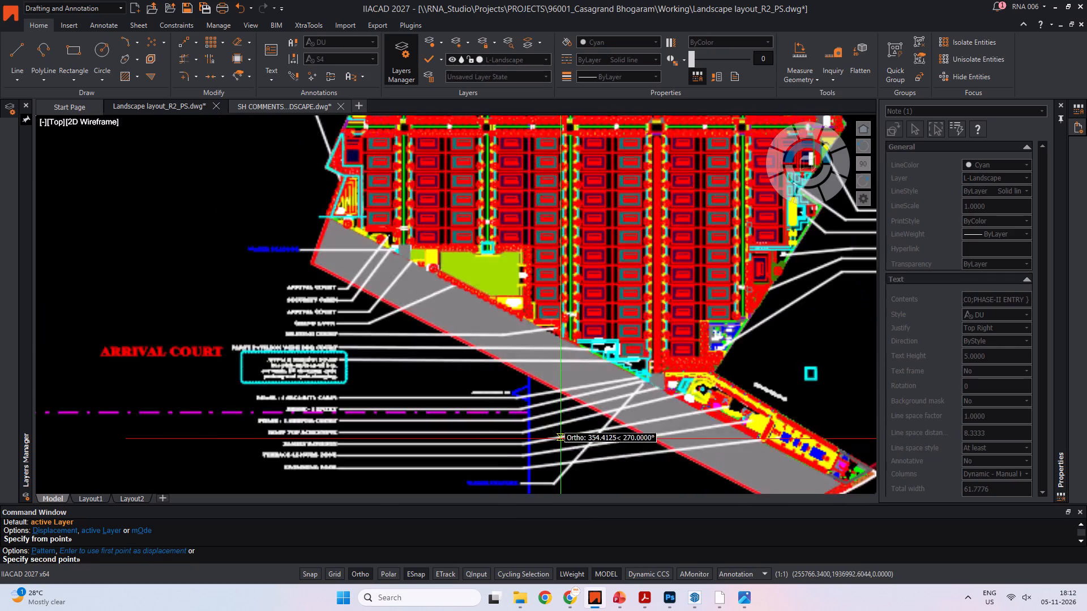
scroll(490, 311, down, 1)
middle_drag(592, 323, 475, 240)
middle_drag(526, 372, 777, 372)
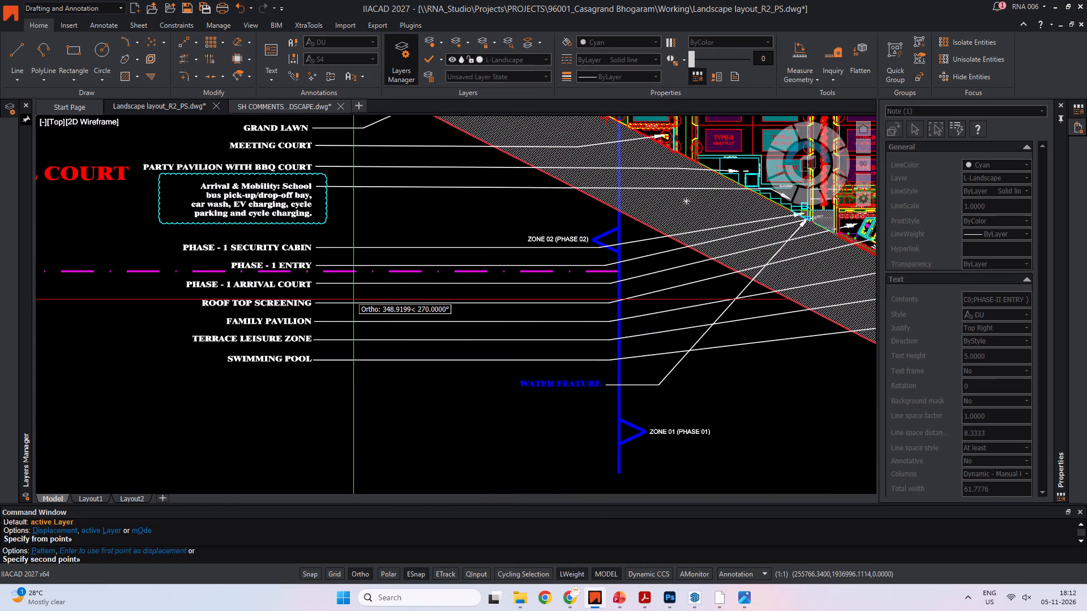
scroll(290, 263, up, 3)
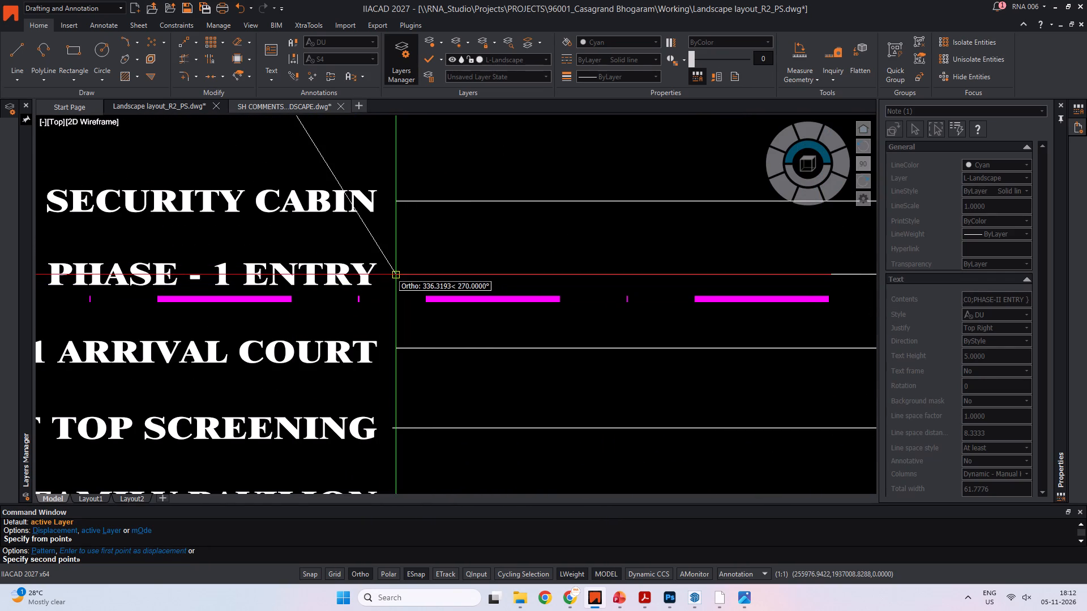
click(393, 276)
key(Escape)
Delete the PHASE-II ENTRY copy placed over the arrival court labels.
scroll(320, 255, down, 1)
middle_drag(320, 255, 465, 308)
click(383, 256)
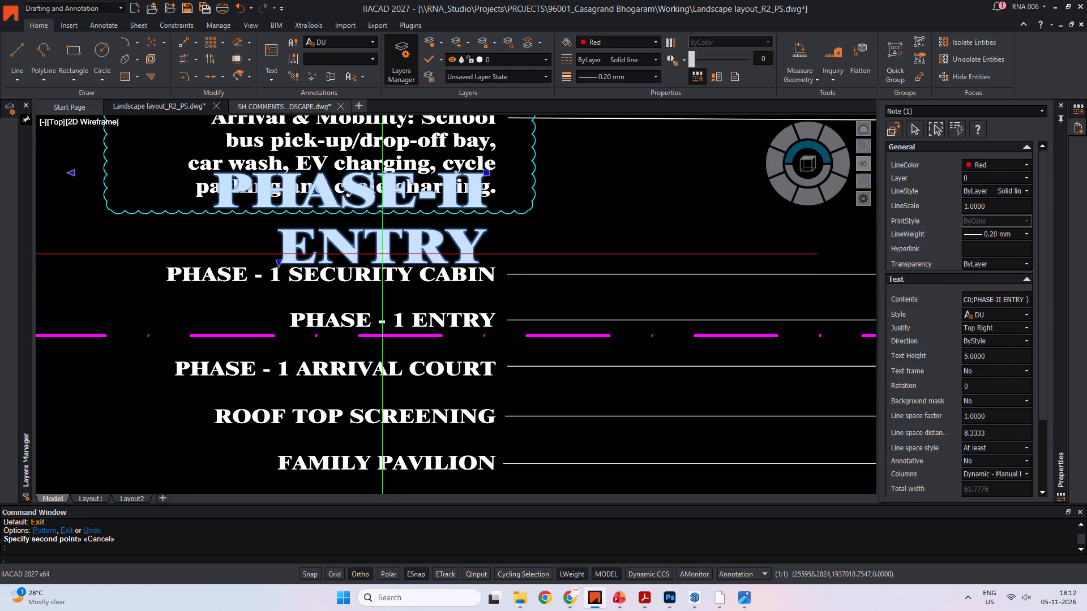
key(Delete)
Set the text height of the PHASE - 1 ENTRY label to 5.
click(411, 322)
double_click(411, 322)
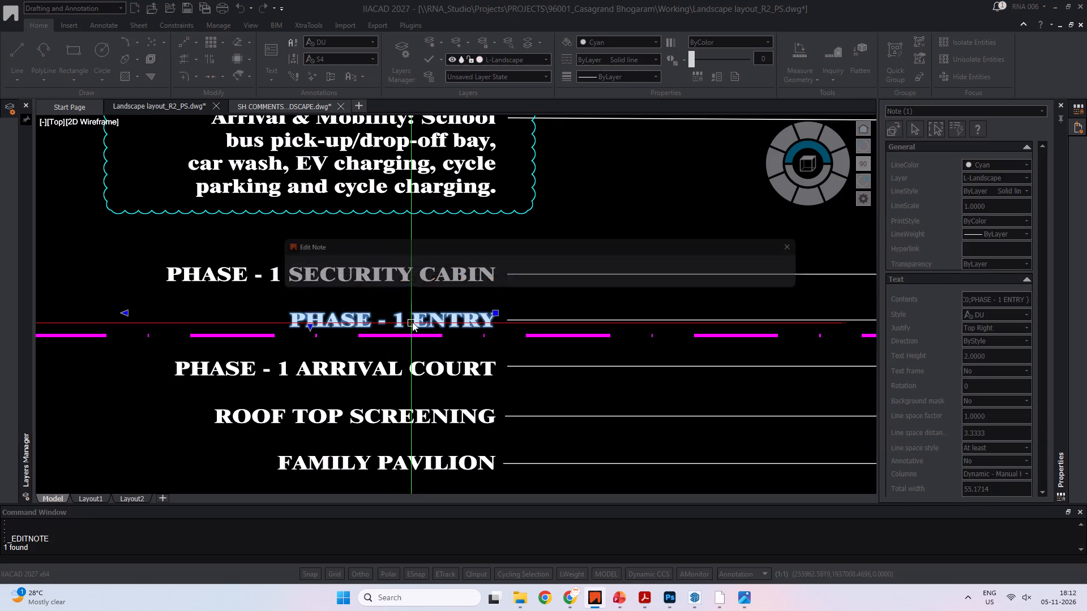
key(ctrl+a)
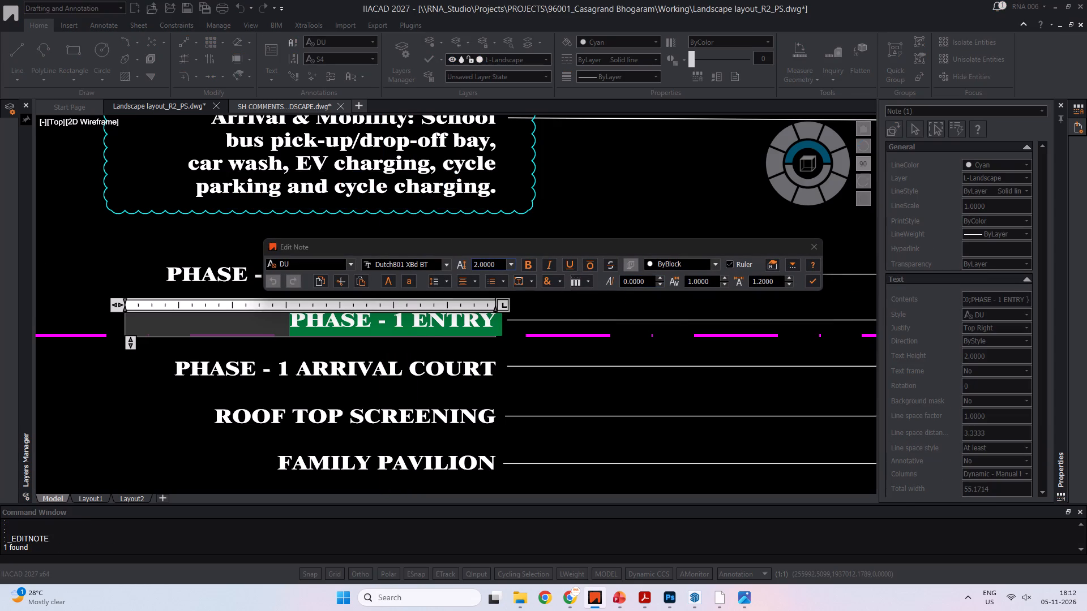
drag(497, 264, 430, 261)
key(5)
key(Return)
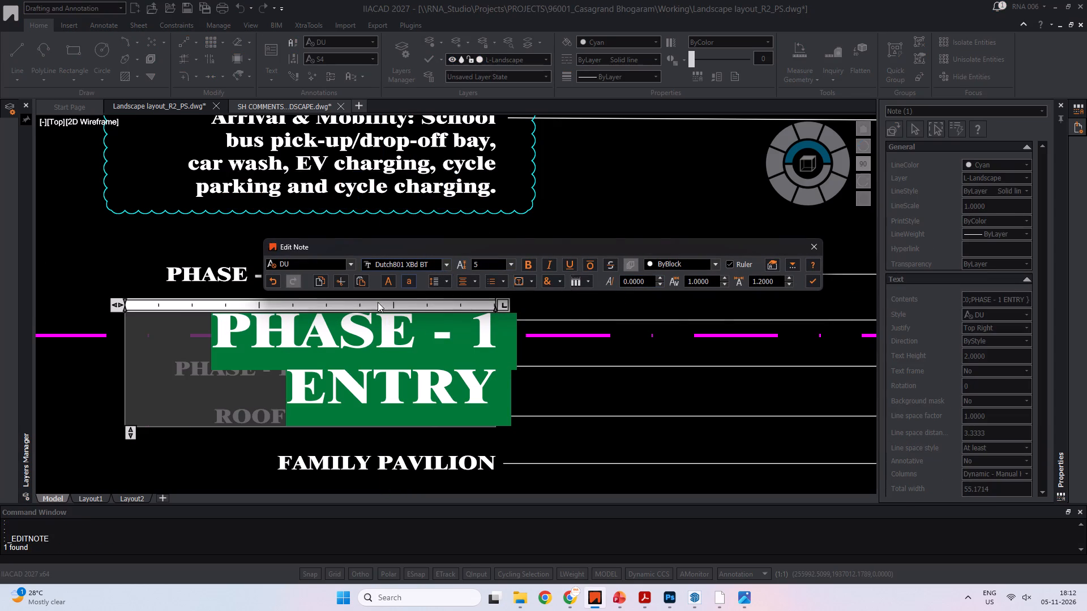
Widen the PHASE - 1 ENTRY label's text box so that its wording fits on one line.
drag(119, 304, 28, 303)
scroll(262, 348, down, 4)
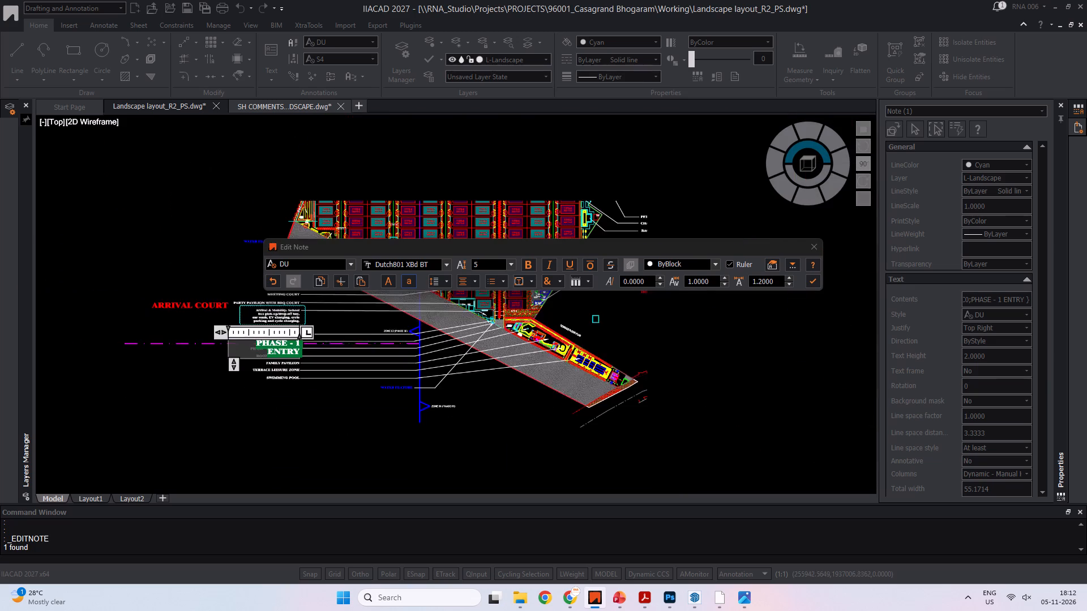
click(213, 332)
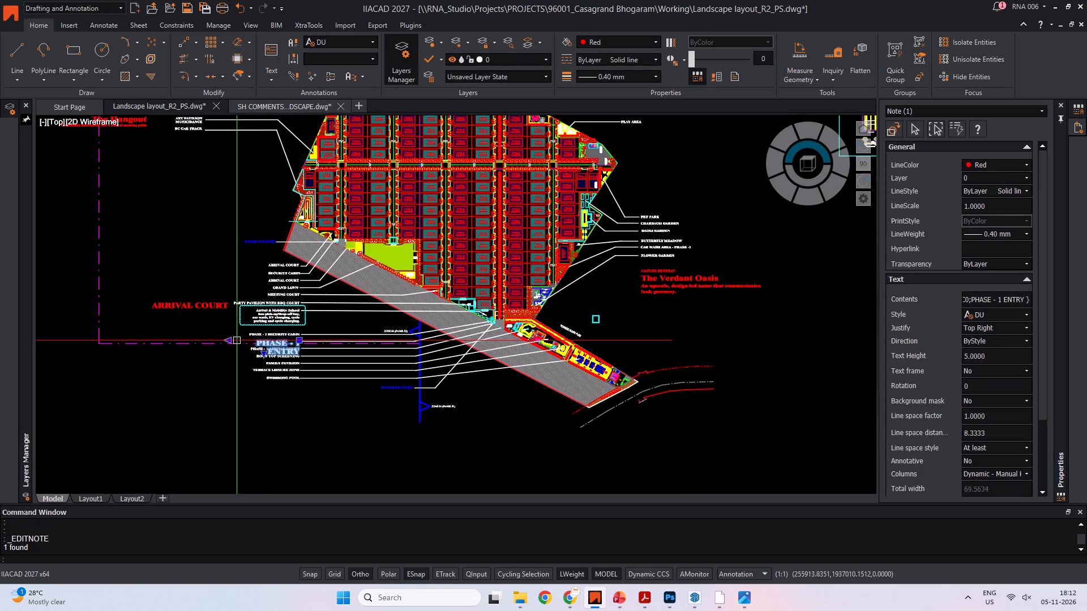
click(231, 341)
click(186, 341)
scroll(241, 352, up, 3)
key(Escape)
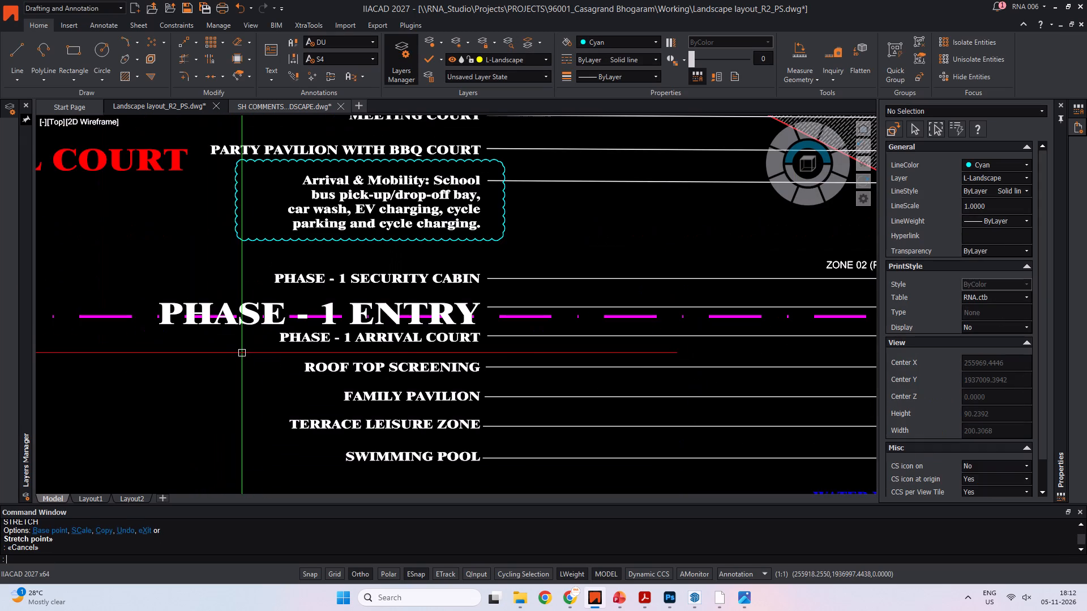
key(Escape)
Move the PHASE - 1 ENTRY label slightly upward, clear of the PHASE - 1 ARRIVAL COURT label below it.
scroll(375, 330, up, 1)
click(339, 289)
middle_drag(272, 297, 320, 317)
key(m)
key(space)
click(239, 406)
click(241, 396)
key(Escape)
key(Escape)
scroll(301, 368, down, 2)
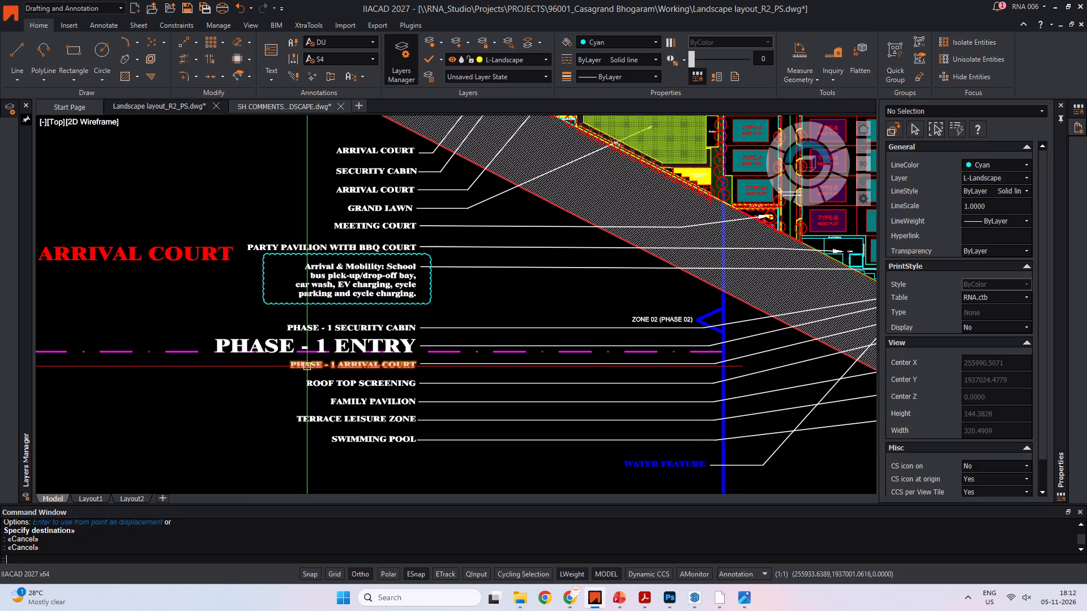
Save the landscape layout drawing with the updated entry labels.
middle_drag(310, 365, 316, 367)
key(Escape)
key(Escape)
middle_drag(524, 410, 361, 406)
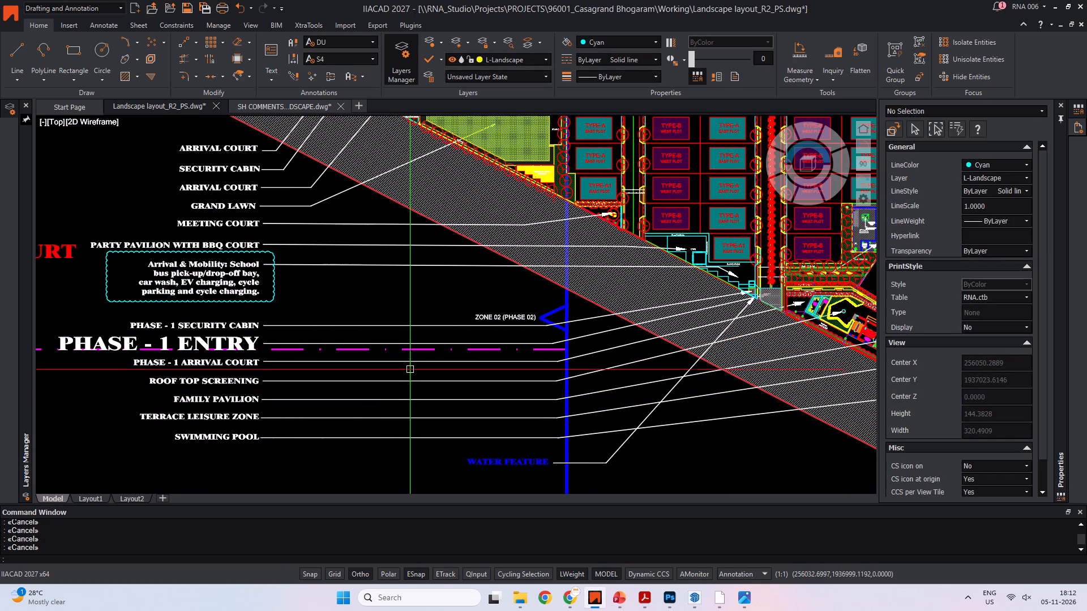
middle_drag(406, 348, 418, 358)
key(ctrl+s)
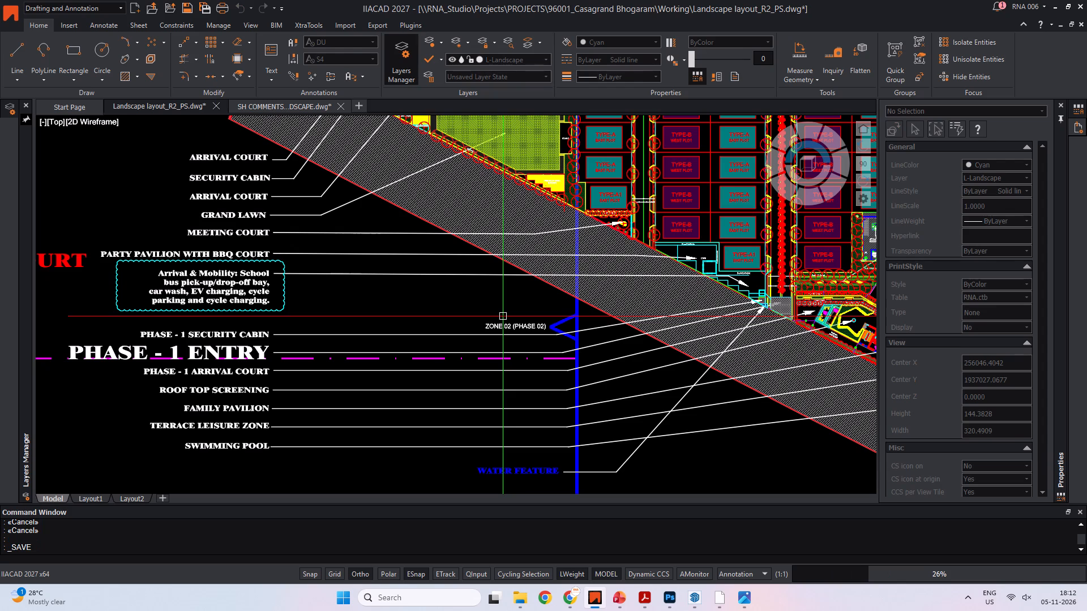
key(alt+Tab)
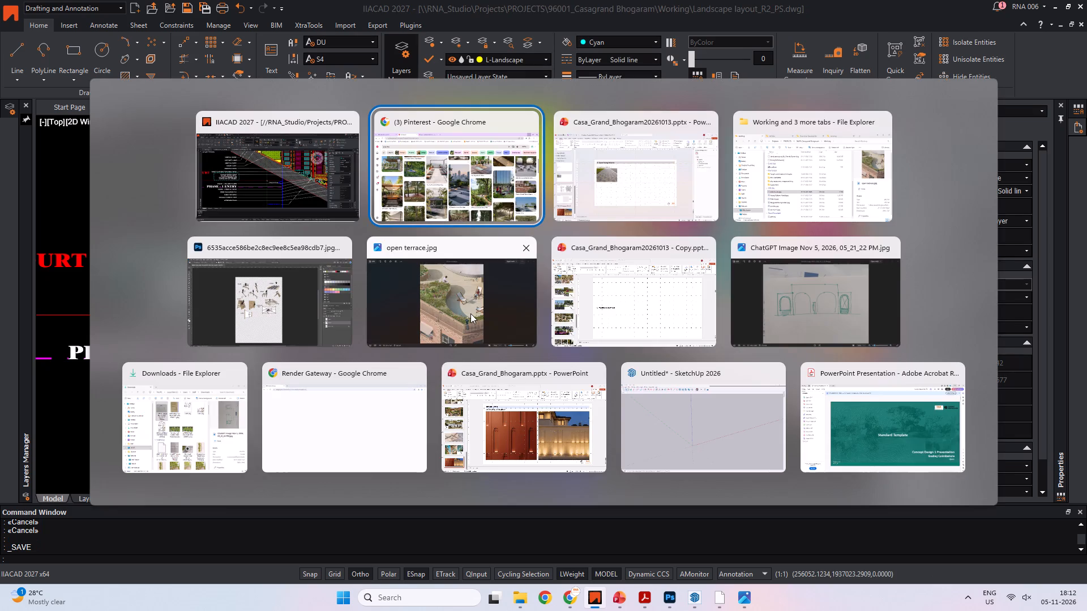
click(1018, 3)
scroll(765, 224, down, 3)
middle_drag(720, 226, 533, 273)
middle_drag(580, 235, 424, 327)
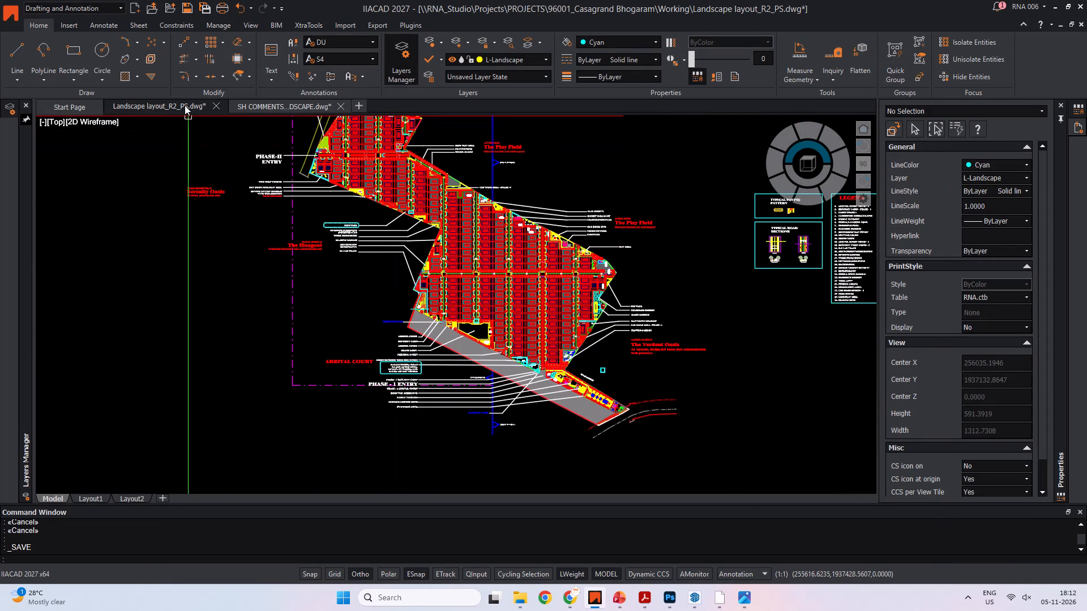
Examine the 12.0 m and 9.0 m wide right-of-way road sections below the typical road plans.
click(183, 104)
middle_drag(737, 286, 447, 299)
scroll(473, 261, up, 4)
scroll(684, 298, up, 3)
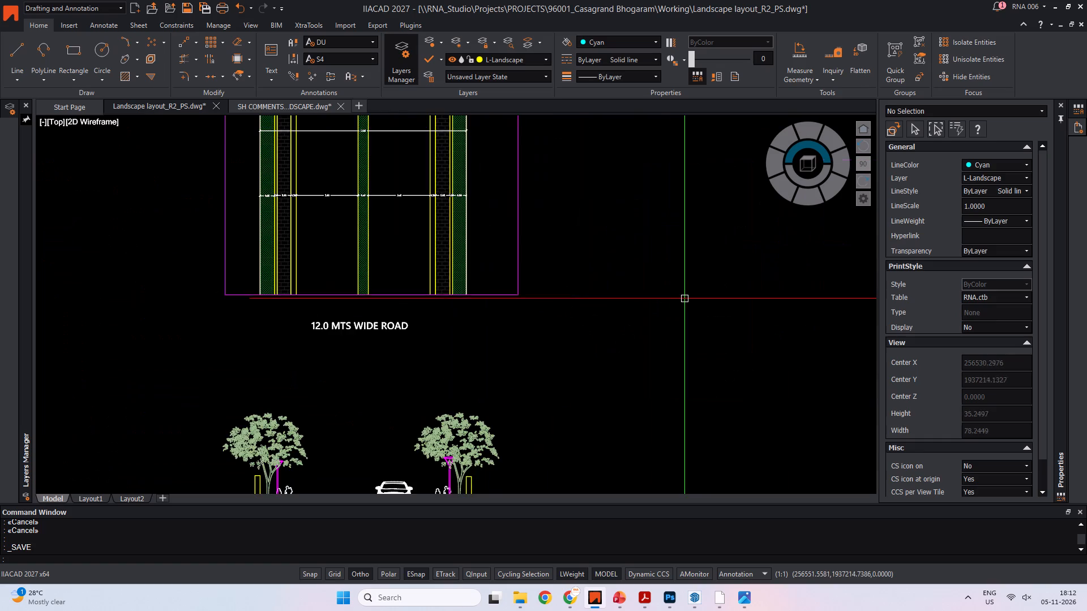
middle_drag(527, 315, 395, 190)
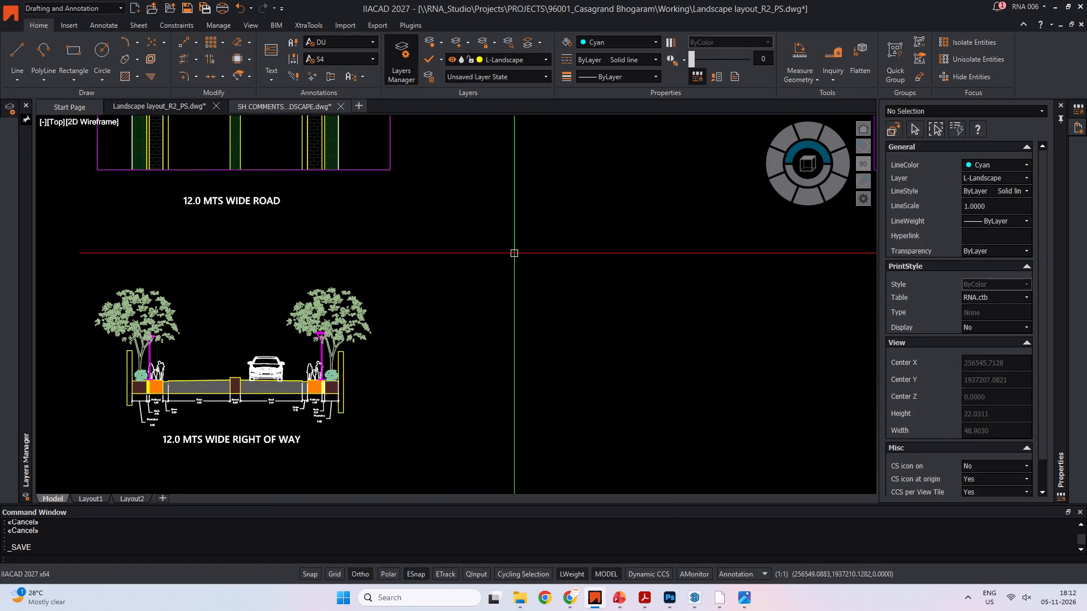
scroll(514, 253, down, 2)
middle_drag(514, 253, 513, 253)
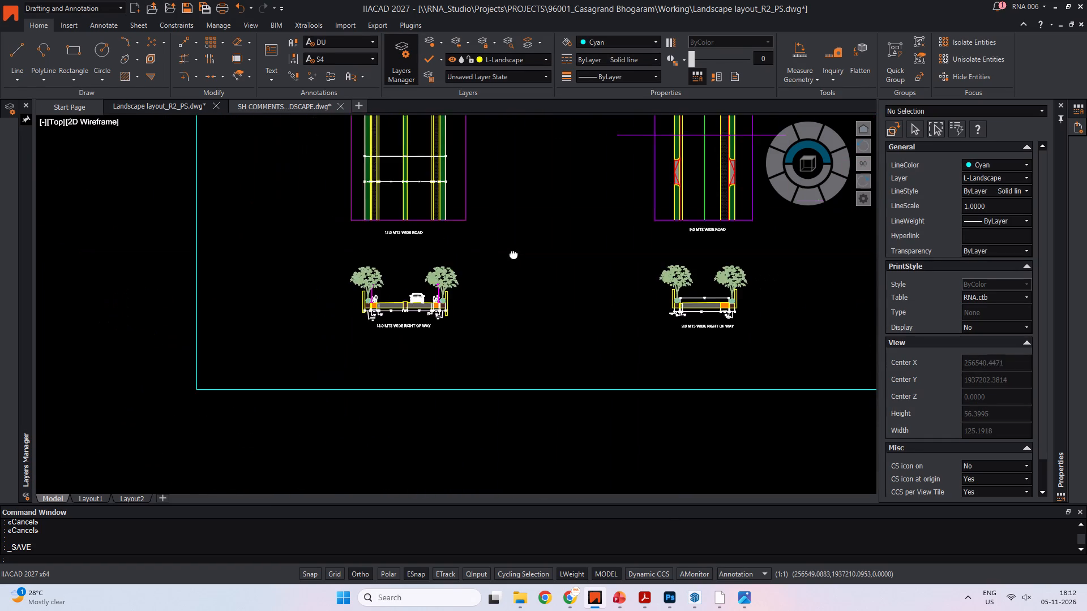
middle_drag(513, 253, 448, 308)
scroll(609, 354, up, 3)
middle_drag(636, 339, 446, 322)
scroll(500, 380, up, 2)
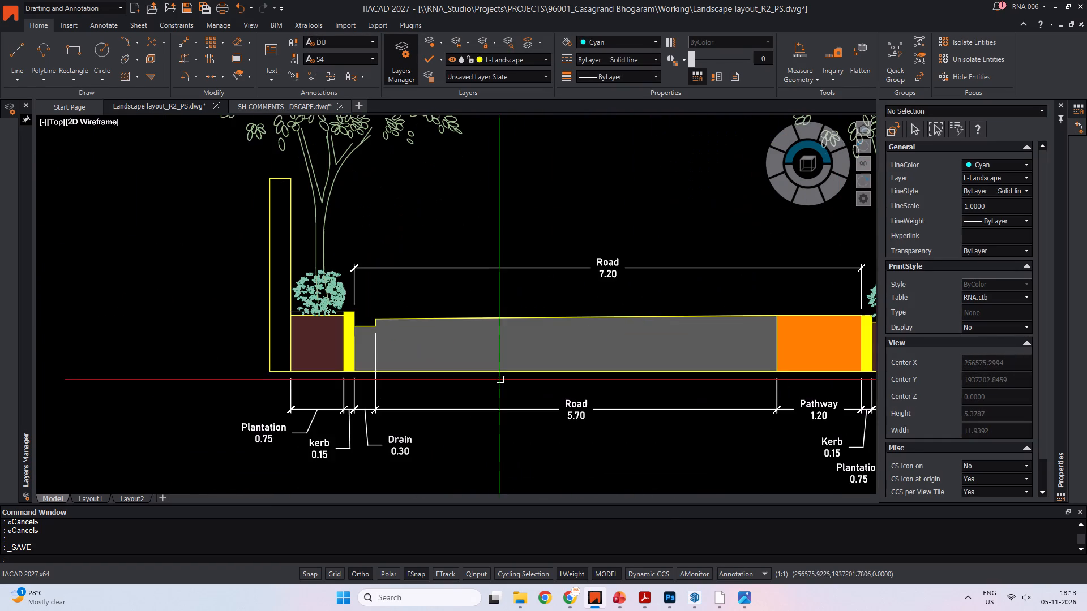
middle_drag(493, 362, 226, 356)
middle_drag(288, 340, 301, 345)
middle_drag(309, 345, 447, 346)
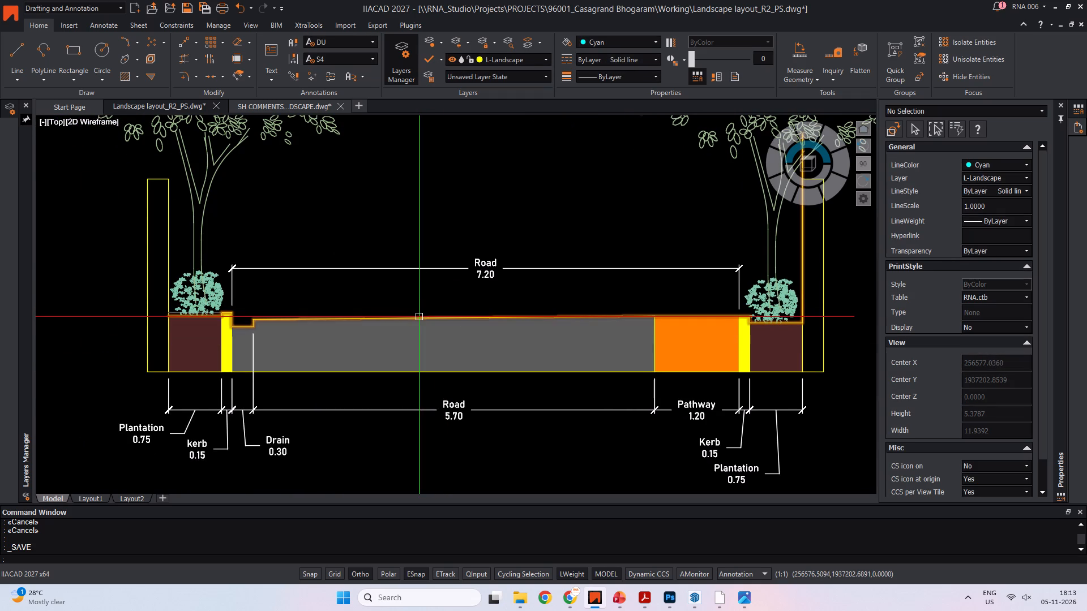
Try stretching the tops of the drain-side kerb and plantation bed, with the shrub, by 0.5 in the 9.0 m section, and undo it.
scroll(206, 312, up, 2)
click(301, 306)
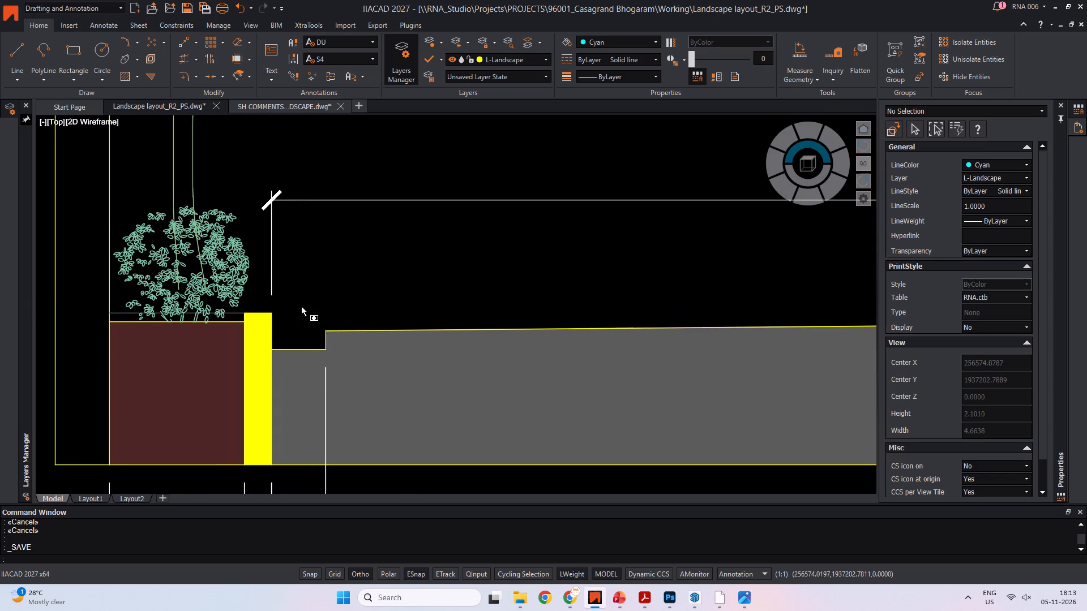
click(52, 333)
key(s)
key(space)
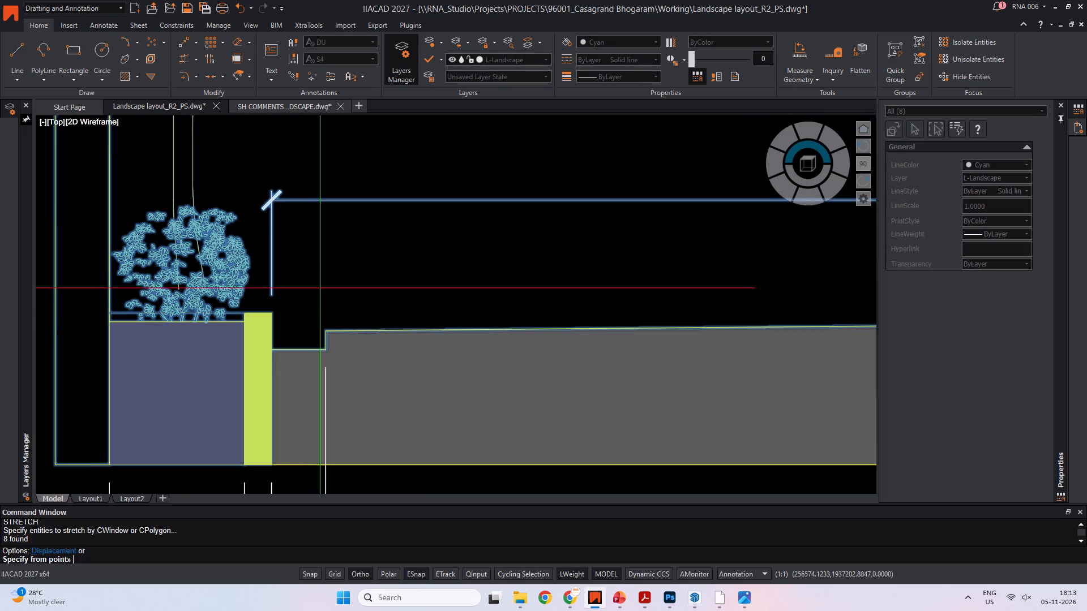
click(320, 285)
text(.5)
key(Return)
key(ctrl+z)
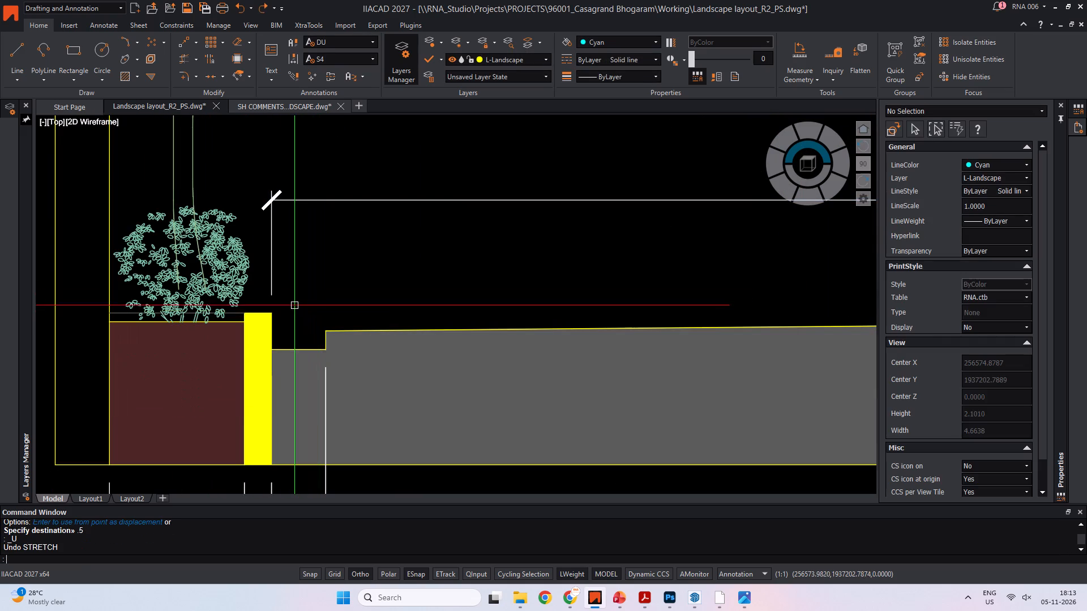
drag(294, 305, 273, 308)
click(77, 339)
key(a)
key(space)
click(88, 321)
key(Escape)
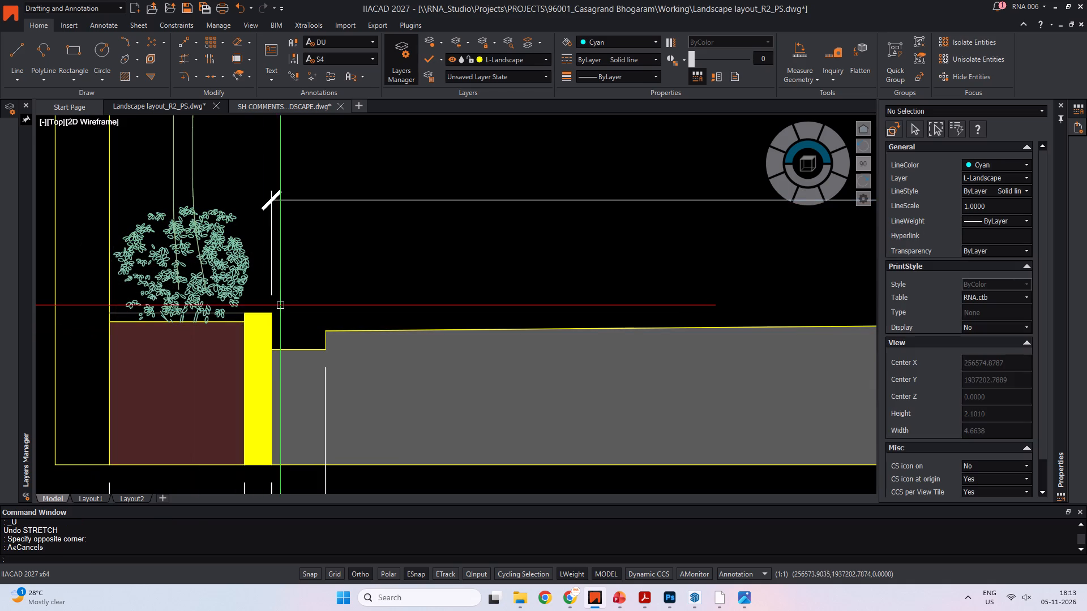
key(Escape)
Stretch the drain-side kerb and plantation bed outline tops, with the shrub, downward by 0.05 in the 9.0 m section.
drag(304, 303, 280, 308)
click(89, 334)
key(s)
key(space)
click(377, 279)
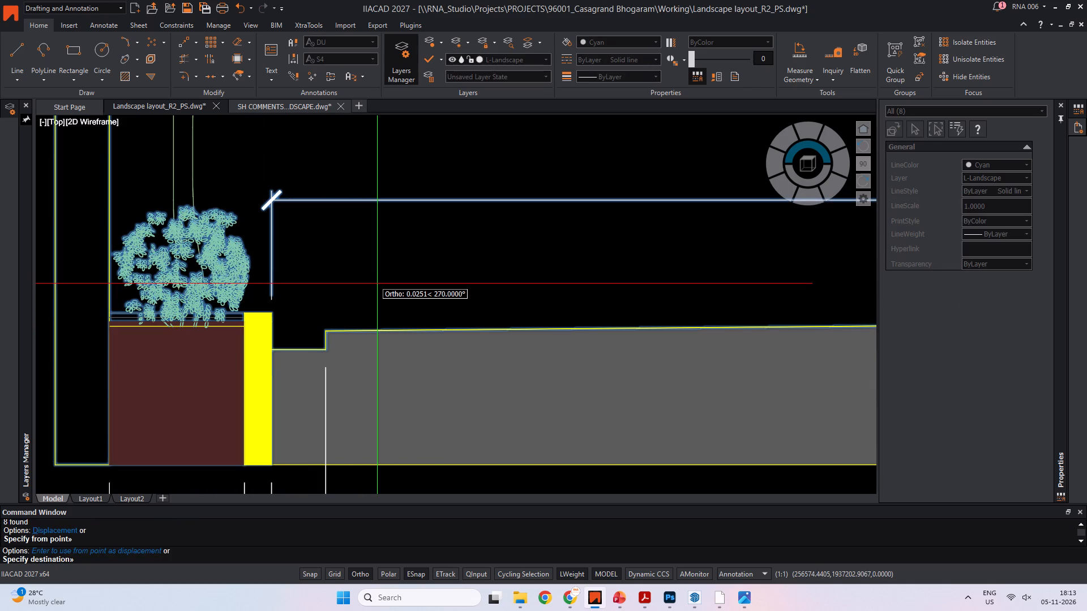
text(.05)
key(Return)
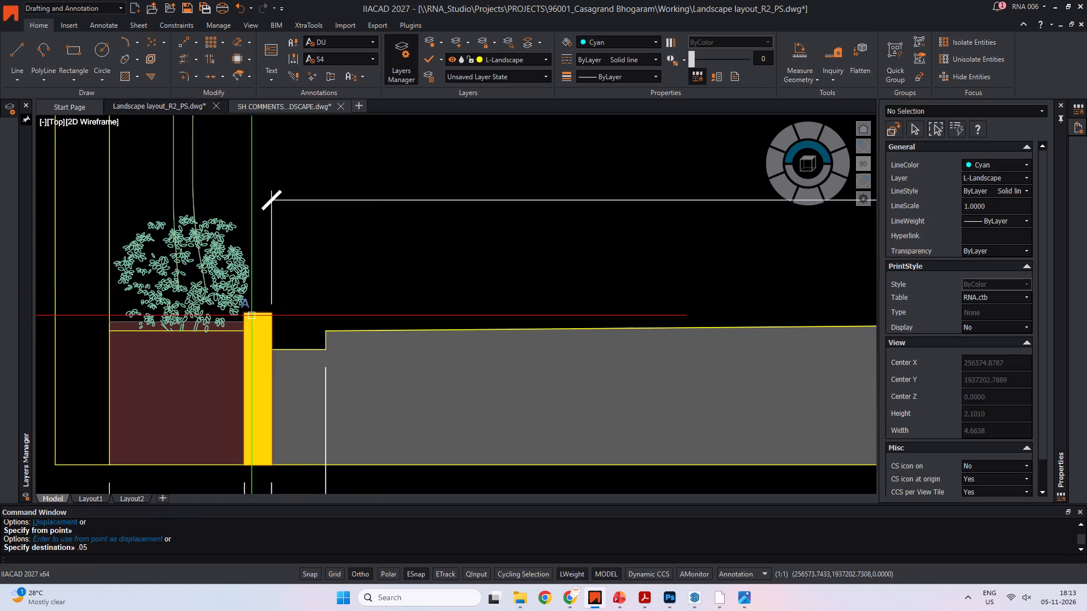
Lower the top edge of the drain-side kerb's yellow solid hatch to match the stretched outline.
scroll(247, 316, up, 2)
click(267, 321)
click(275, 308)
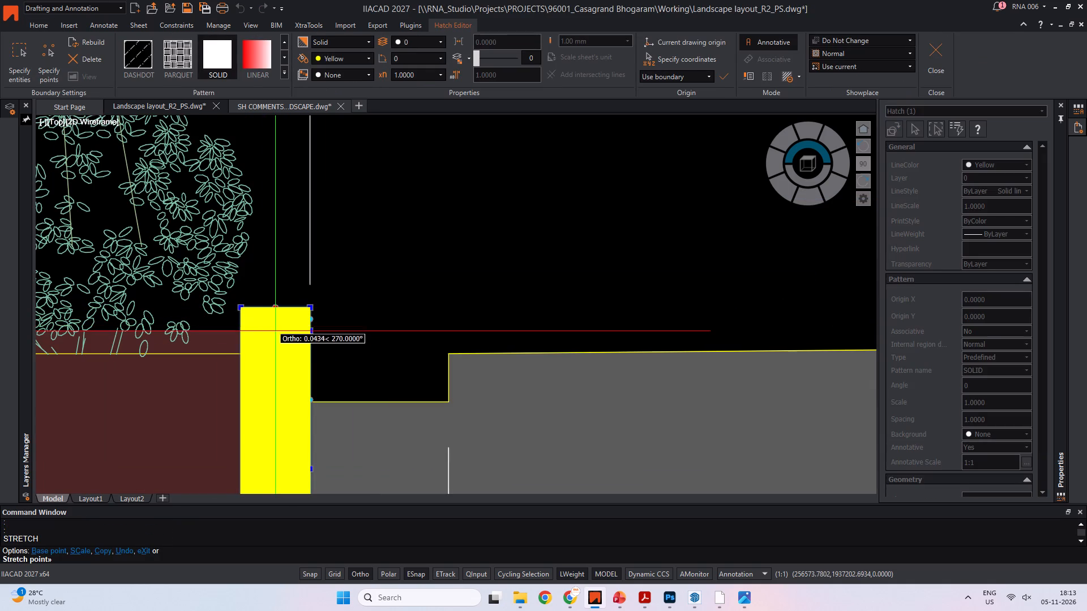
click(275, 331)
key(Escape)
scroll(347, 299, down, 2)
key(Escape)
key(Escape)
middle_drag(355, 298, 351, 304)
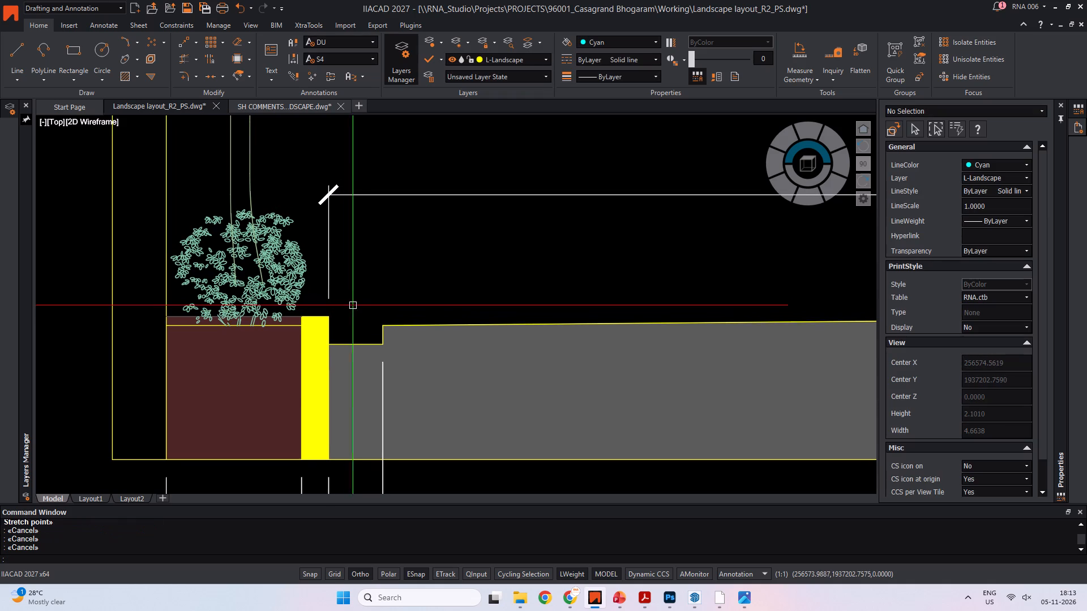
key(Escape)
Lower the top edge of the drain-side plantation bed's brown solid hatch to the new soil line.
click(276, 352)
click(234, 317)
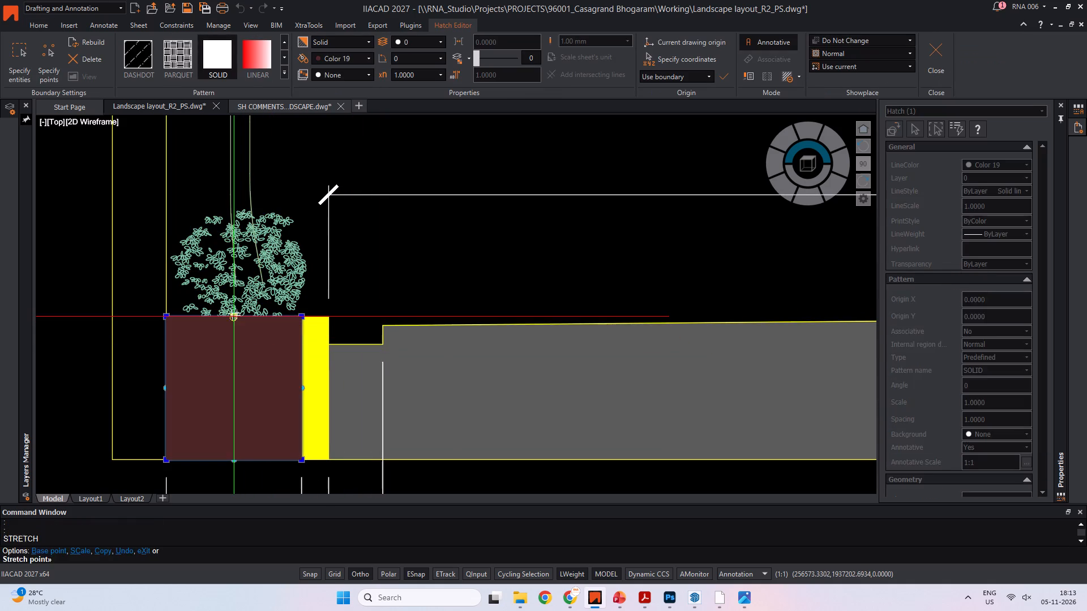
click(234, 326)
key(Escape)
key(Escape)
scroll(371, 312, down, 2)
middle_drag(374, 310, 332, 316)
key(Escape)
Save the landscape layout drawing with the revised 9.0 m road section.
middle_drag(443, 296, 376, 303)
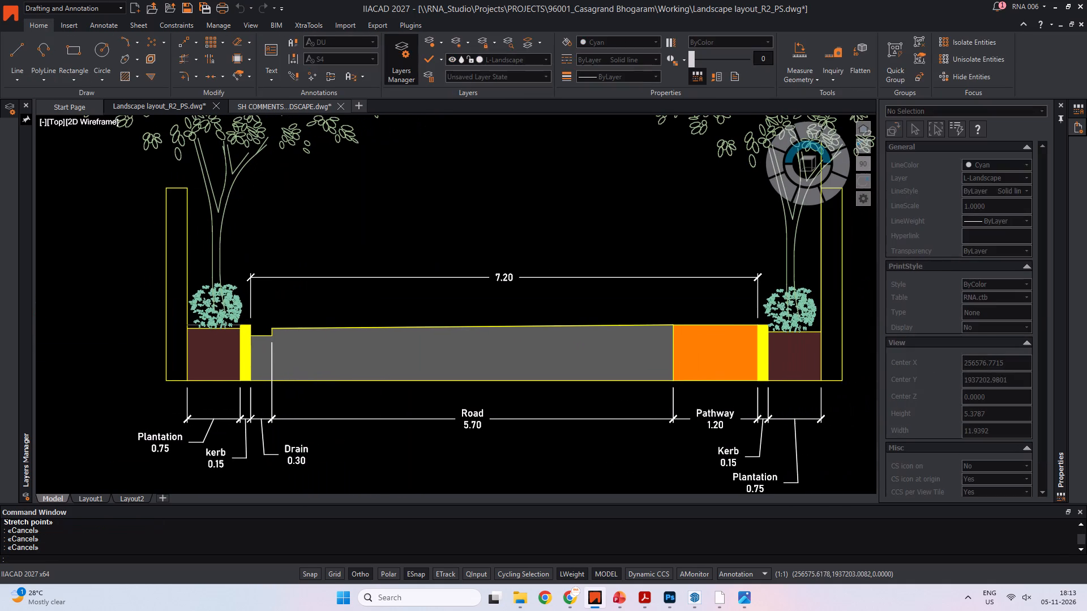
key(ctrl+s)
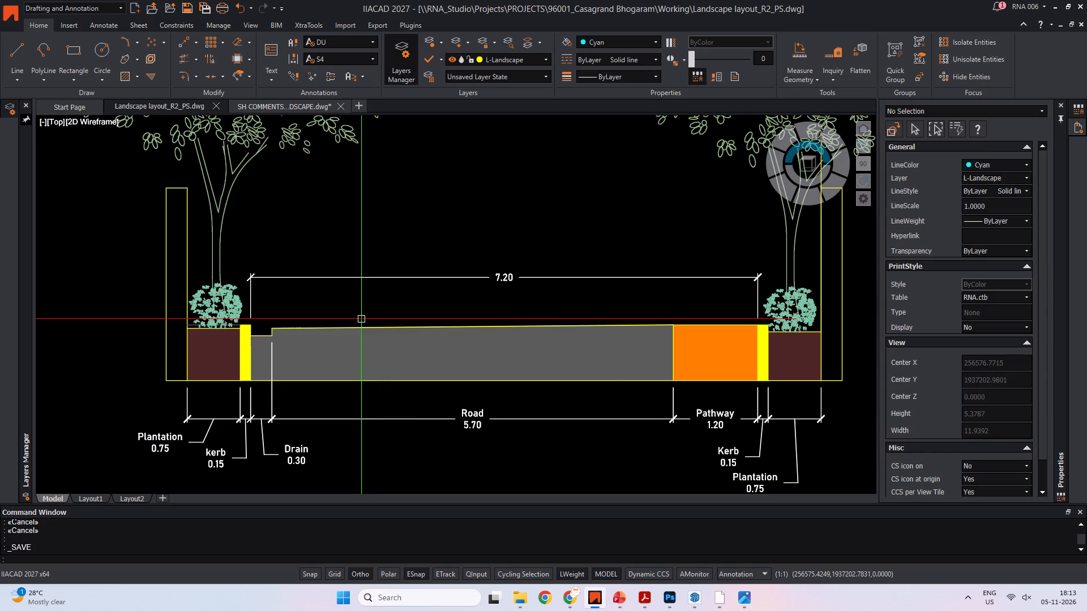
scroll(343, 303, down, 2)
middle_drag(343, 303, 357, 334)
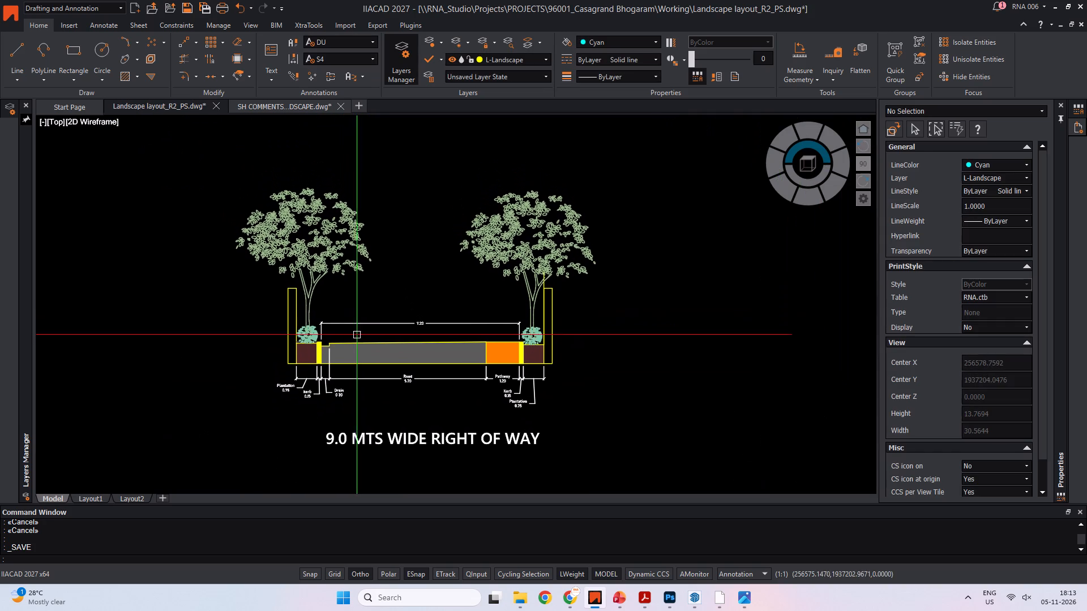
key(ctrl+s)
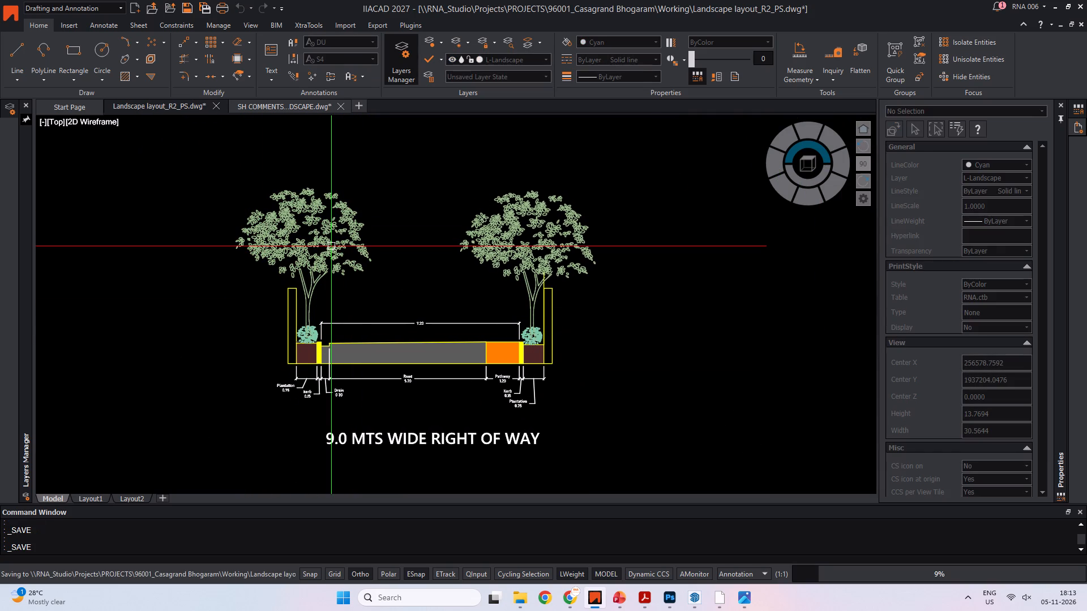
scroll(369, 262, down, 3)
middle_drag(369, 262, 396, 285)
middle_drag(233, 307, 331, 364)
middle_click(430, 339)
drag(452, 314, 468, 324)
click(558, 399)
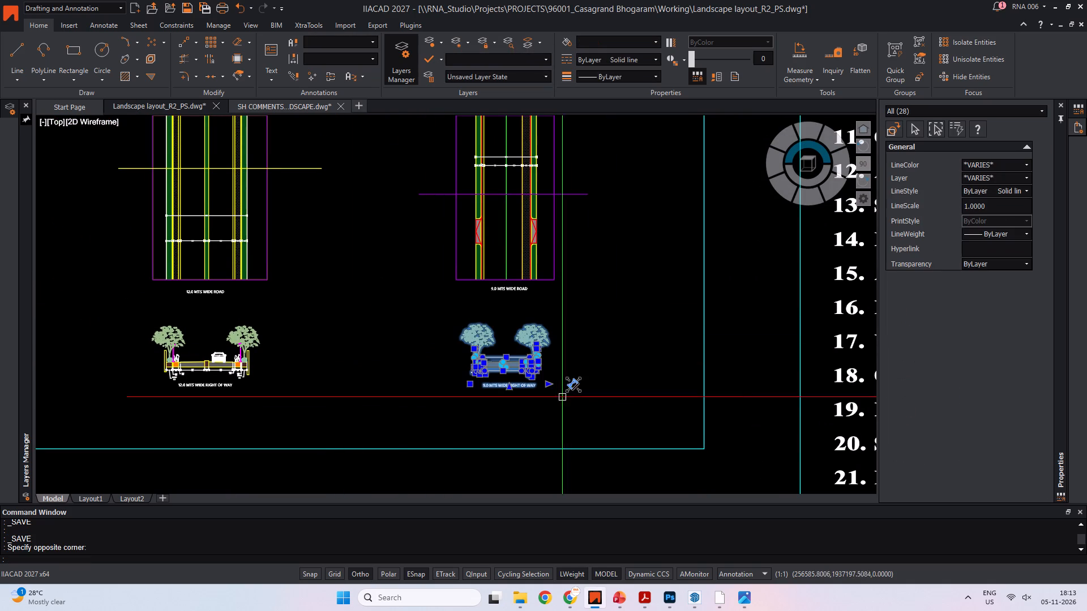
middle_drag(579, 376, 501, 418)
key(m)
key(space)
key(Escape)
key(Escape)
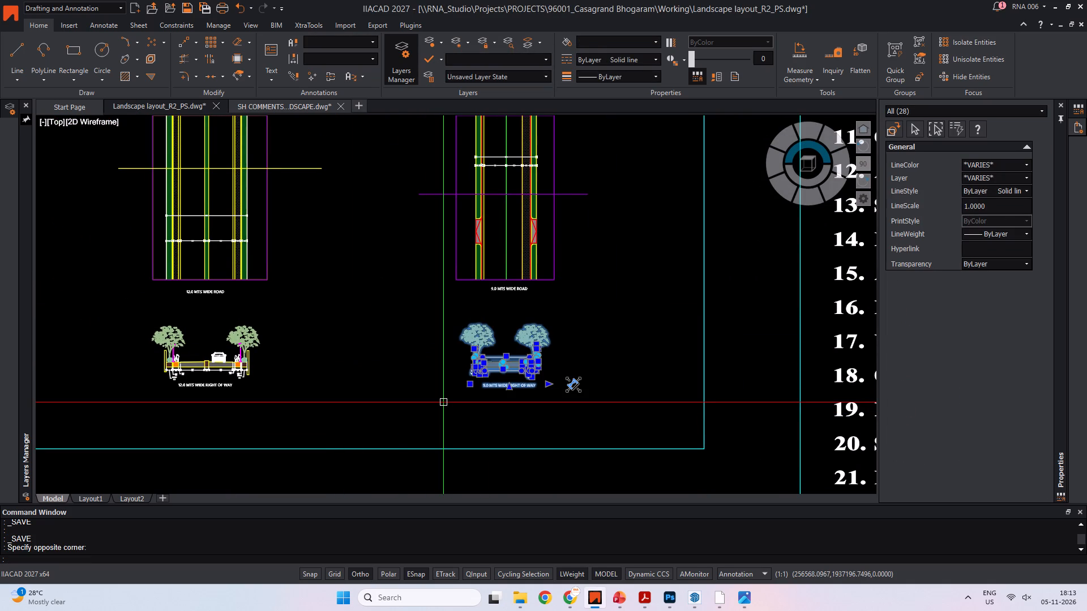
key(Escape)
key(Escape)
Copy the 9.0 m right-of-way section with its title about 40.9 units straight up, above the 9.0 m road plan.
click(455, 316)
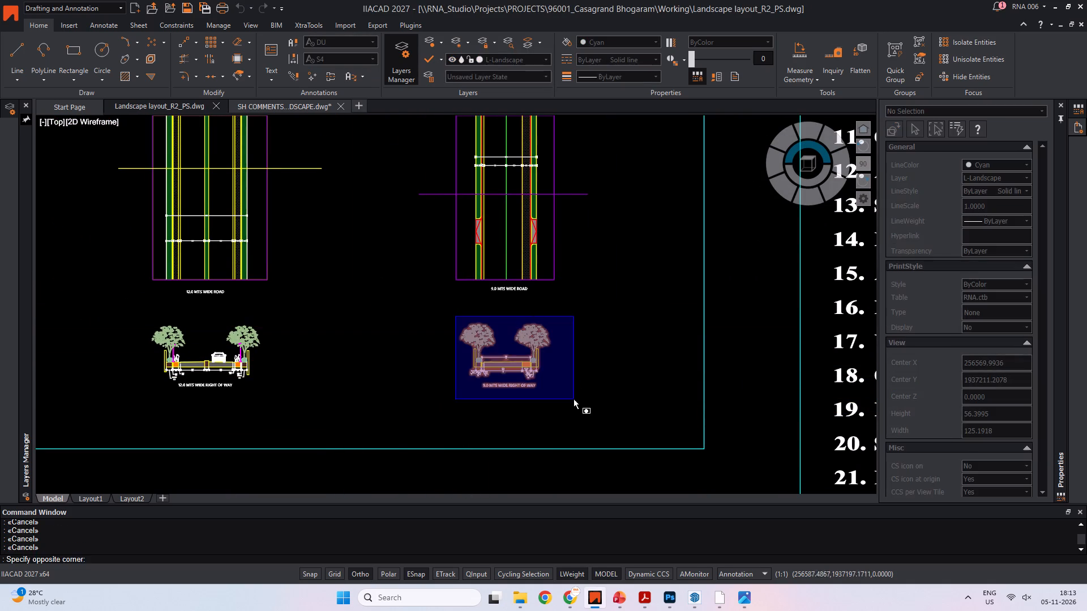
click(583, 412)
middle_drag(563, 351, 530, 389)
key(c)
key(o)
key(space)
drag(553, 404, 551, 381)
middle_drag(571, 252, 566, 372)
scroll(539, 250, up, 2)
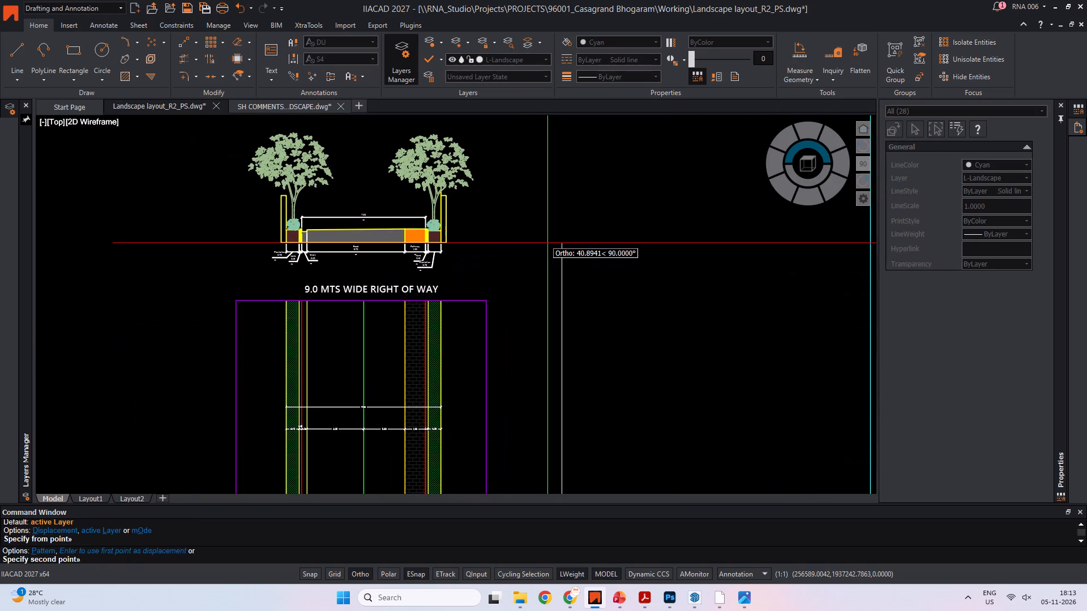
click(548, 242)
key(Escape)
scroll(432, 253, up, 2)
middle_drag(357, 302, 423, 342)
key(Escape)
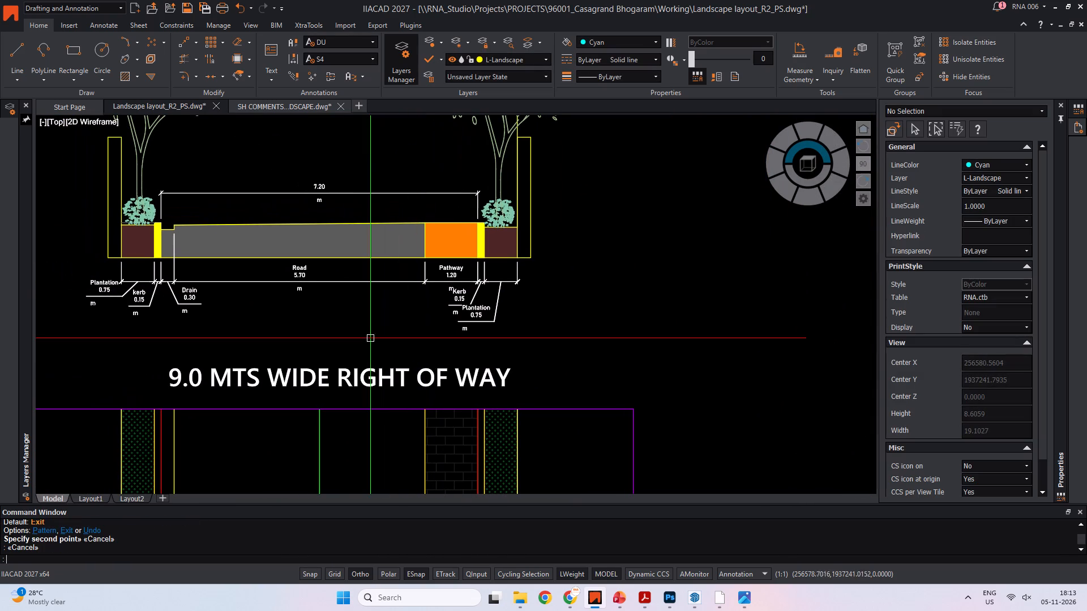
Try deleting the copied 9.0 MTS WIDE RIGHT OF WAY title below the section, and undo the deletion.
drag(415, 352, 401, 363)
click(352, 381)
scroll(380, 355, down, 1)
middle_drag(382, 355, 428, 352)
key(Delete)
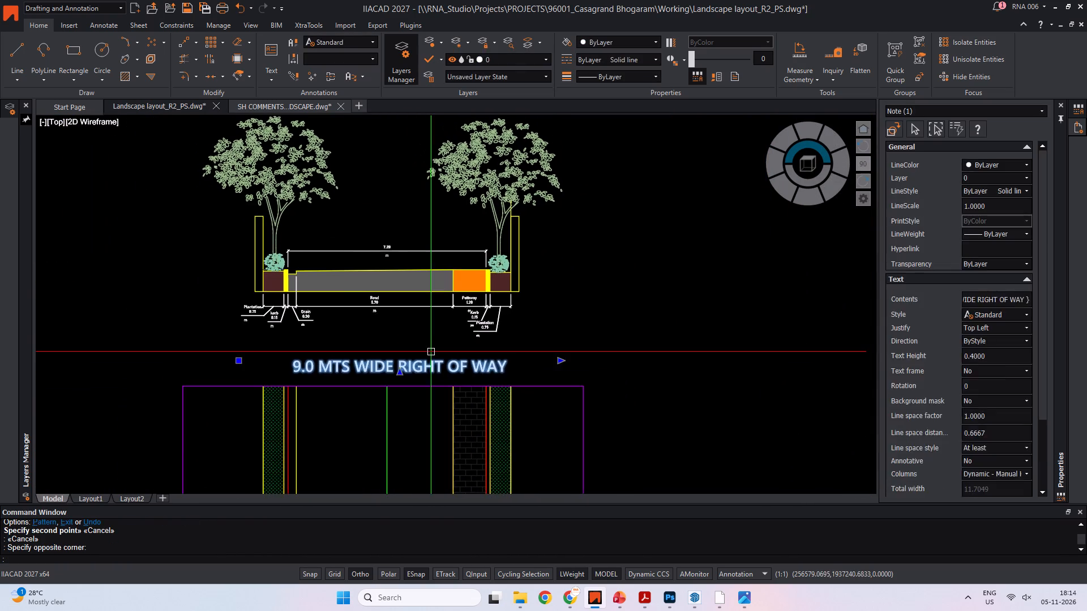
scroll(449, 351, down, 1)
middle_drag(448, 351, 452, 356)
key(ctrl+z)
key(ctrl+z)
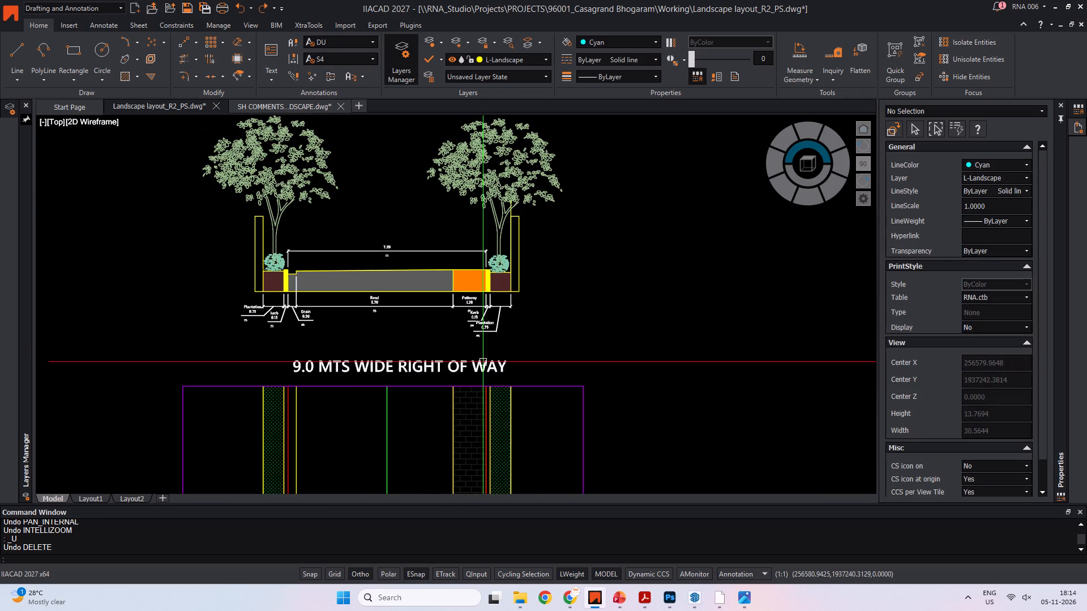
Examine the copied 9.0 m section's dimension labels and title position above the road plan.
scroll(376, 337, up, 1)
middle_drag(376, 337, 422, 383)
scroll(426, 380, down, 1)
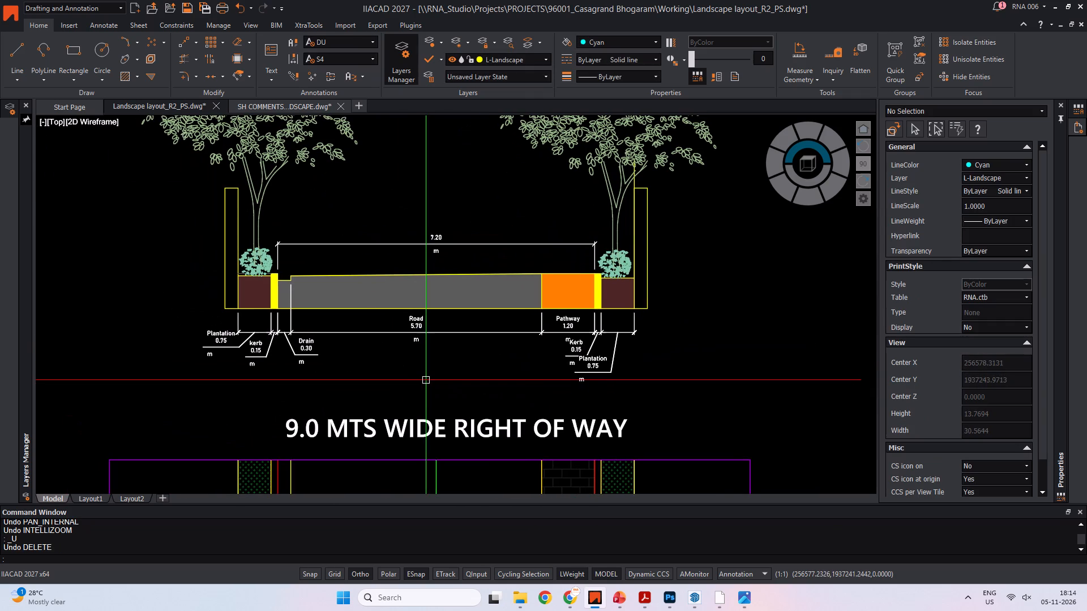
middle_drag(427, 380, 423, 335)
scroll(424, 339, down, 1)
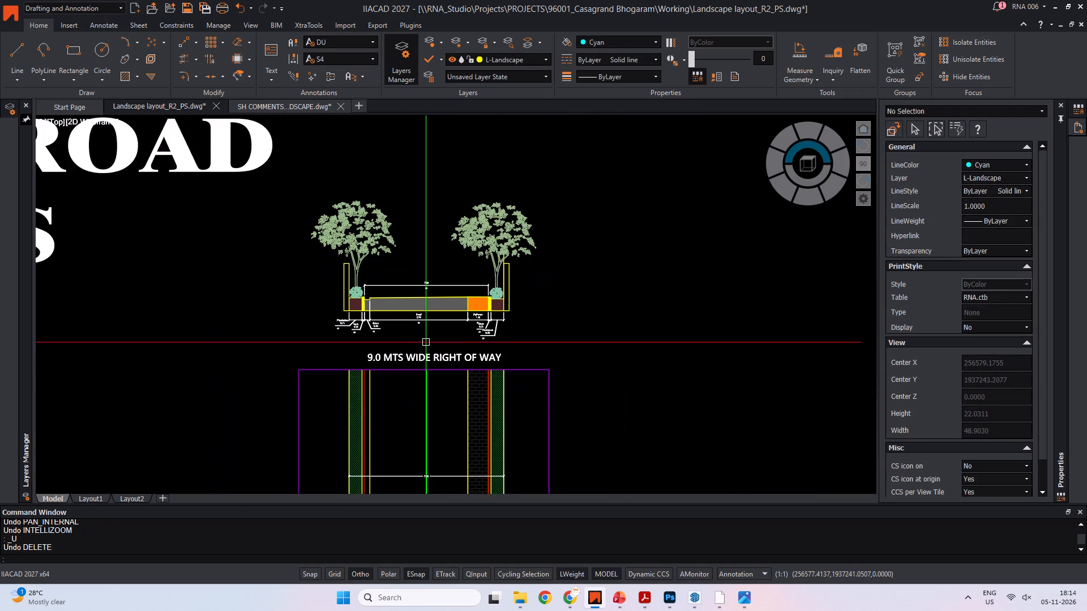
middle_click(426, 342)
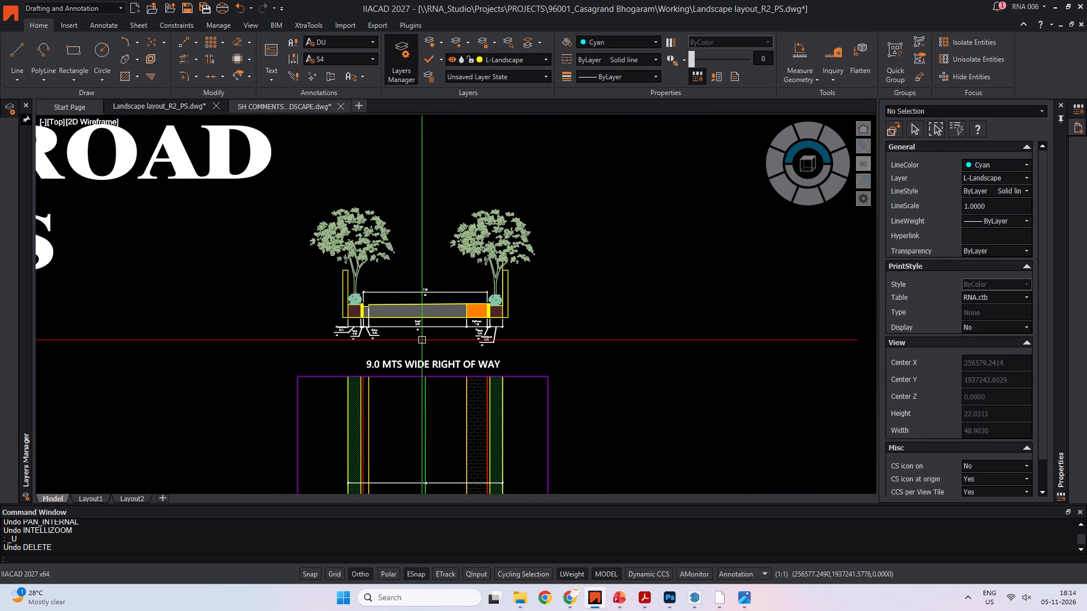
scroll(421, 339, up, 1)
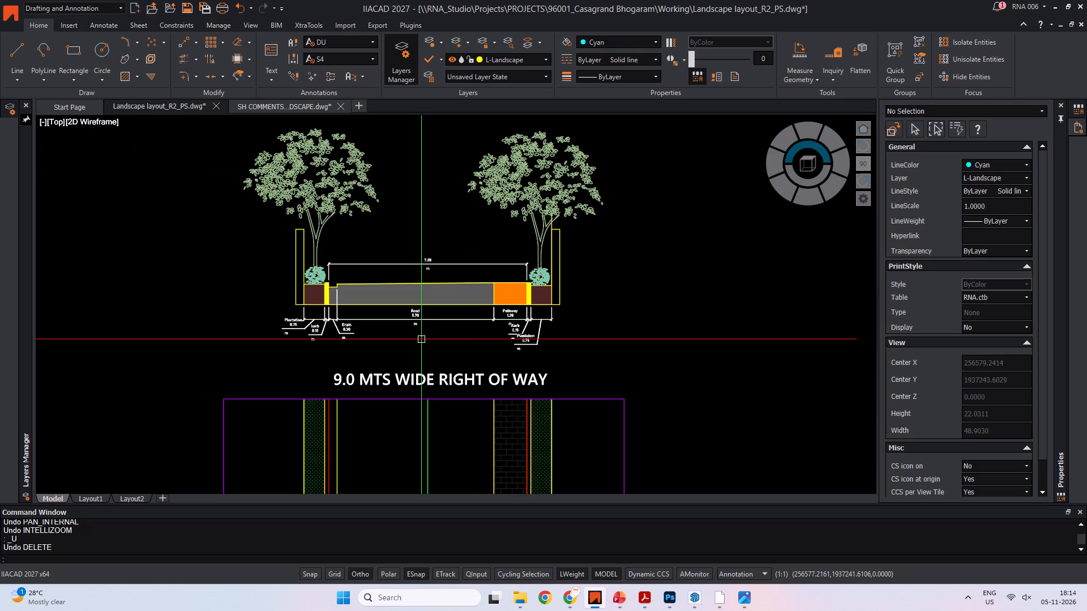
scroll(421, 339, down, 1)
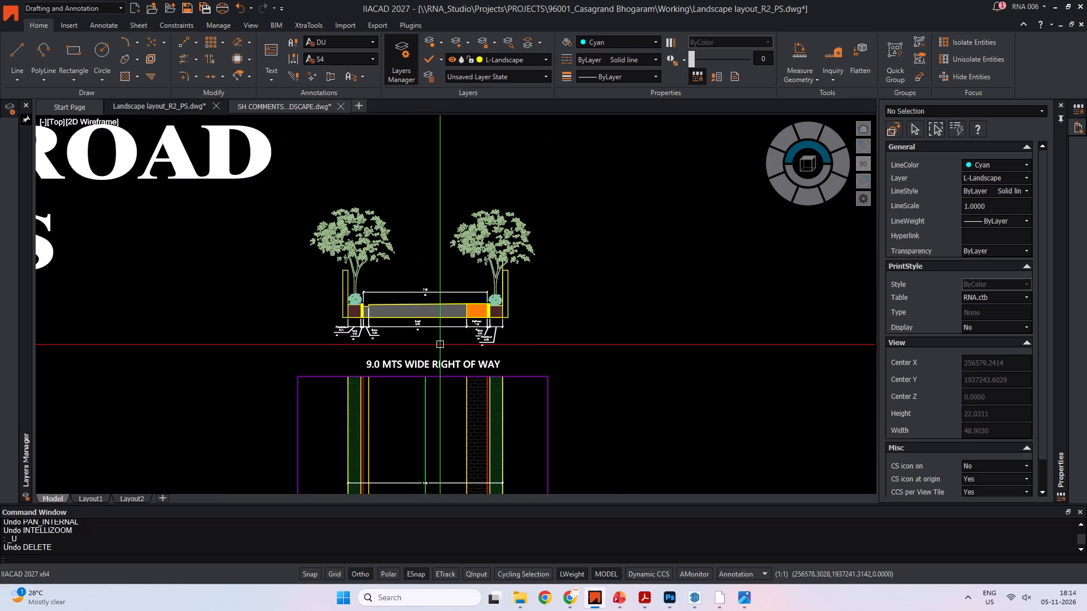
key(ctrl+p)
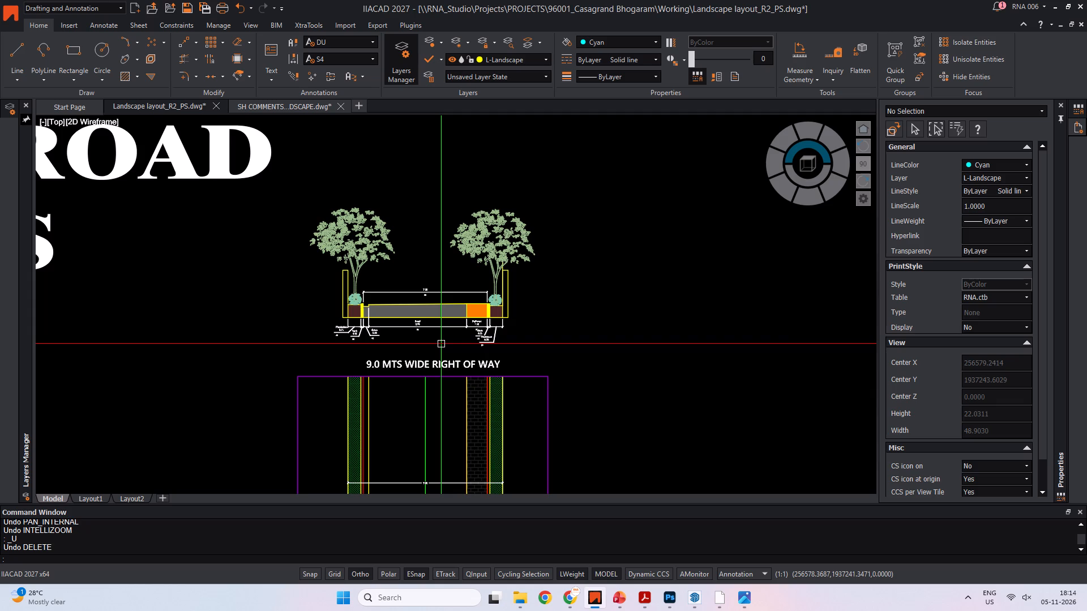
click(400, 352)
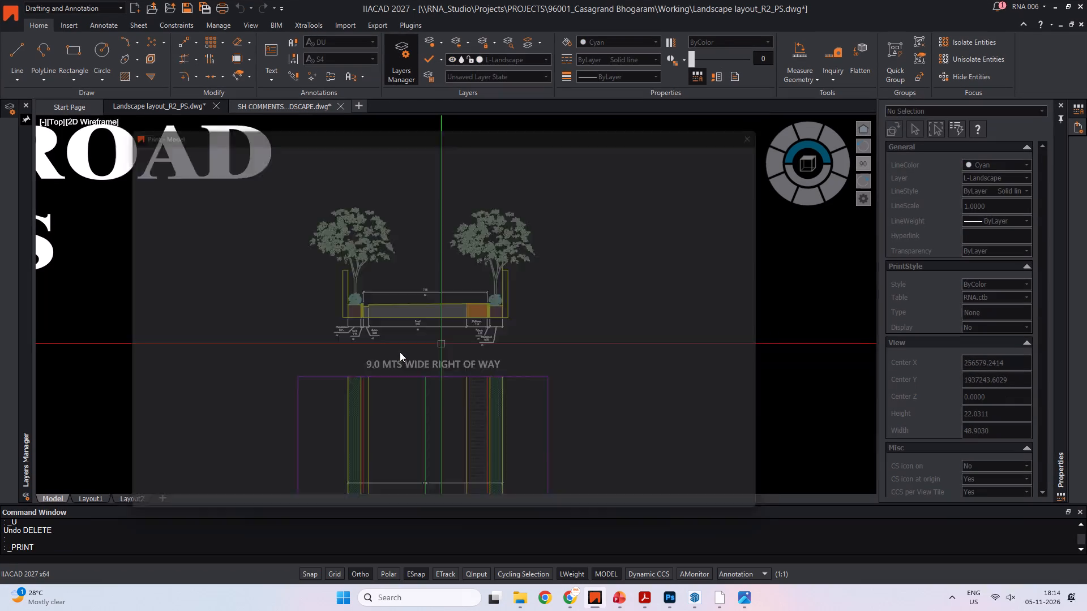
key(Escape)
Move the 9.0 MTS WIDE RIGHT OF WAY title straight up from below the copied section to above its trees.
click(404, 363)
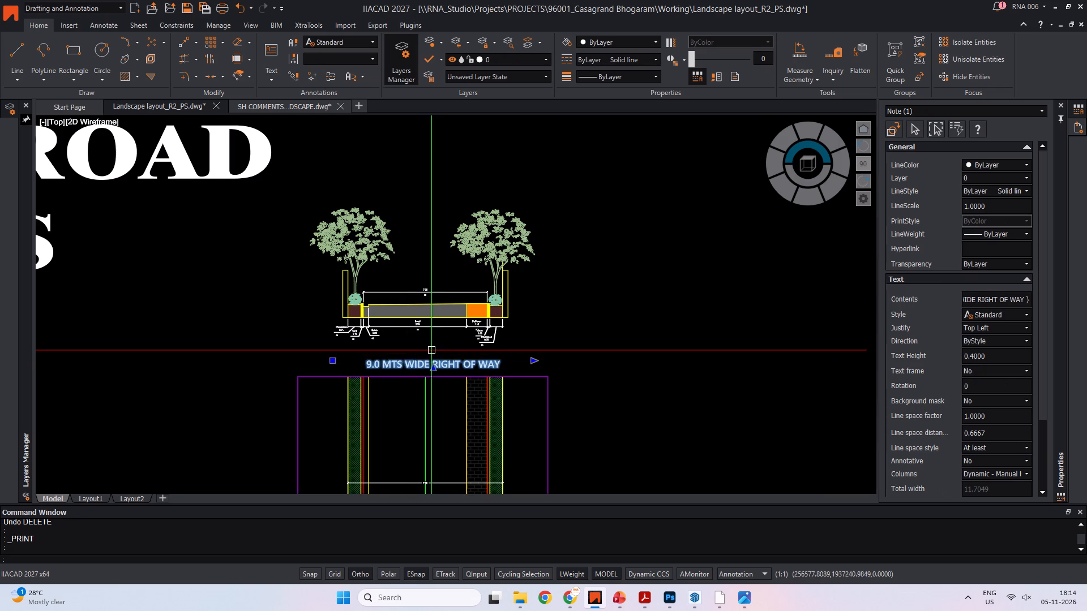
key(m)
key(space)
drag(657, 378, 653, 348)
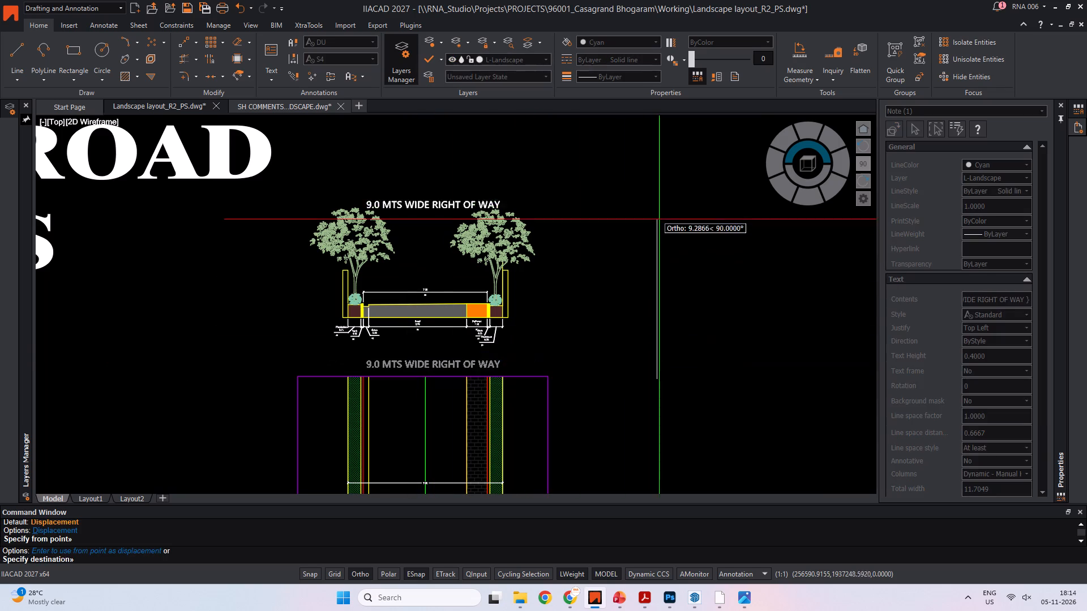
click(655, 190)
key(Escape)
Move the copied 9.0 m section with its trees and dimension labels straight down a little over 1 unit toward the road plan.
click(289, 196)
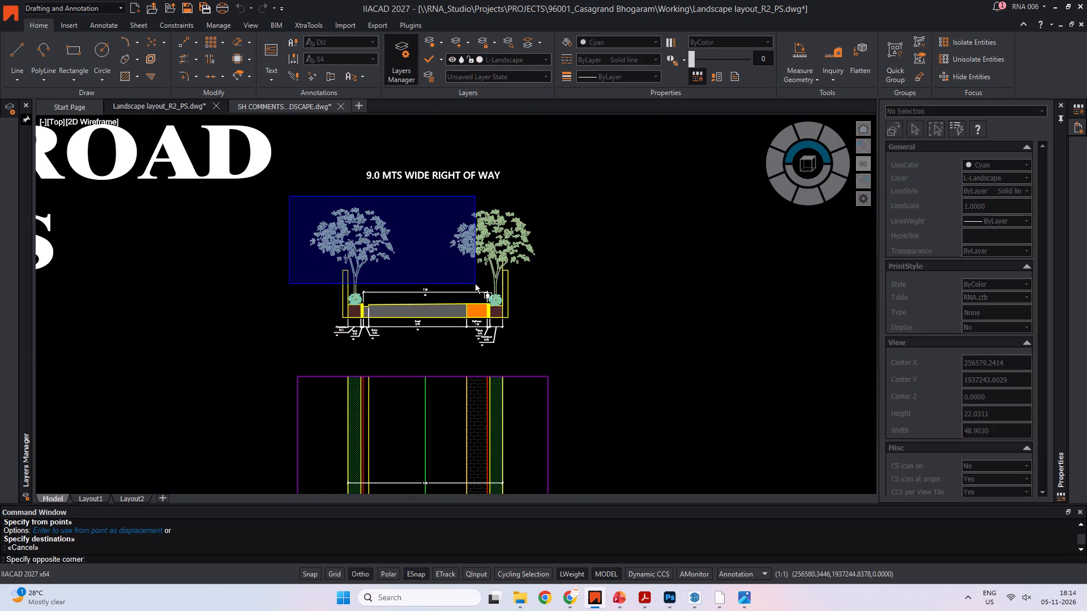
click(639, 355)
key(m)
key(space)
click(554, 291)
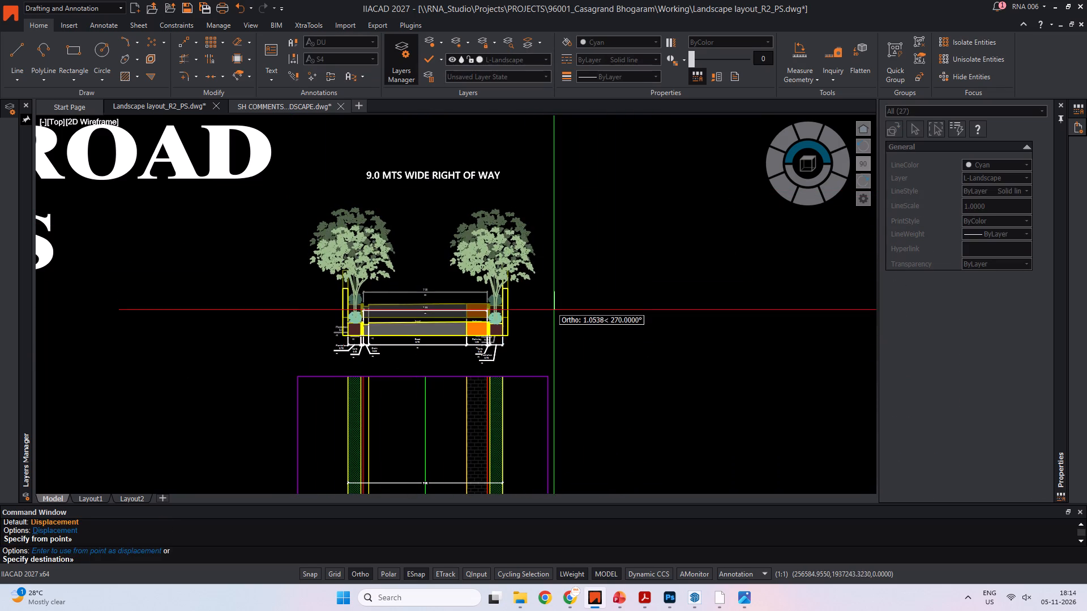
click(554, 315)
key(Escape)
Set up a model print from the previous settings, using the PNG printer with the User 1 (1115 x 1723 pixels) paper size.
scroll(383, 381, up, 3)
middle_drag(379, 373, 374, 421)
scroll(376, 394, down, 2)
middle_drag(377, 393, 370, 350)
scroll(370, 350, down, 1)
key(Escape)
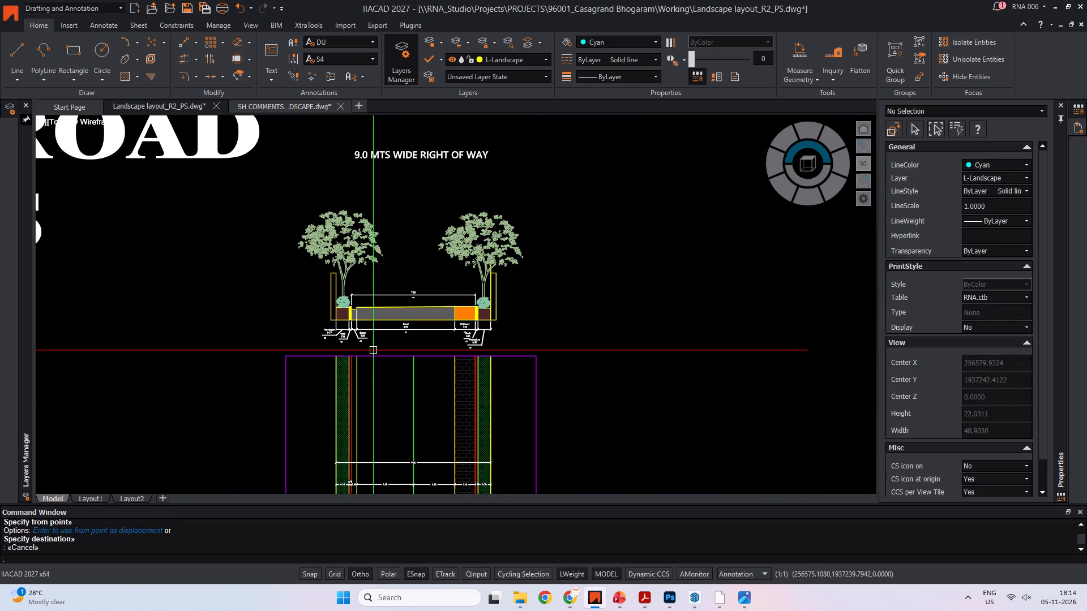
key(Escape)
key(ctrl+p)
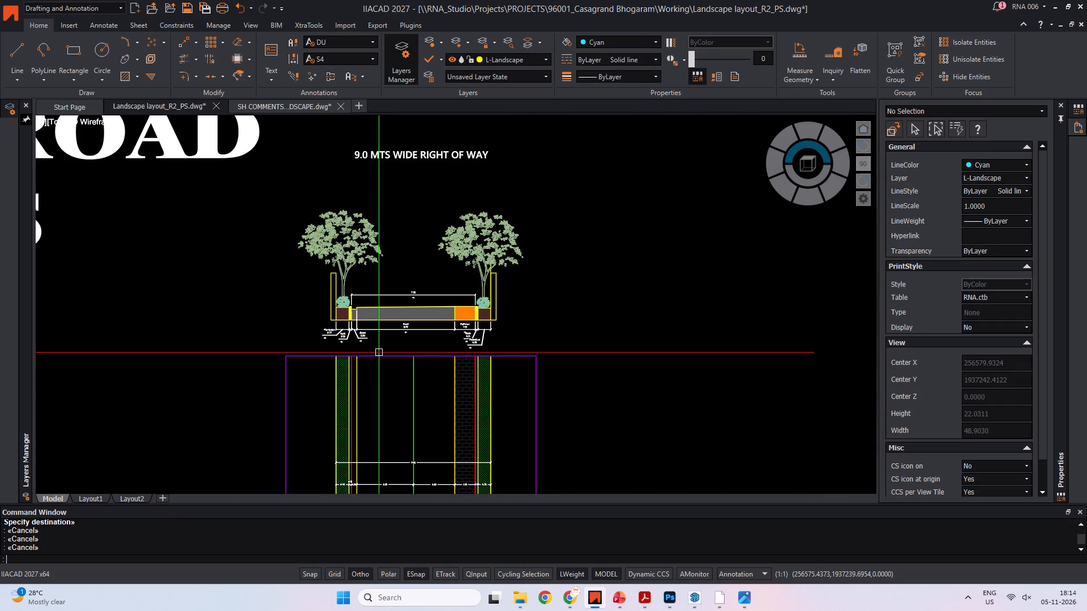
click(134, 202)
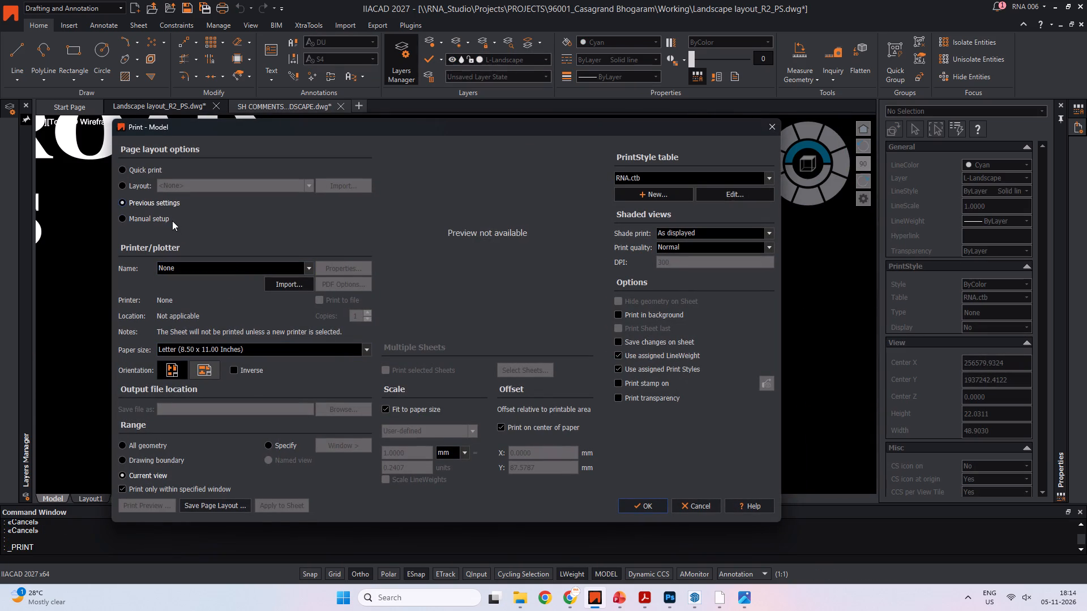
click(305, 265)
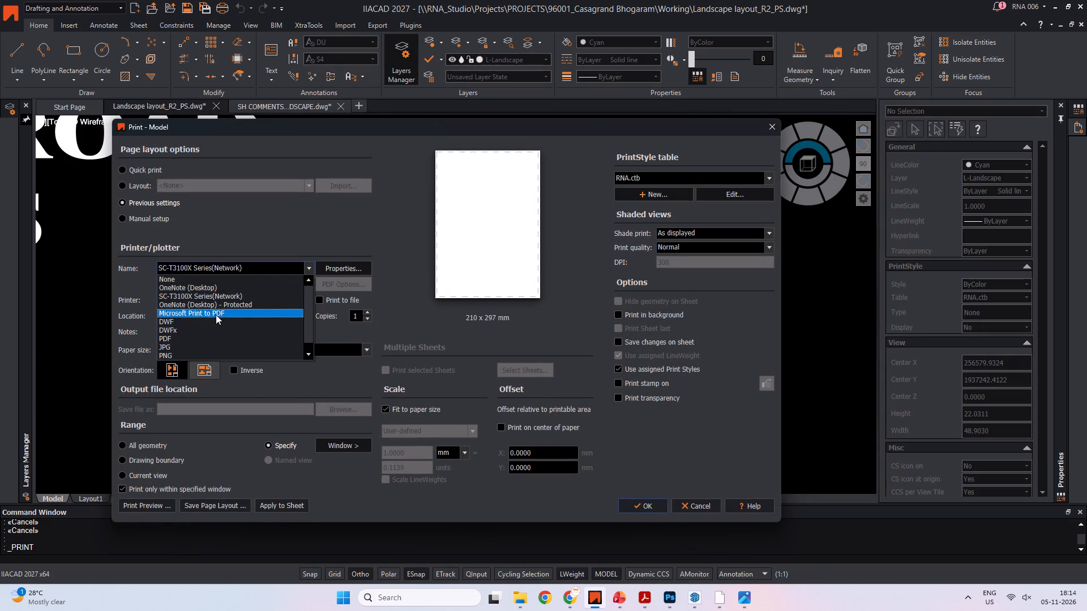
click(173, 355)
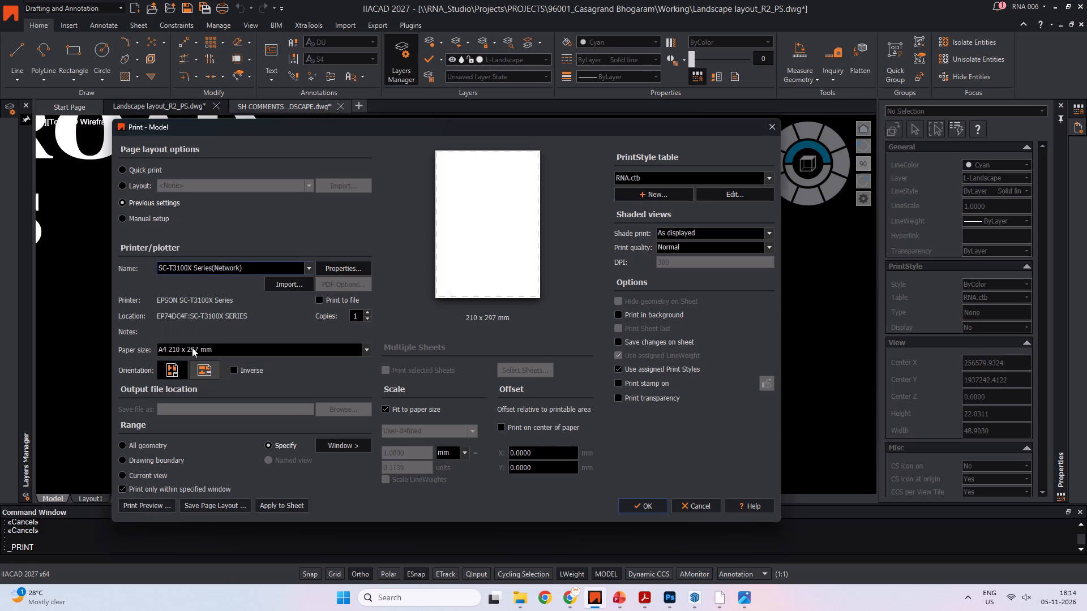
click(554, 308)
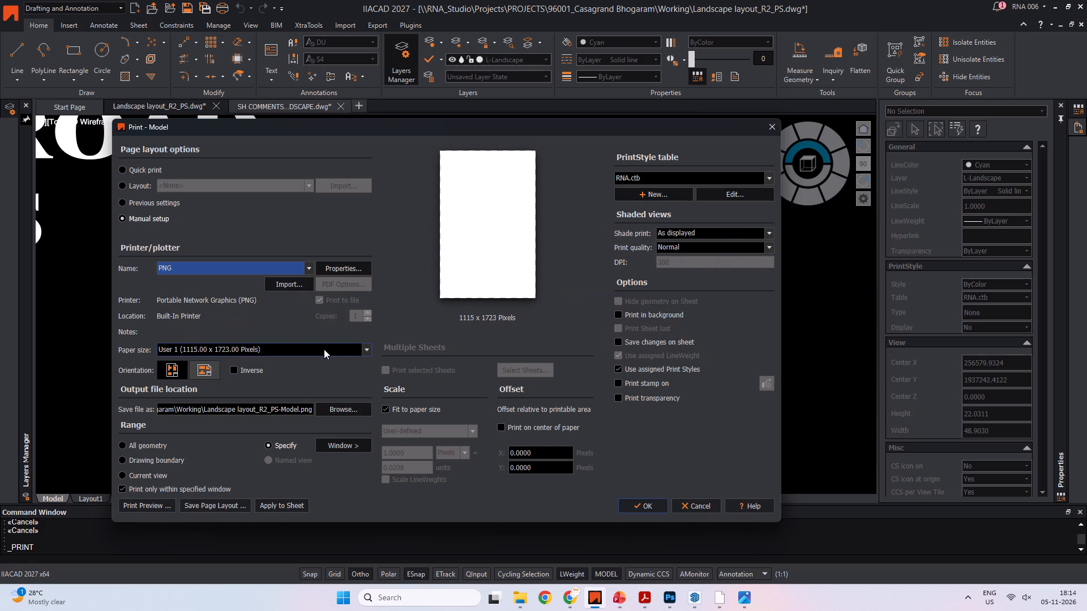
click(367, 348)
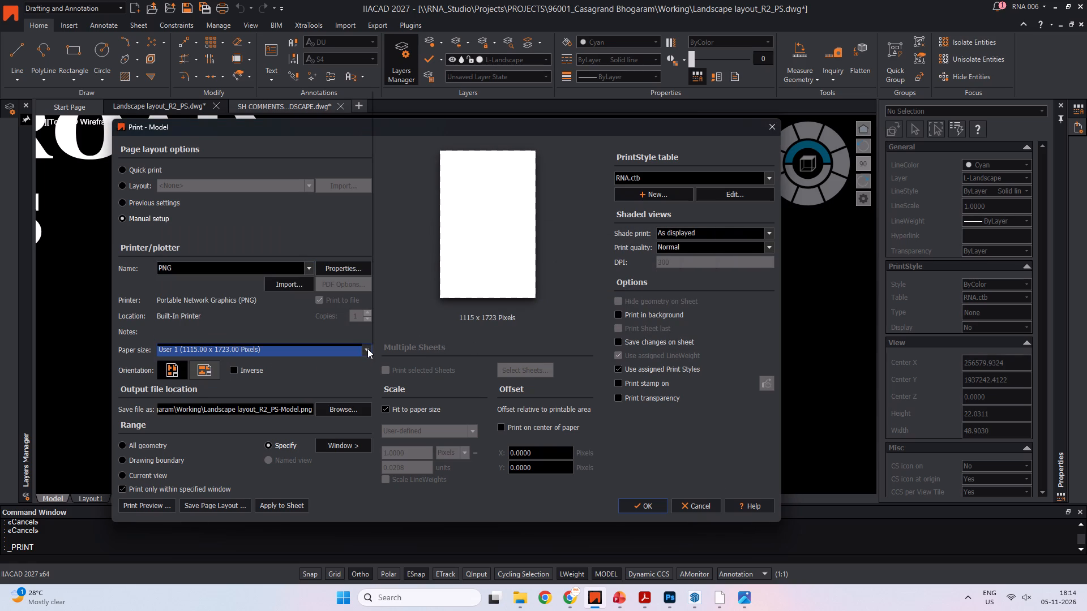
key(Escape)
Specify the print window across the purple frame's width, from the upper part of the road plan to just above the section's trees.
click(347, 446)
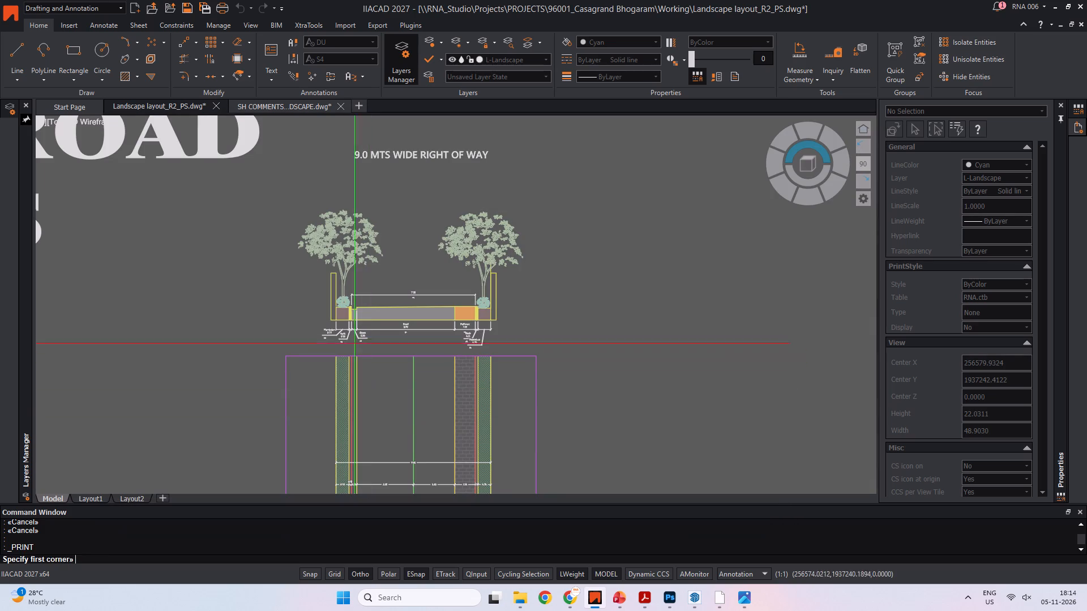
click(286, 457)
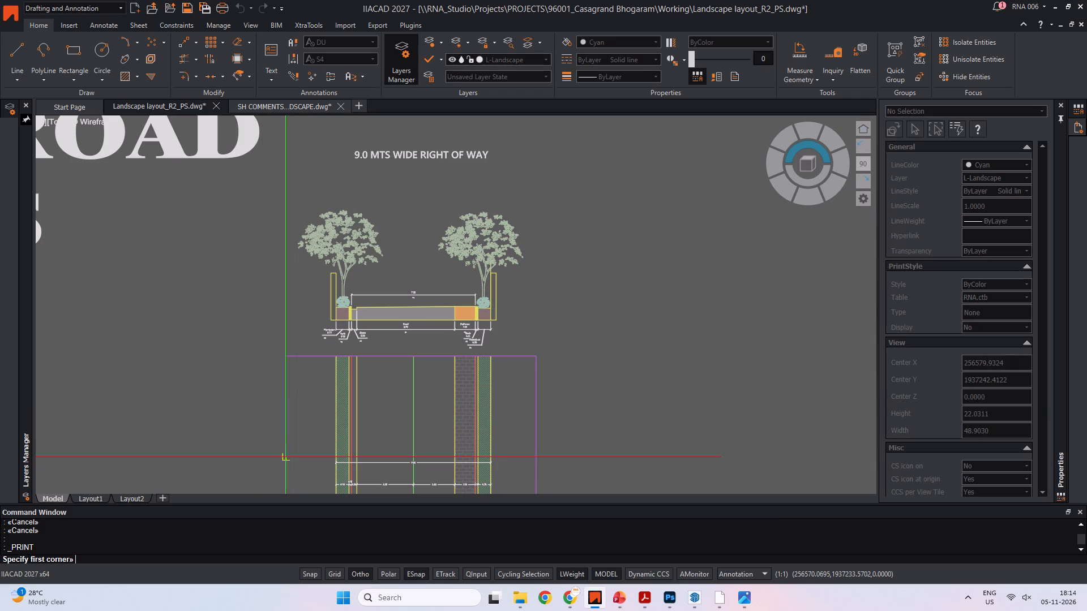
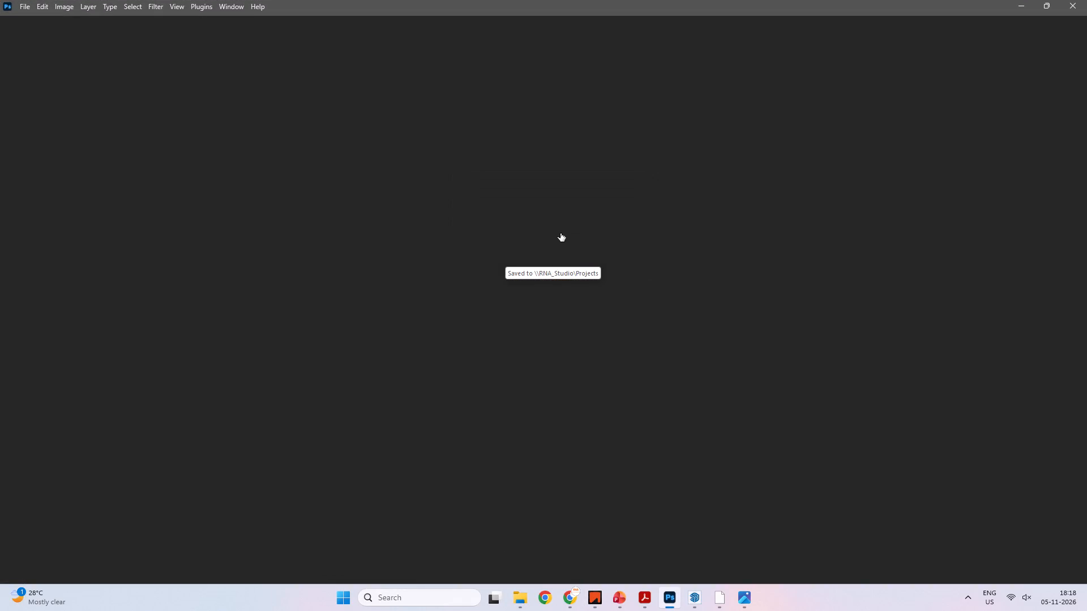
Switch from Photoshop to the Casa_Grand_Bhogaram20261013 - Copy presentation in PowerPoint, look through its slides to the last one, and close it.
click(1016, 3)
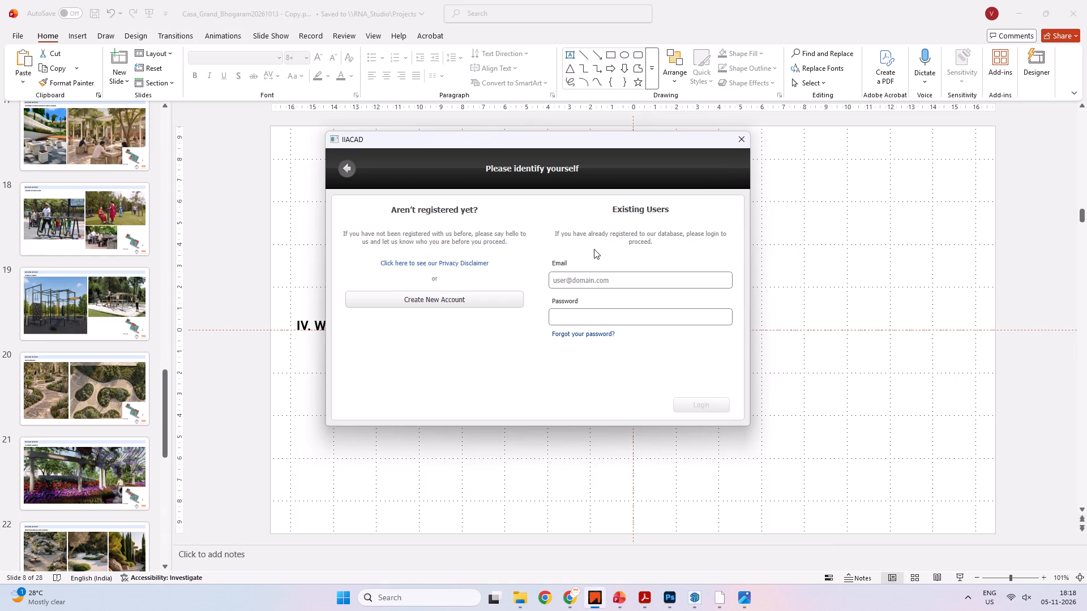
key(alt+Tab)
key(alt+Tab)
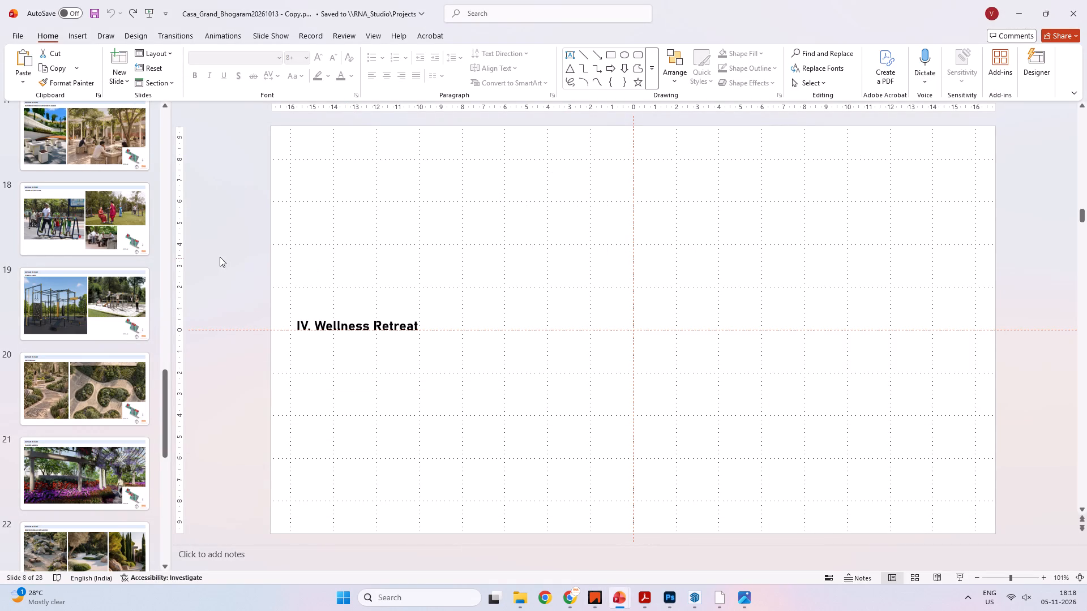
click(220, 257)
scroll(69, 295, down, 16)
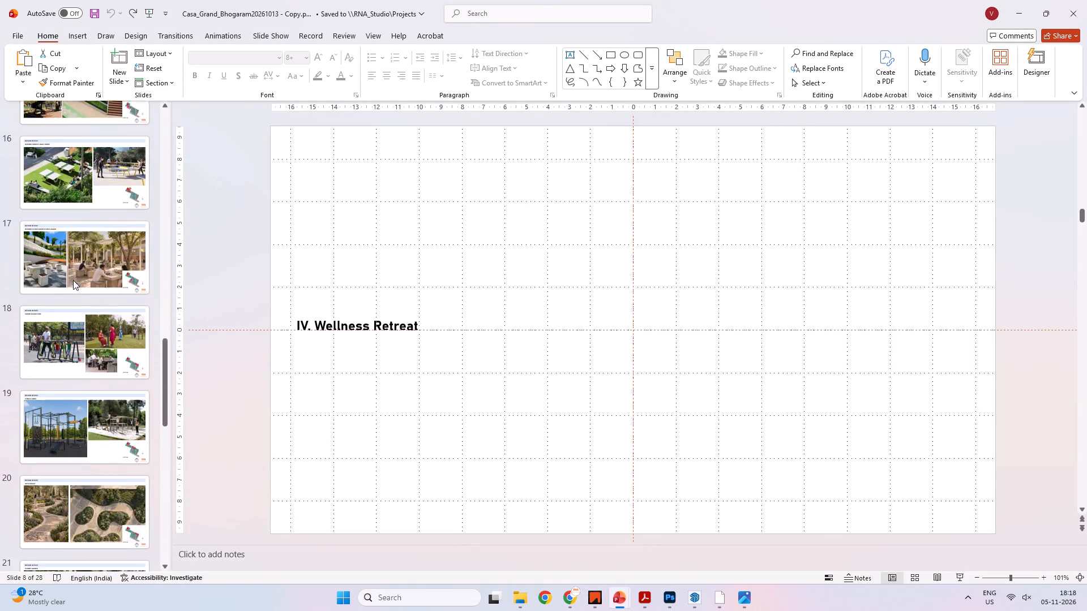
scroll(73, 282, down, 15)
scroll(72, 282, down, 6)
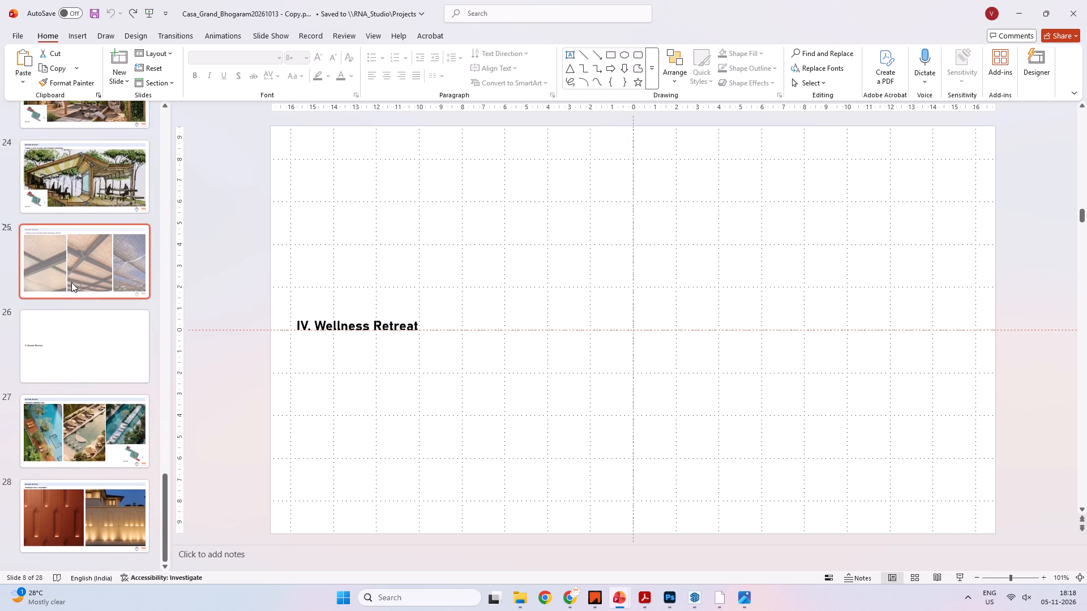
click(1080, 7)
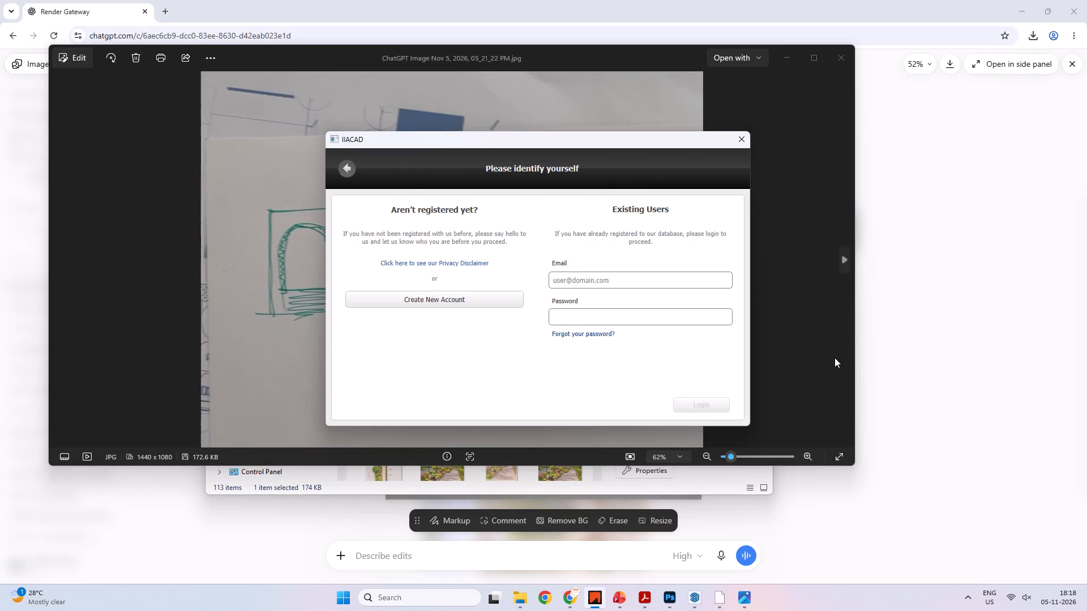
Close the open terrace.jpg image window and the PowerPoint Presentation PDF window in Adobe Acrobat.
key(alt+Tab)
key(alt+Tab)
key(alt+Tab)
key(alt+Tab)
key(alt+Tab)
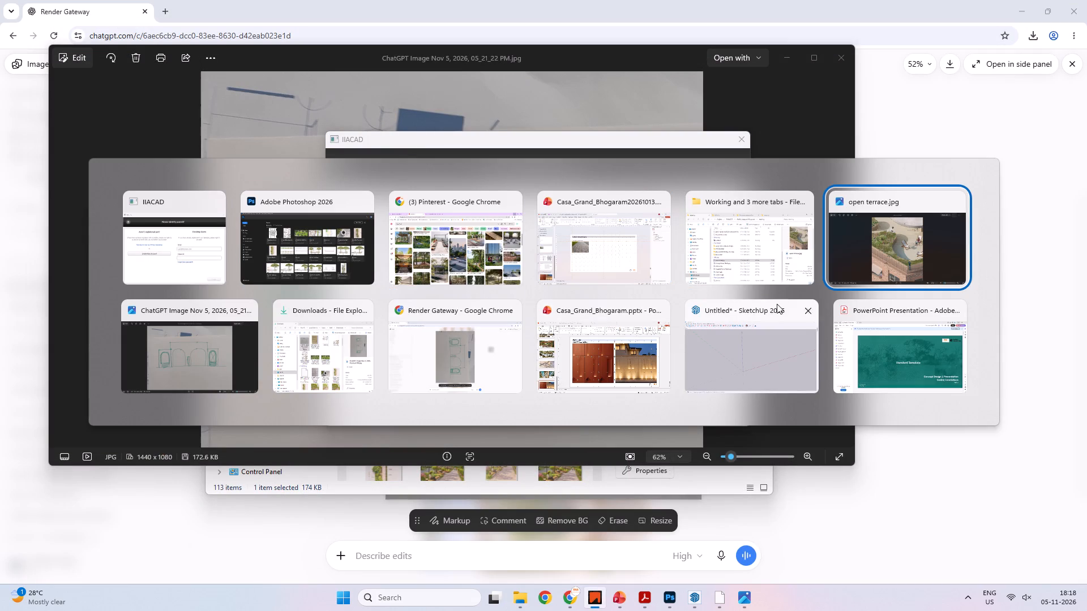
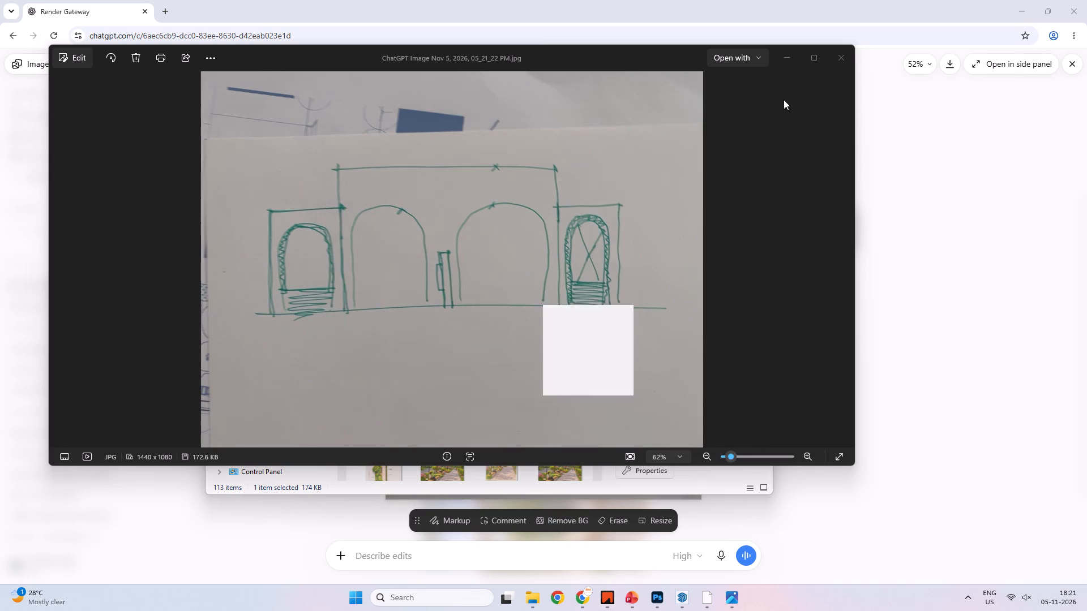
Close the photo viewer window showing the ChatGPT Image Nov 5, 2026 arch sketch.
click(834, 61)
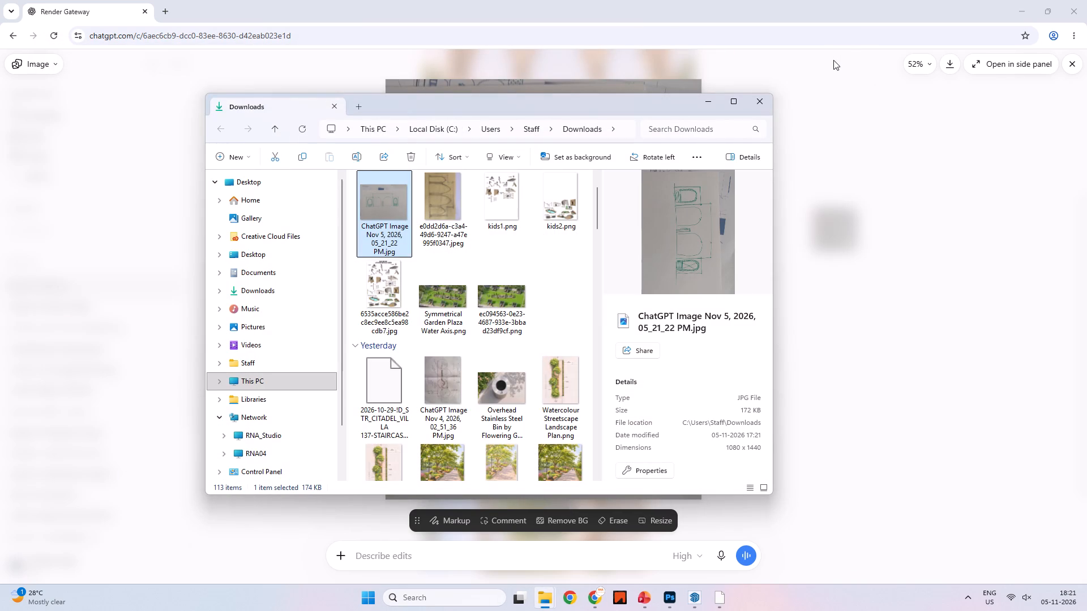
Switch to the Casa_Grand_Bhogaram.pptx presentation in PowerPoint and save it.
key(alt+Tab)
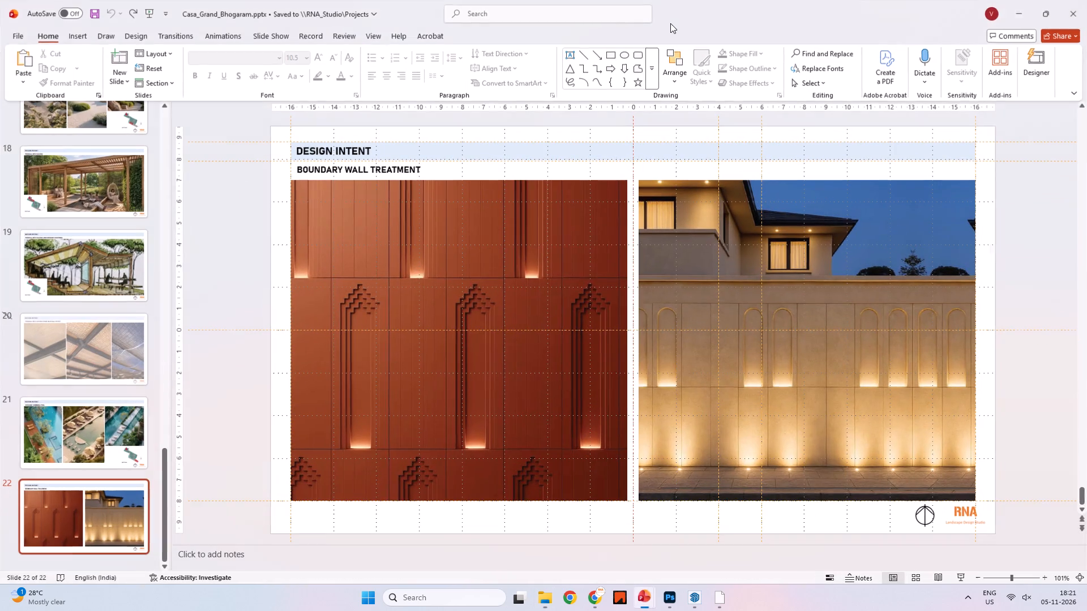
key(ctrl+s)
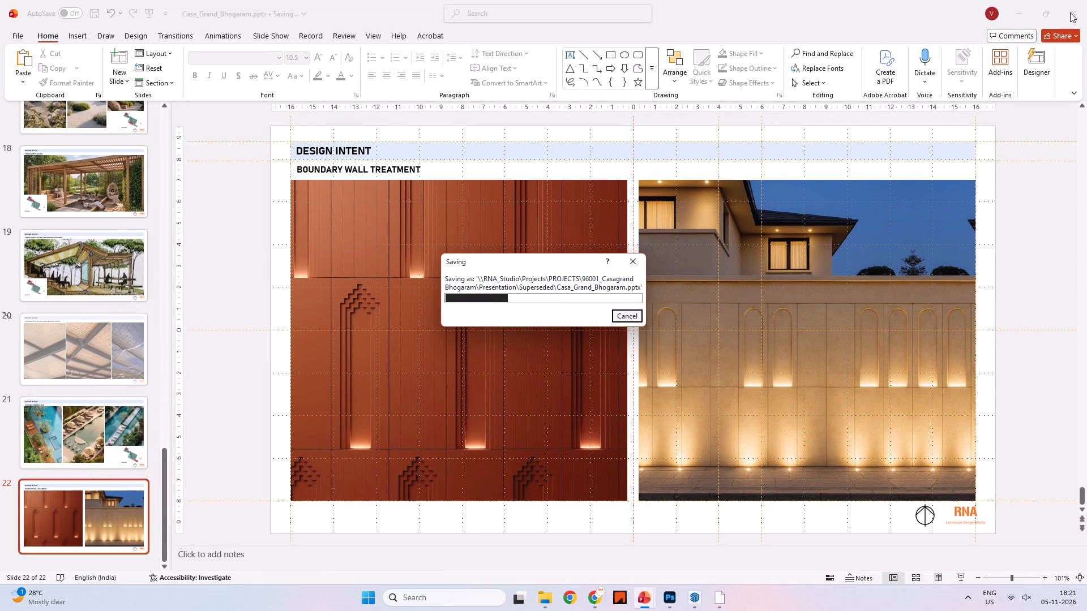
Find the untitled SketchUp model among the open windows and close it.
key(alt+Tab)
key(alt+Tab)
key(alt+Tab)
key(alt+Tab)
key(alt+Tab)
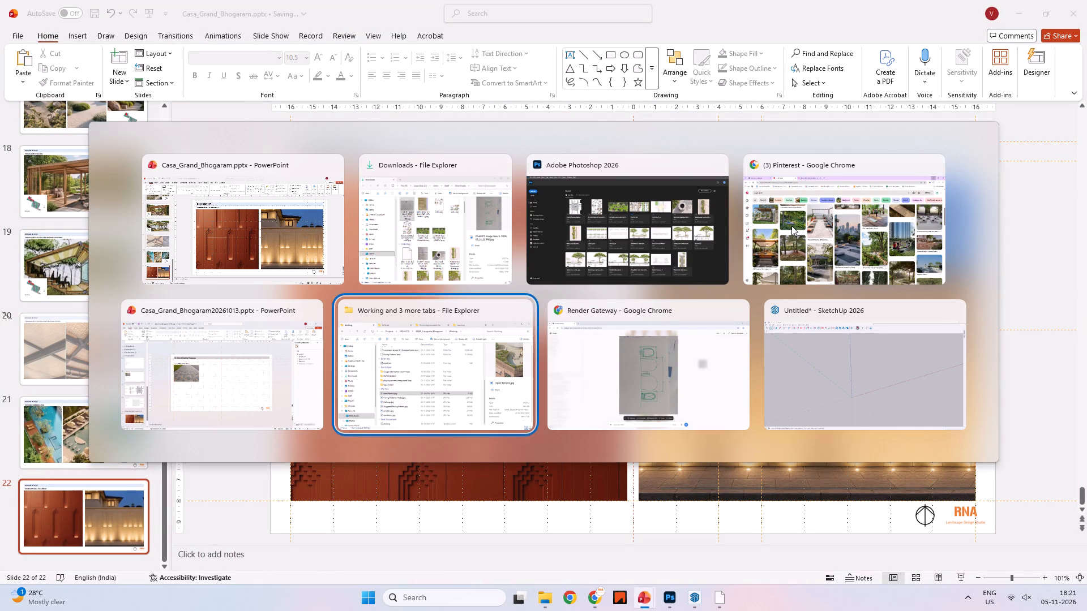
key(alt+Tab)
key(alt+Tab)
alt+click(956, 313)
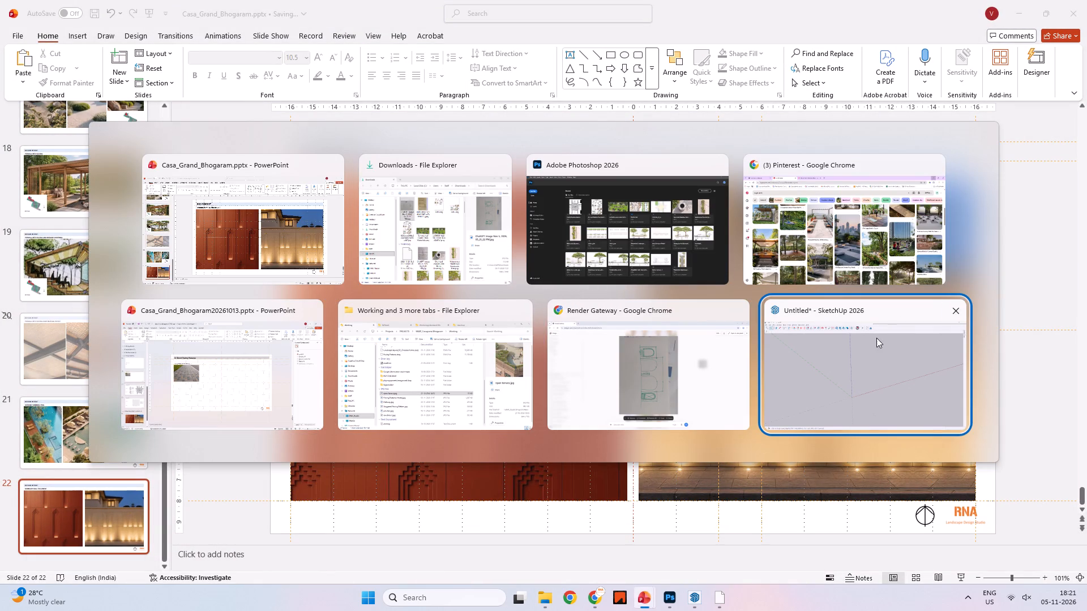
click(876, 338)
click(531, 303)
Switch to the Casa_Grand_Bhogaram20261013.pptx presentation in PowerPoint and save it.
key(alt+Tab)
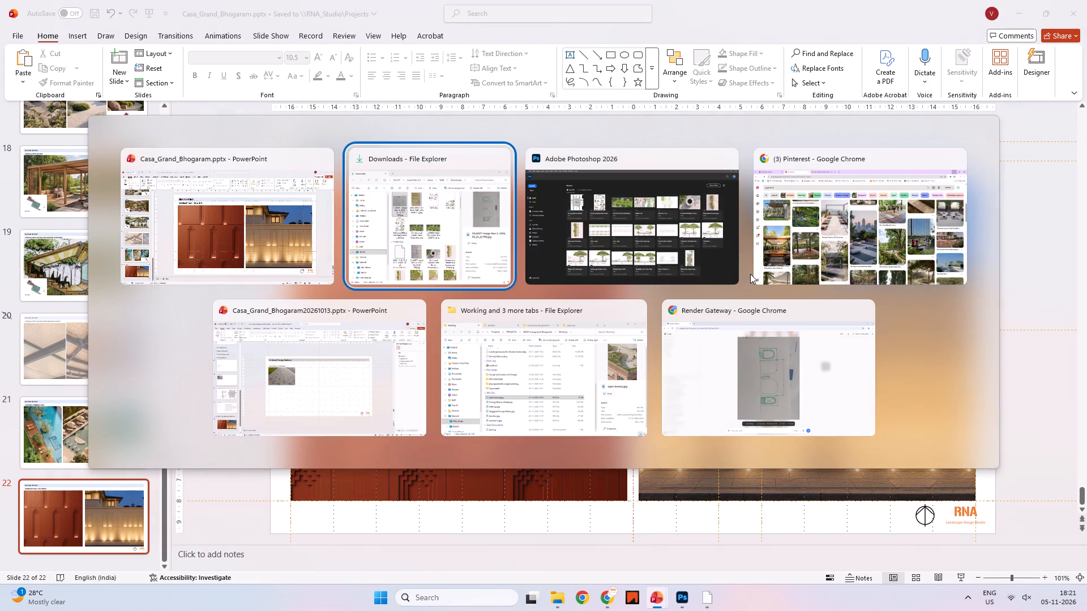
alt+click(319, 376)
key(ctrl+s)
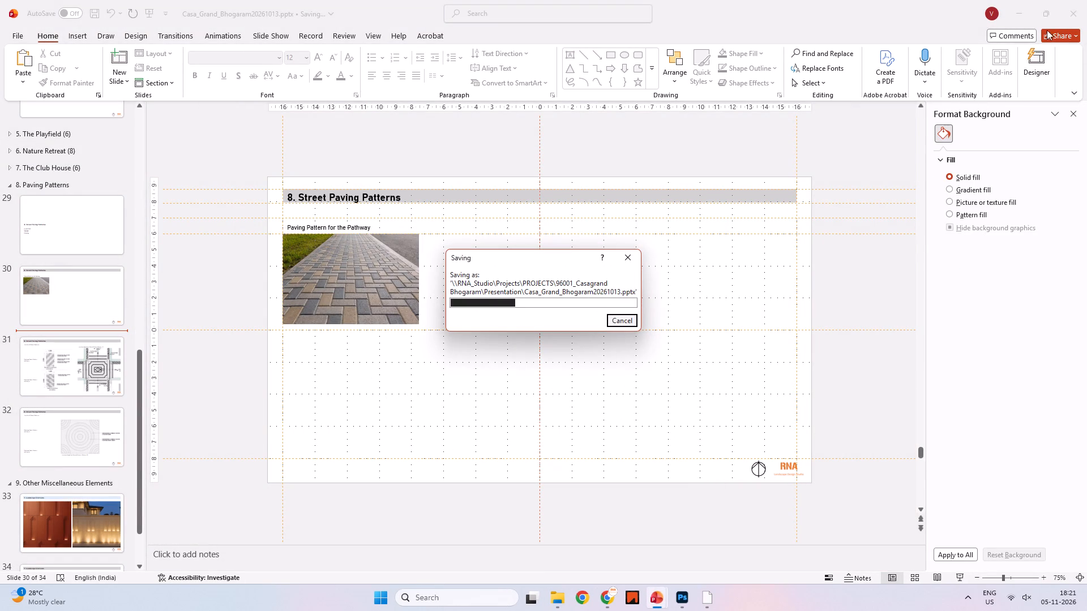
Close all remaining windows: both Casa_Grand_Bhogaram presentations, Photoshop, the Downloads and Working folders, and the Pinterest and Render Gateway browser windows.
key(alt+Tab)
alt+click(554, 158)
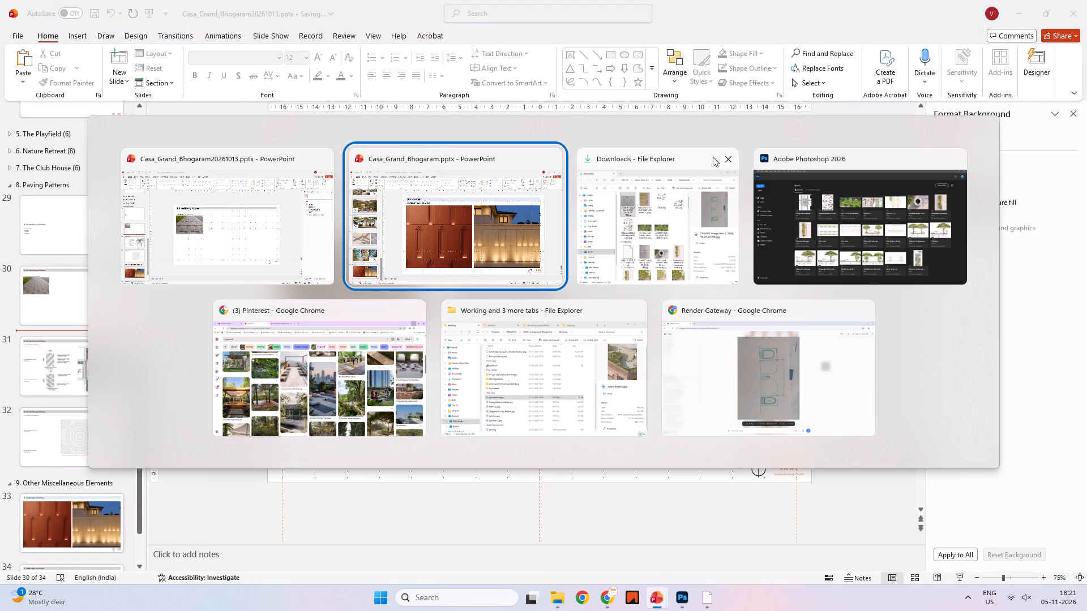
alt+click(719, 160)
alt+click(865, 160)
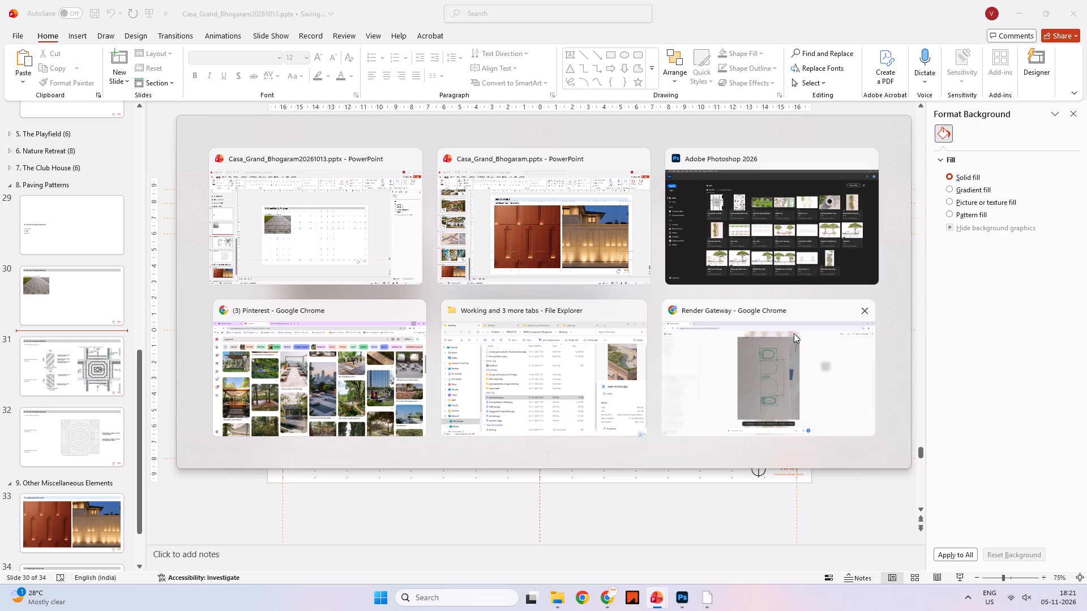
alt+click(861, 311)
alt+click(755, 308)
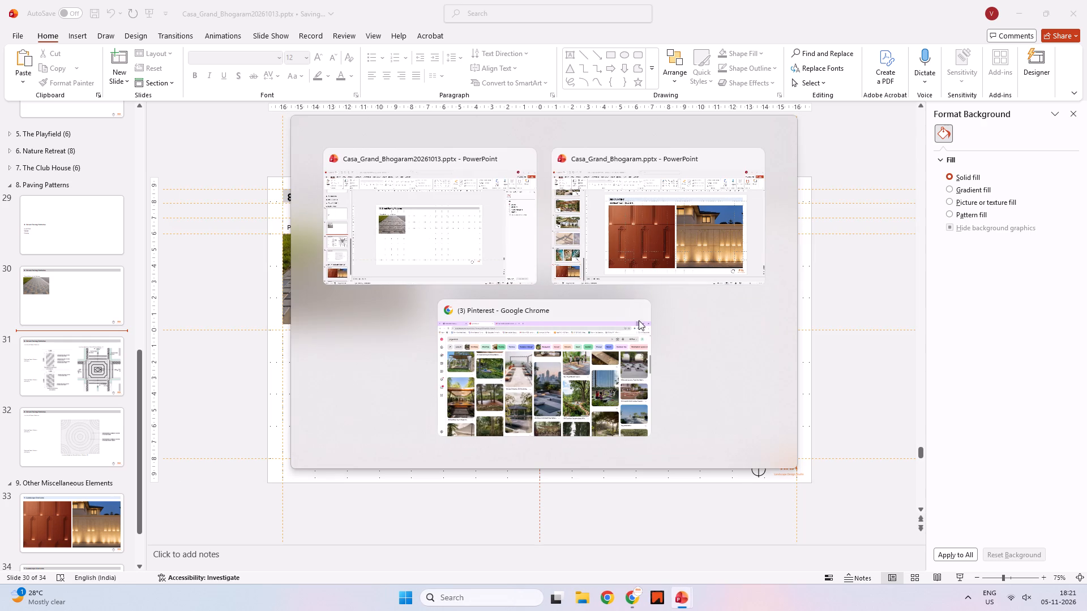
alt+click(650, 315)
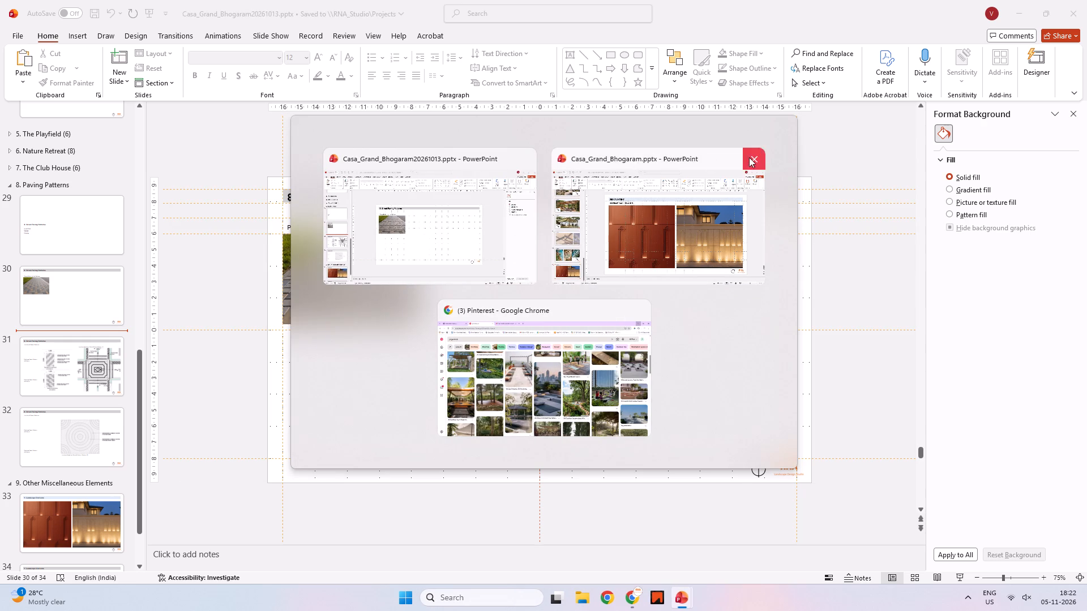
alt+click(751, 158)
alt+click(639, 236)
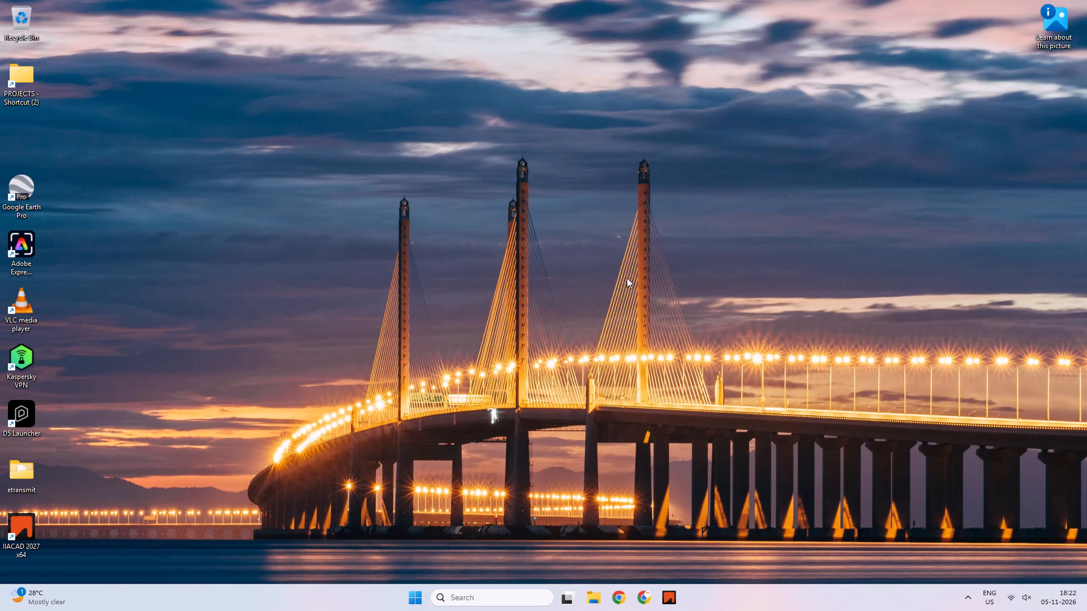
End the Windows session through the computer's power options.
key(alt+F4)
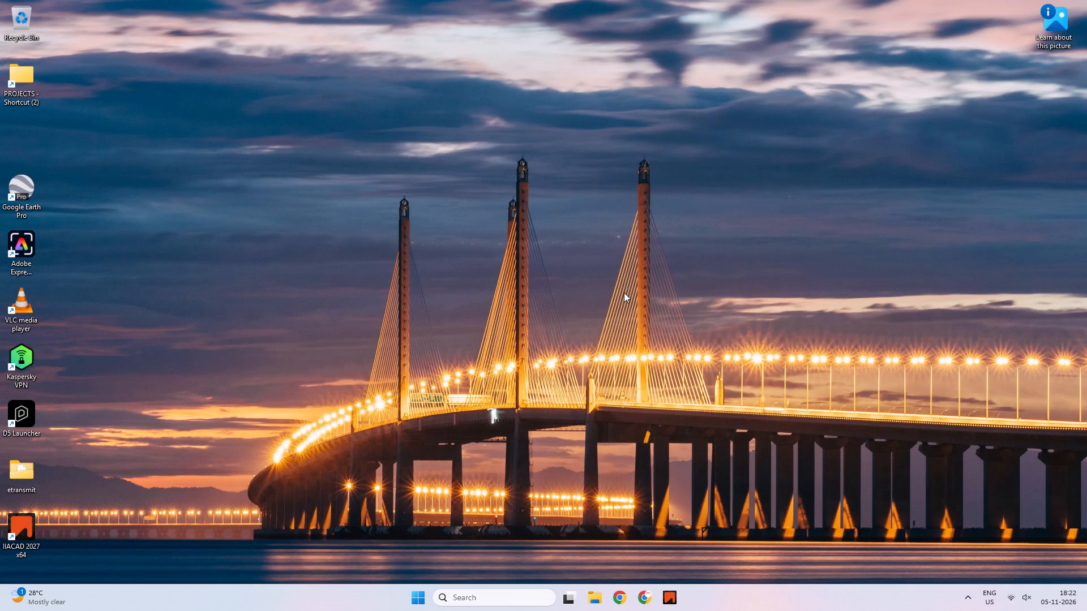
click(407, 596)
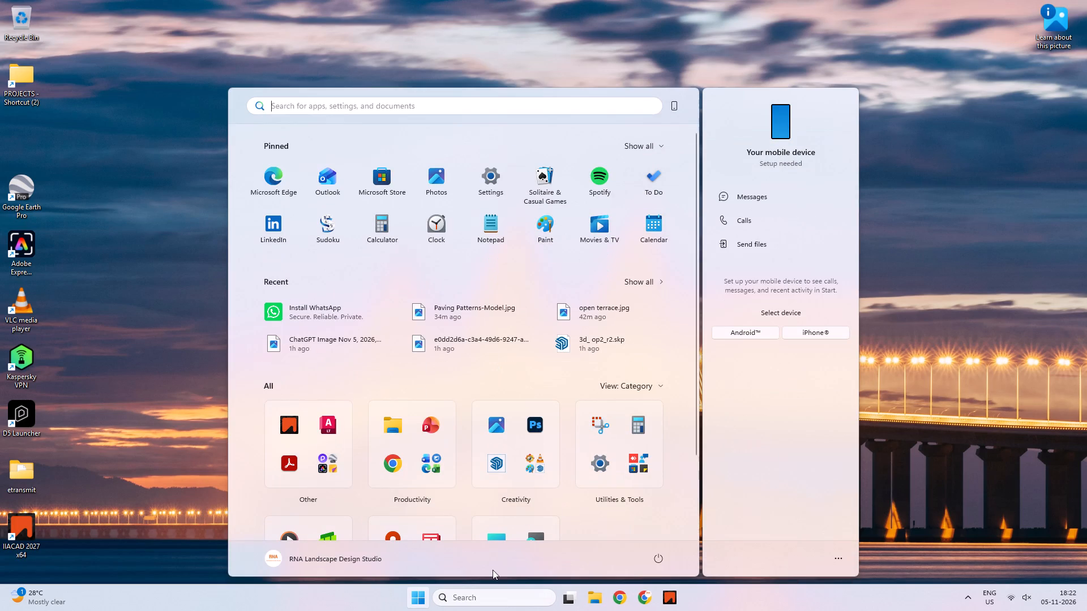
click(649, 560)
click(672, 533)
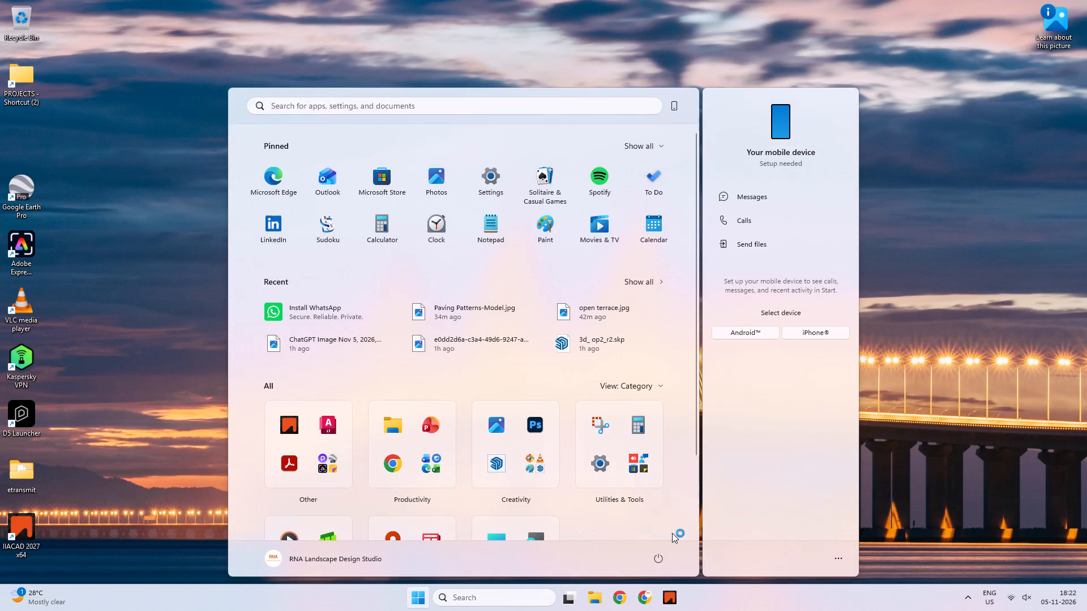